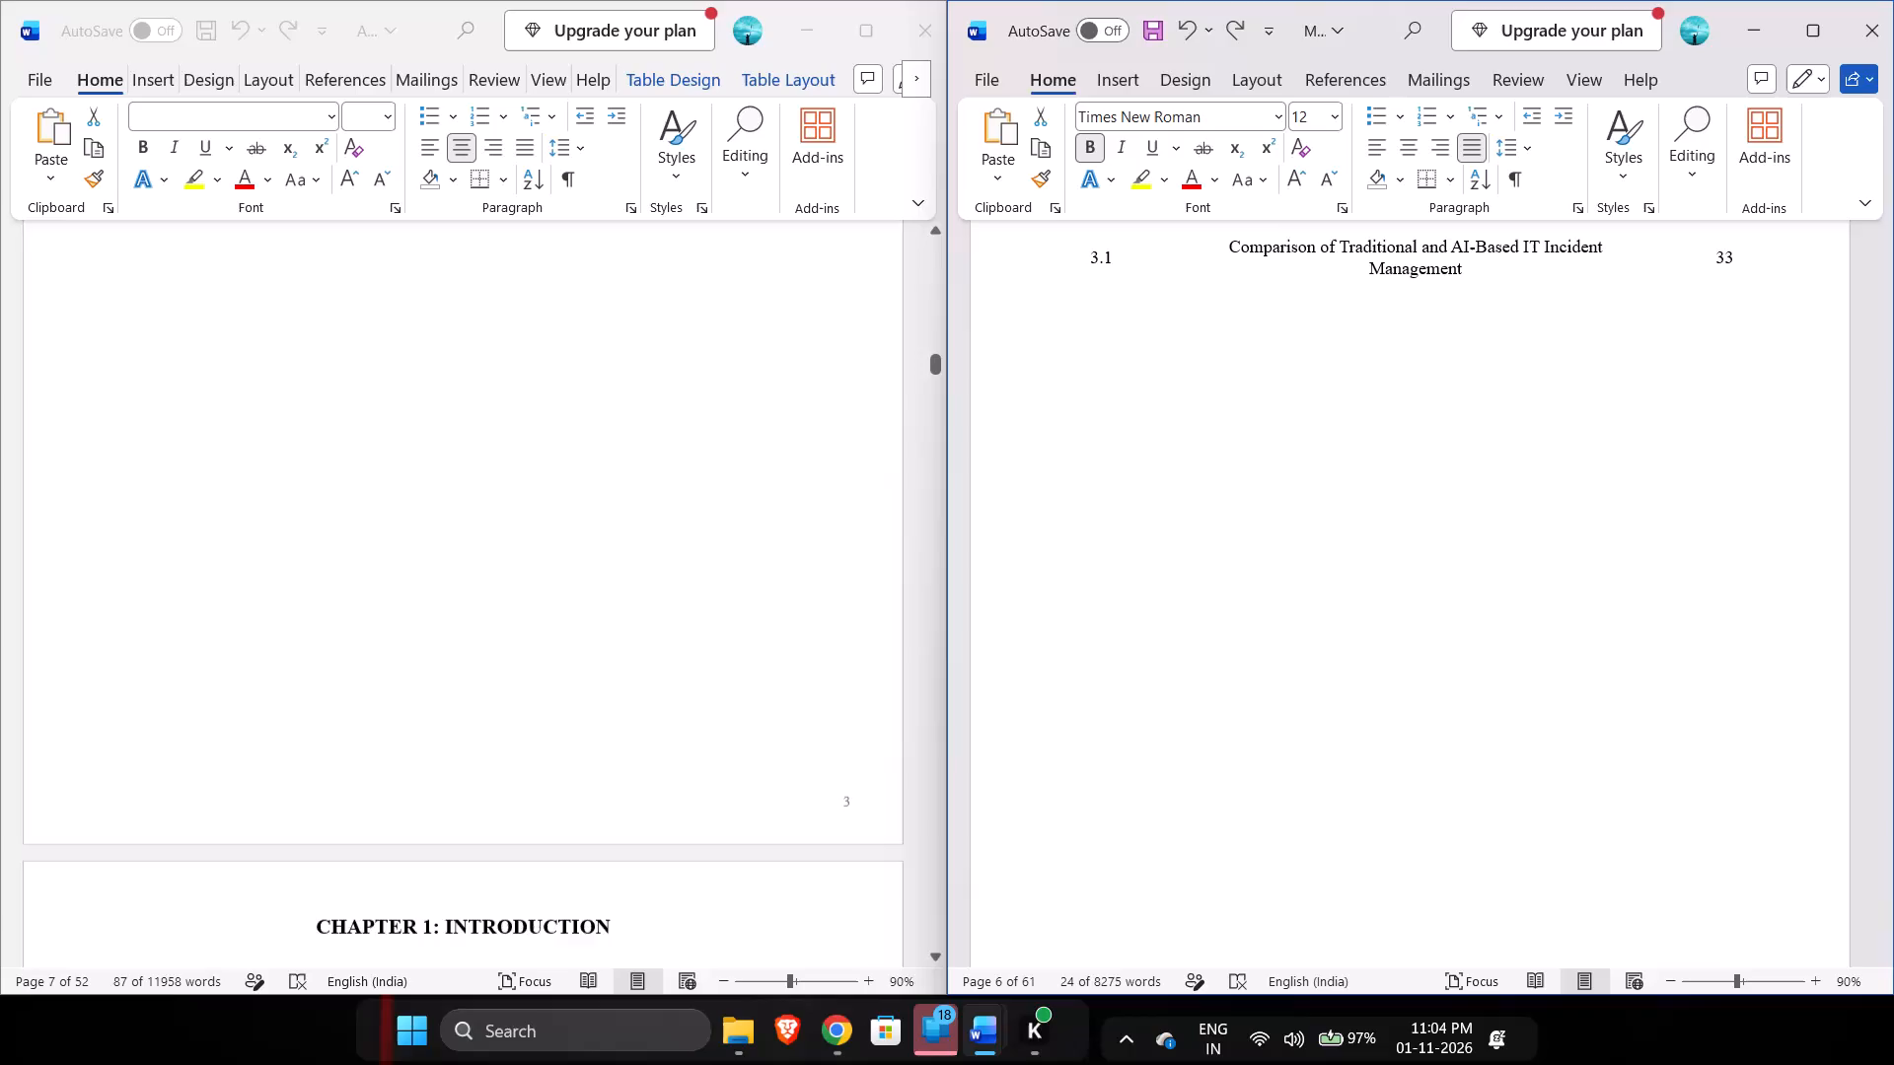
Undo all the recent edits in the ASTRA report, including the inserted "FOOD CONDITION MONITORING SYSTEM" page header.
{"action": "scroll", "coordinate": [634, 662], "scroll_direction": "up", "scroll_amount": 2}
{"action": "left_click", "coordinate": [634, 662]}
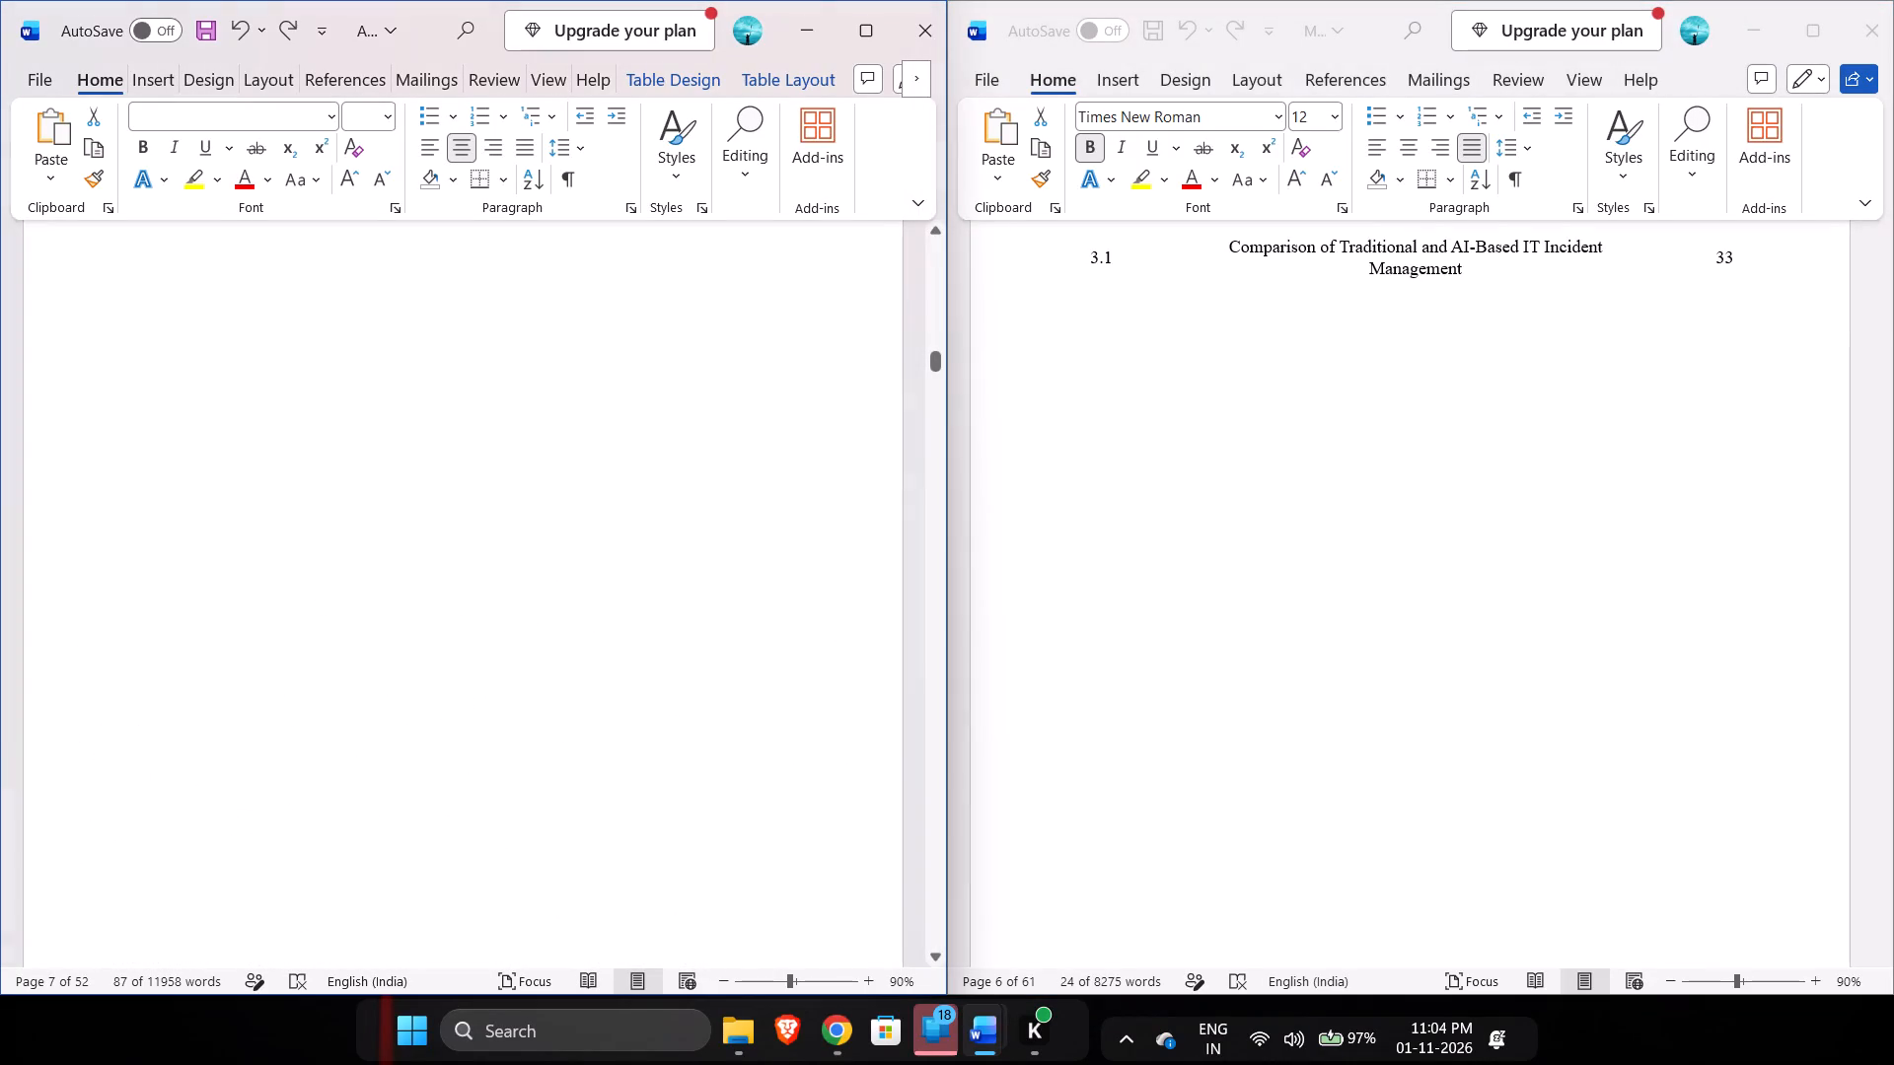
{"action": "scroll", "coordinate": [634, 662], "scroll_direction": "up", "scroll_amount": 8}
{"action": "scroll", "coordinate": [634, 662], "scroll_direction": "down", "scroll_amount": 1}
{"action": "scroll", "coordinate": [634, 662], "scroll_direction": "up", "scroll_amount": 8}
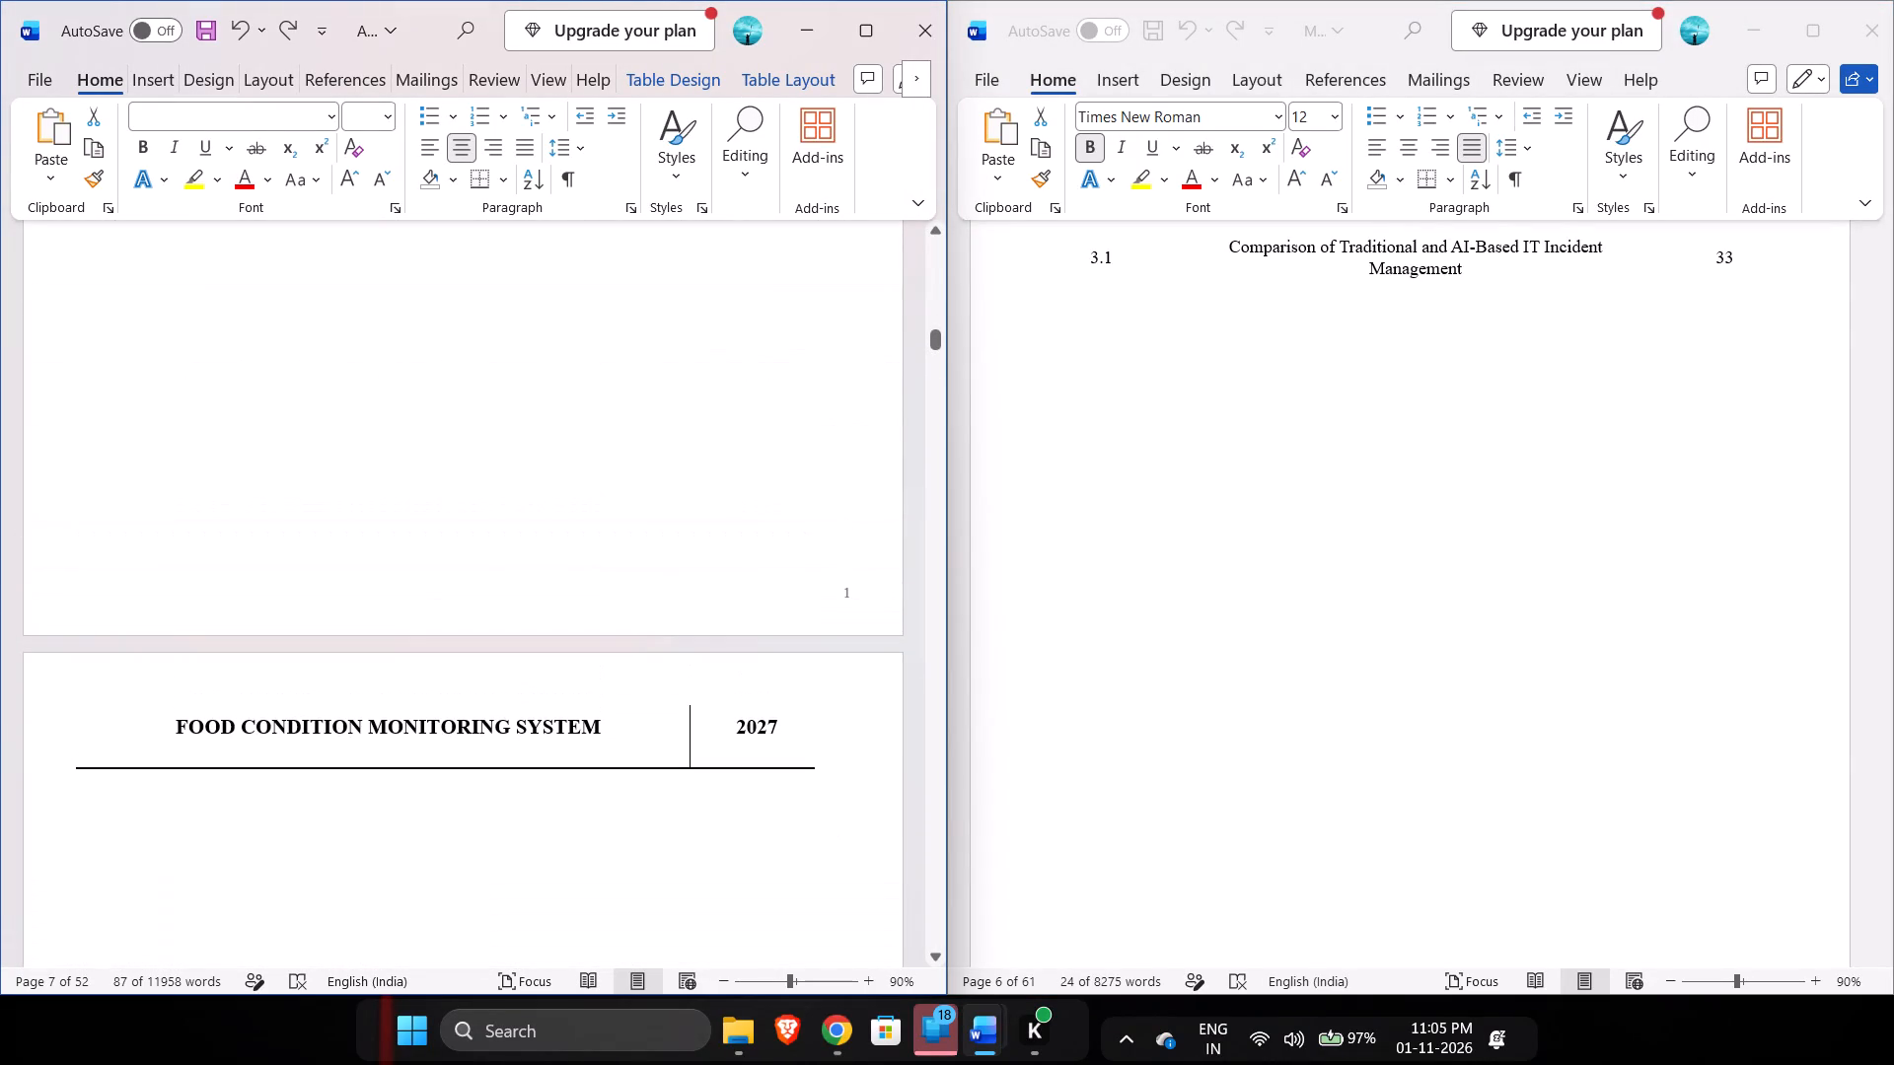
{"action": "key", "text": "ctrl+z"}
{"action": "scroll", "coordinate": [634, 662], "scroll_direction": "down", "scroll_amount": 1}
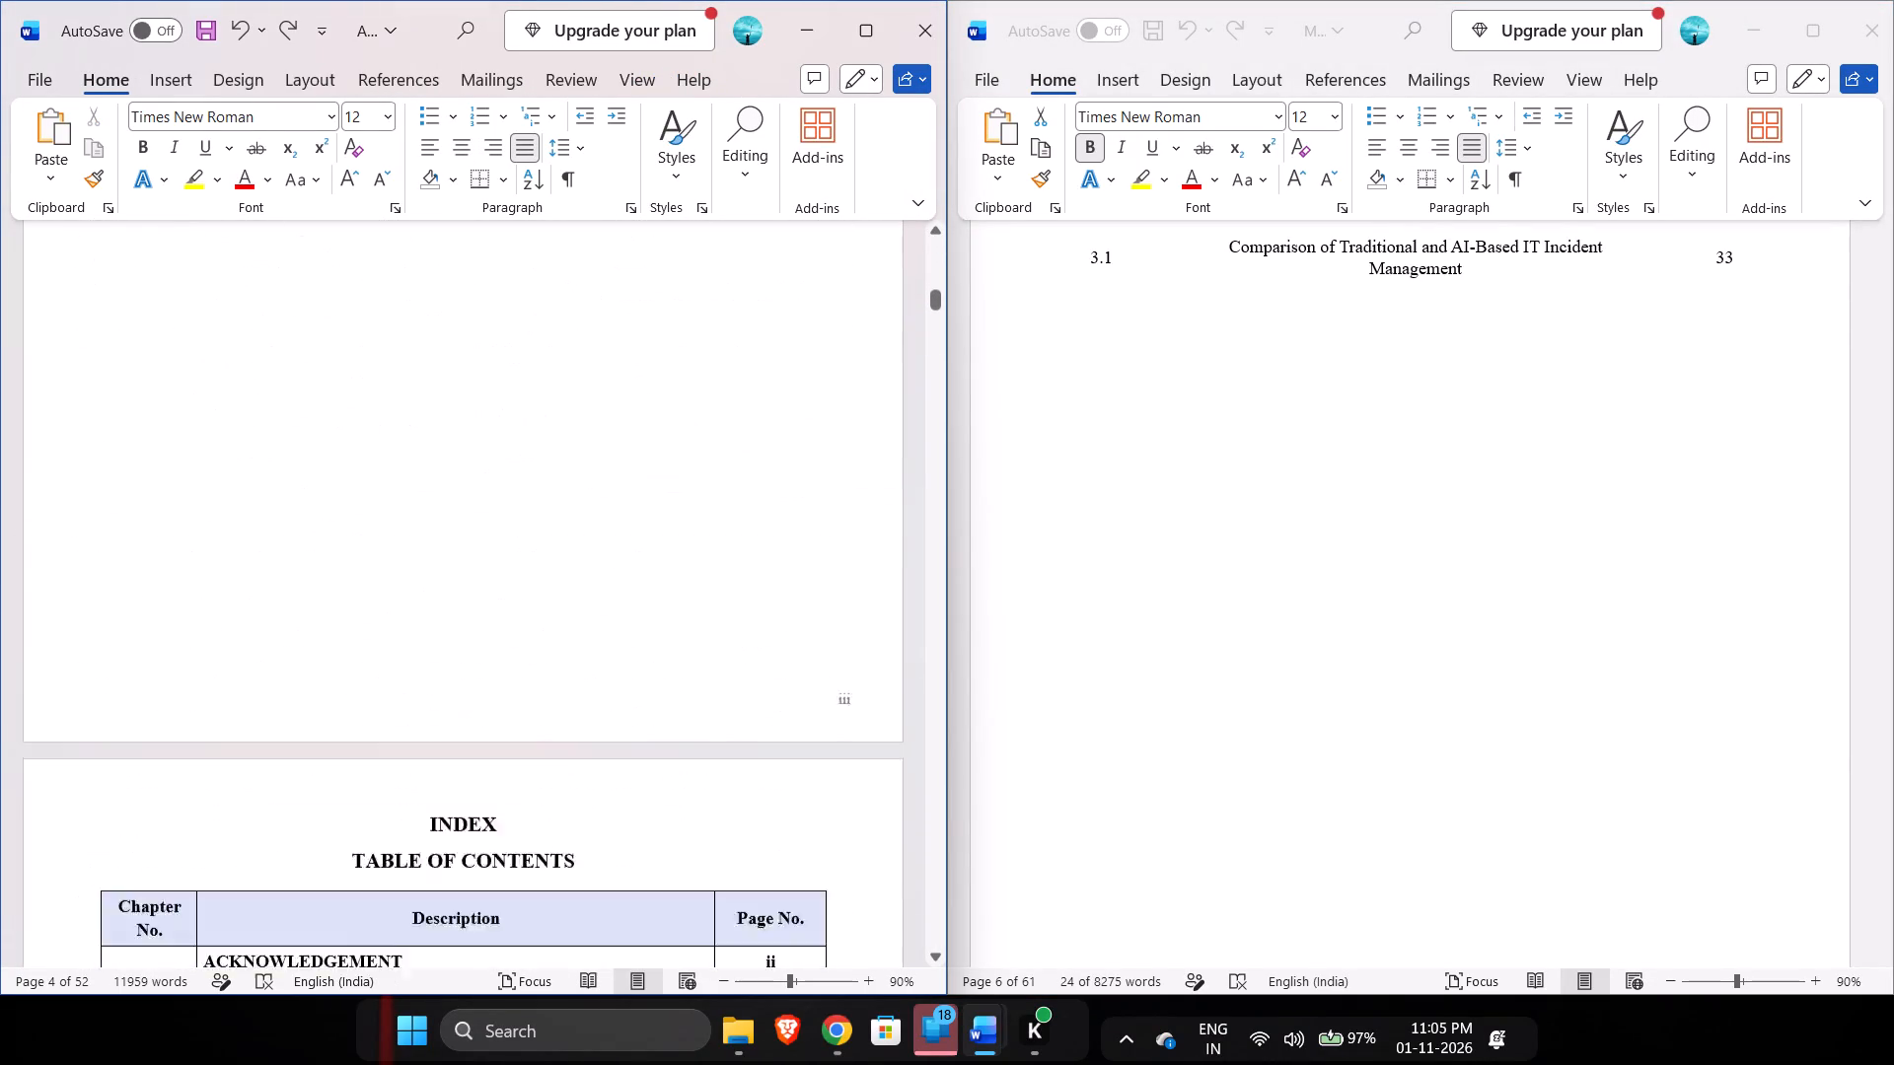
{"action": "scroll", "coordinate": [634, 662], "scroll_direction": "down", "scroll_amount": 5}
{"action": "scroll", "coordinate": [634, 662], "scroll_direction": "up", "scroll_amount": 3}
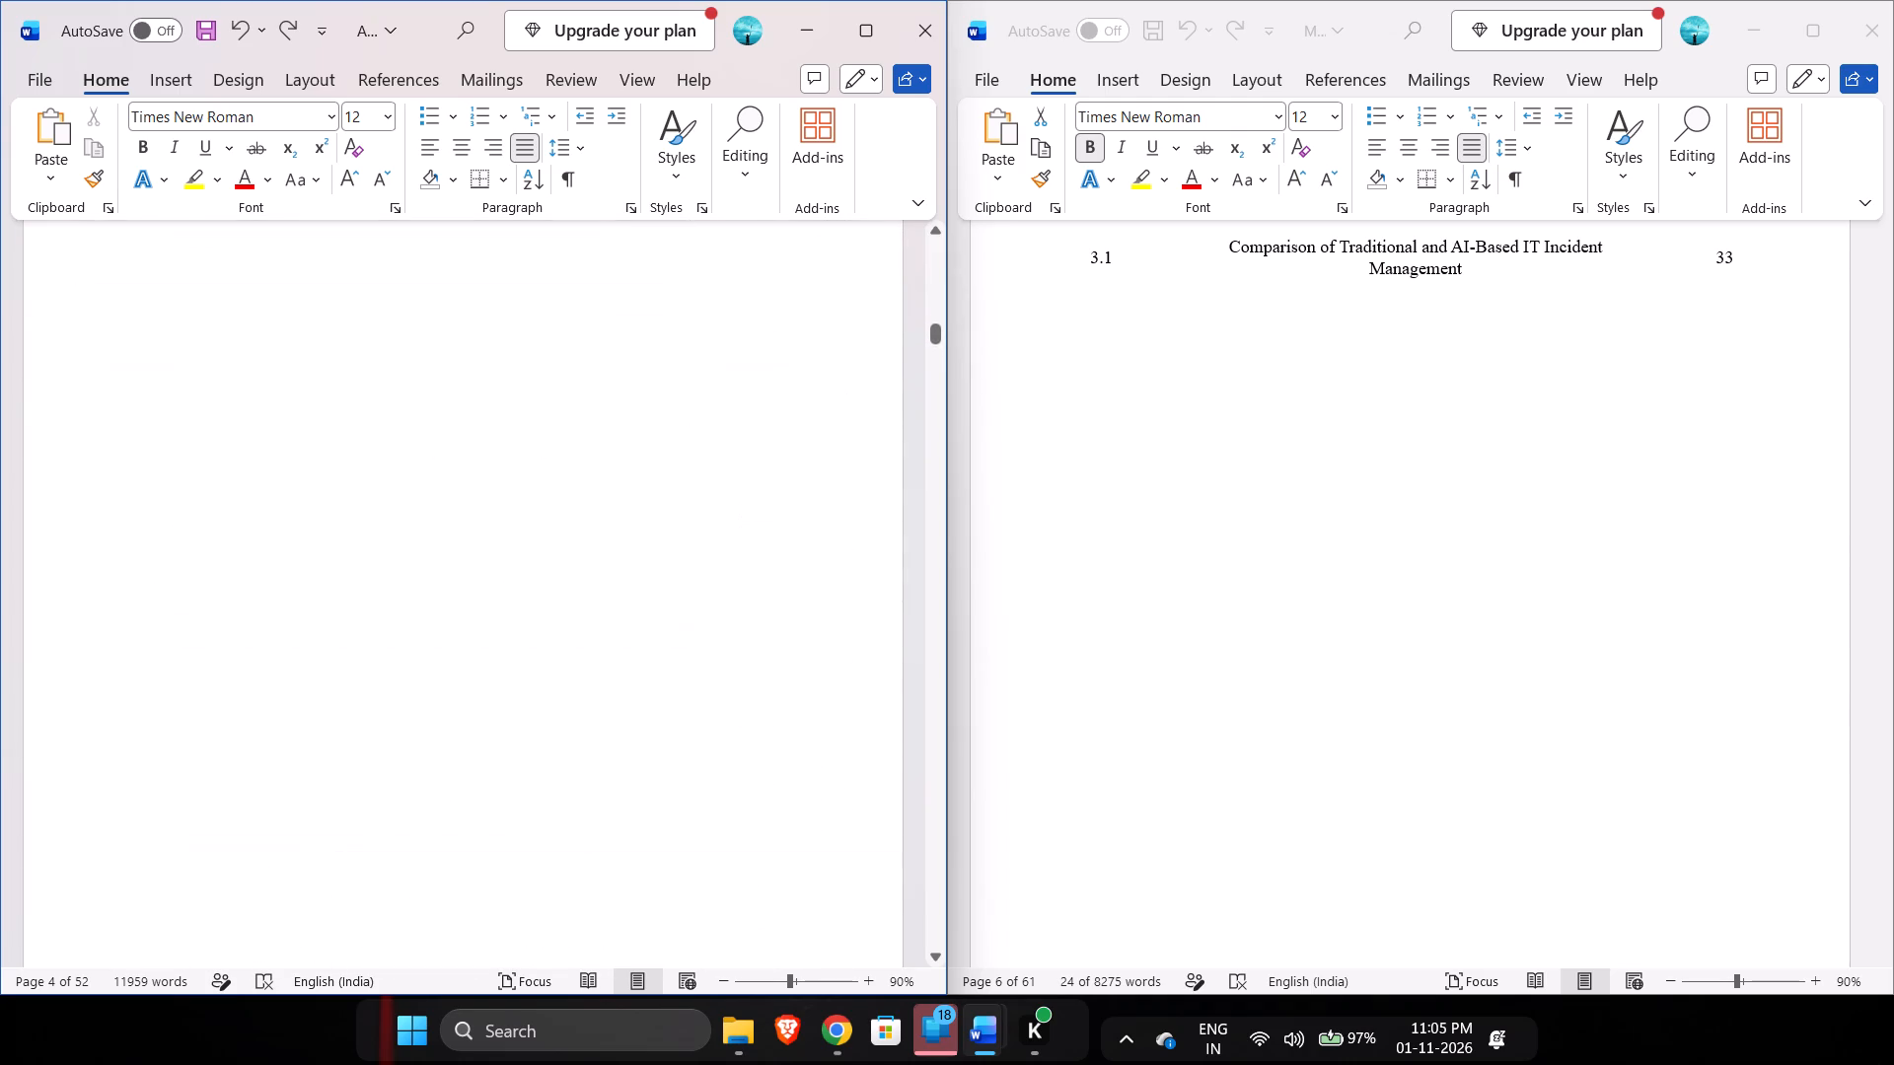
{"action": "scroll", "coordinate": [634, 662], "scroll_direction": "up", "scroll_amount": 1}
{"action": "key", "text": "ctrl+z"}
{"action": "scroll", "coordinate": [634, 662], "scroll_direction": "down", "scroll_amount": 11}
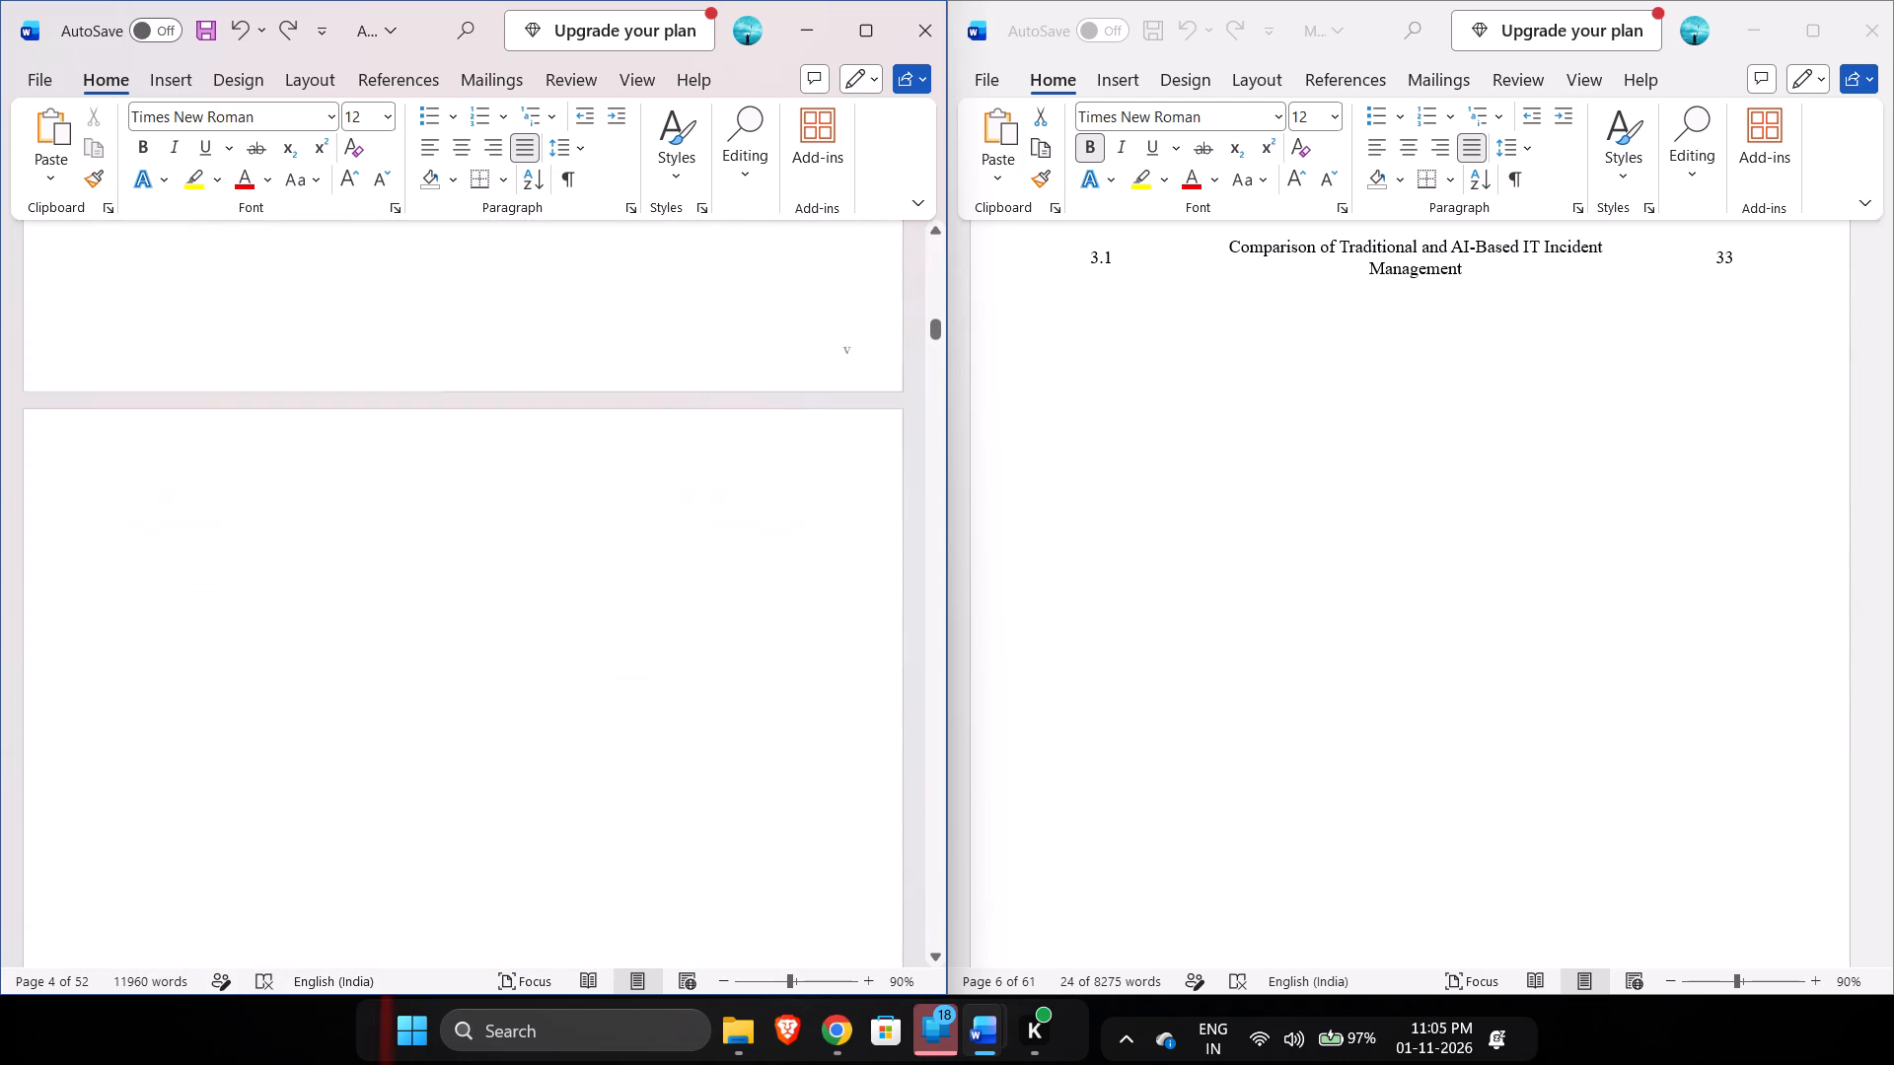
{"action": "scroll", "coordinate": [634, 662], "scroll_direction": "down", "scroll_amount": 4}
{"action": "key", "text": "ctrl+z"}
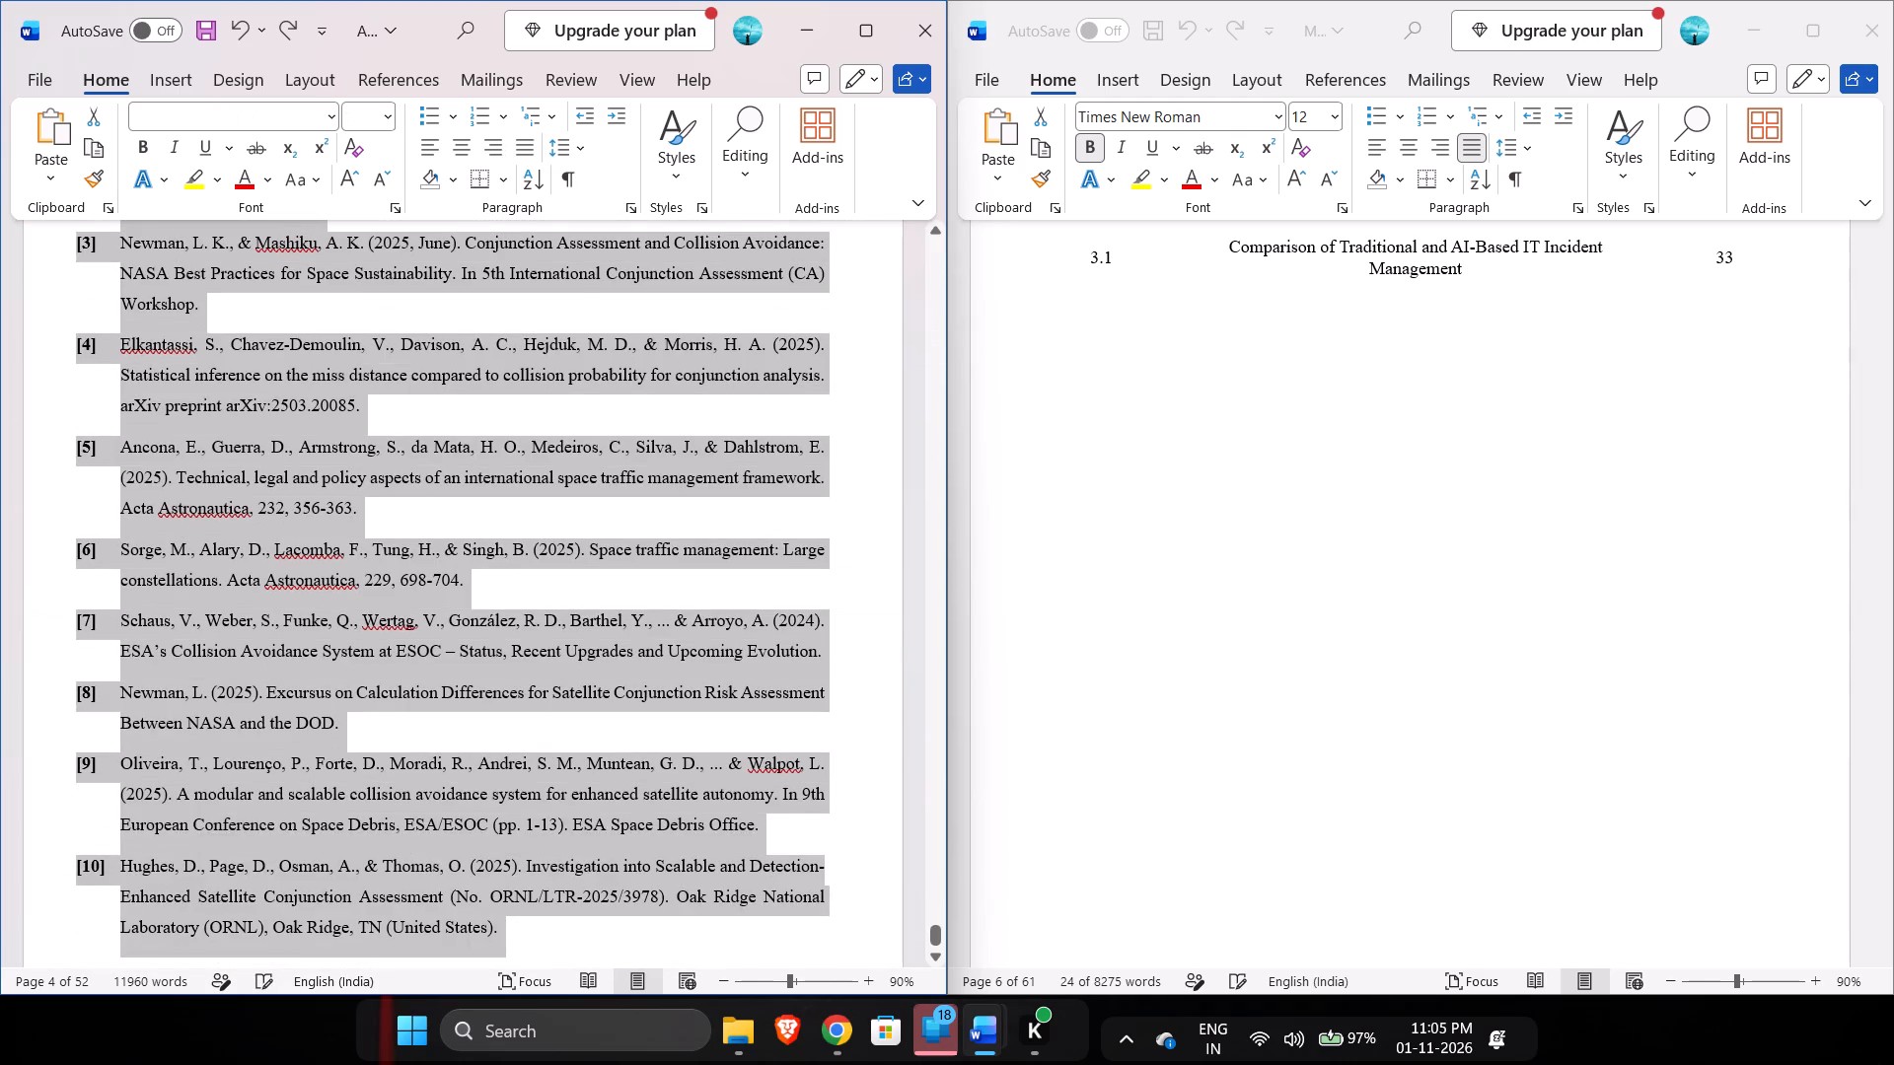
{"action": "key", "text": "ctrl+z"}
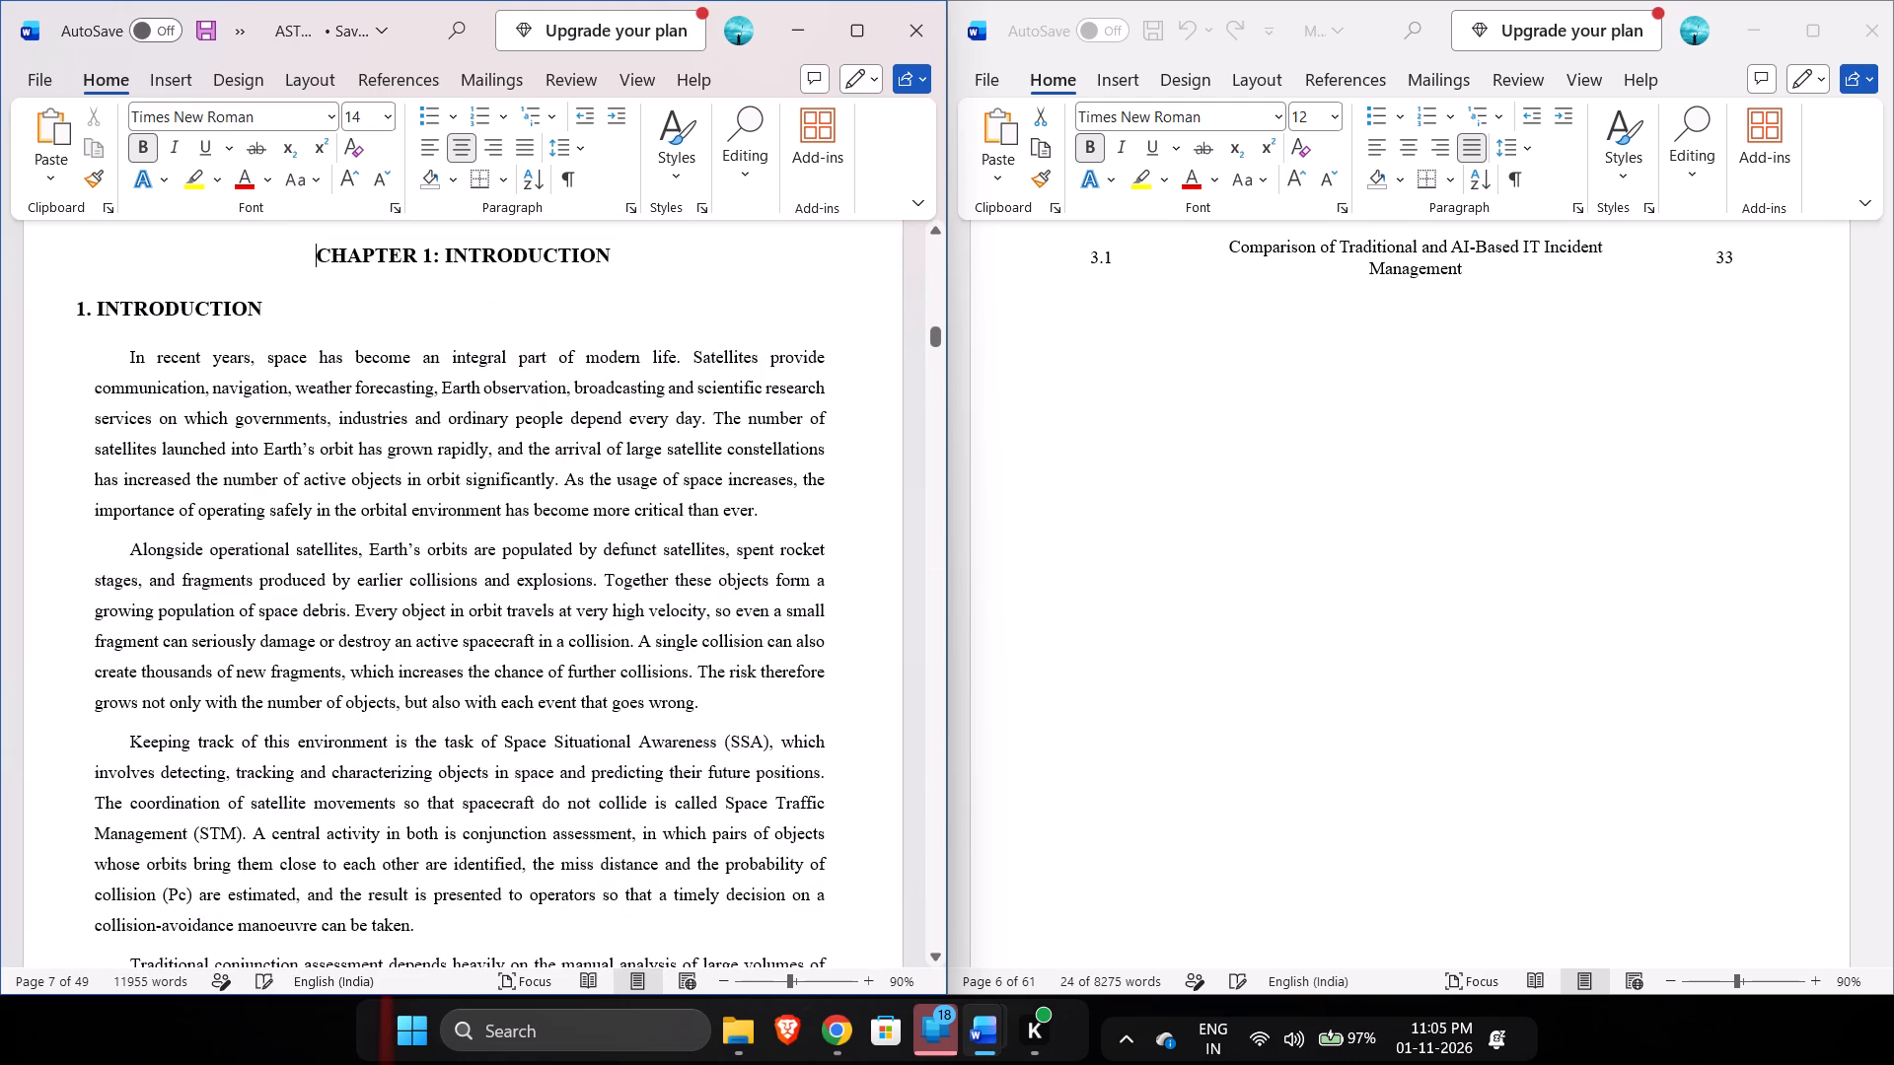
{"action": "key", "text": "ctrl+z"}
{"action": "key", "text": "ctrl+z"}
{"action": "key", "text": "ctrl+z"}
{"action": "key", "text": "ctrl+z"}
{"action": "key", "text": "ctrl+z"}
{"action": "key", "text": "ctrl+z"}
Set the font of the entire ASTRA report to Times New Roman.
{"action": "scroll", "coordinate": [634, 662], "scroll_direction": "down", "scroll_amount": 12}
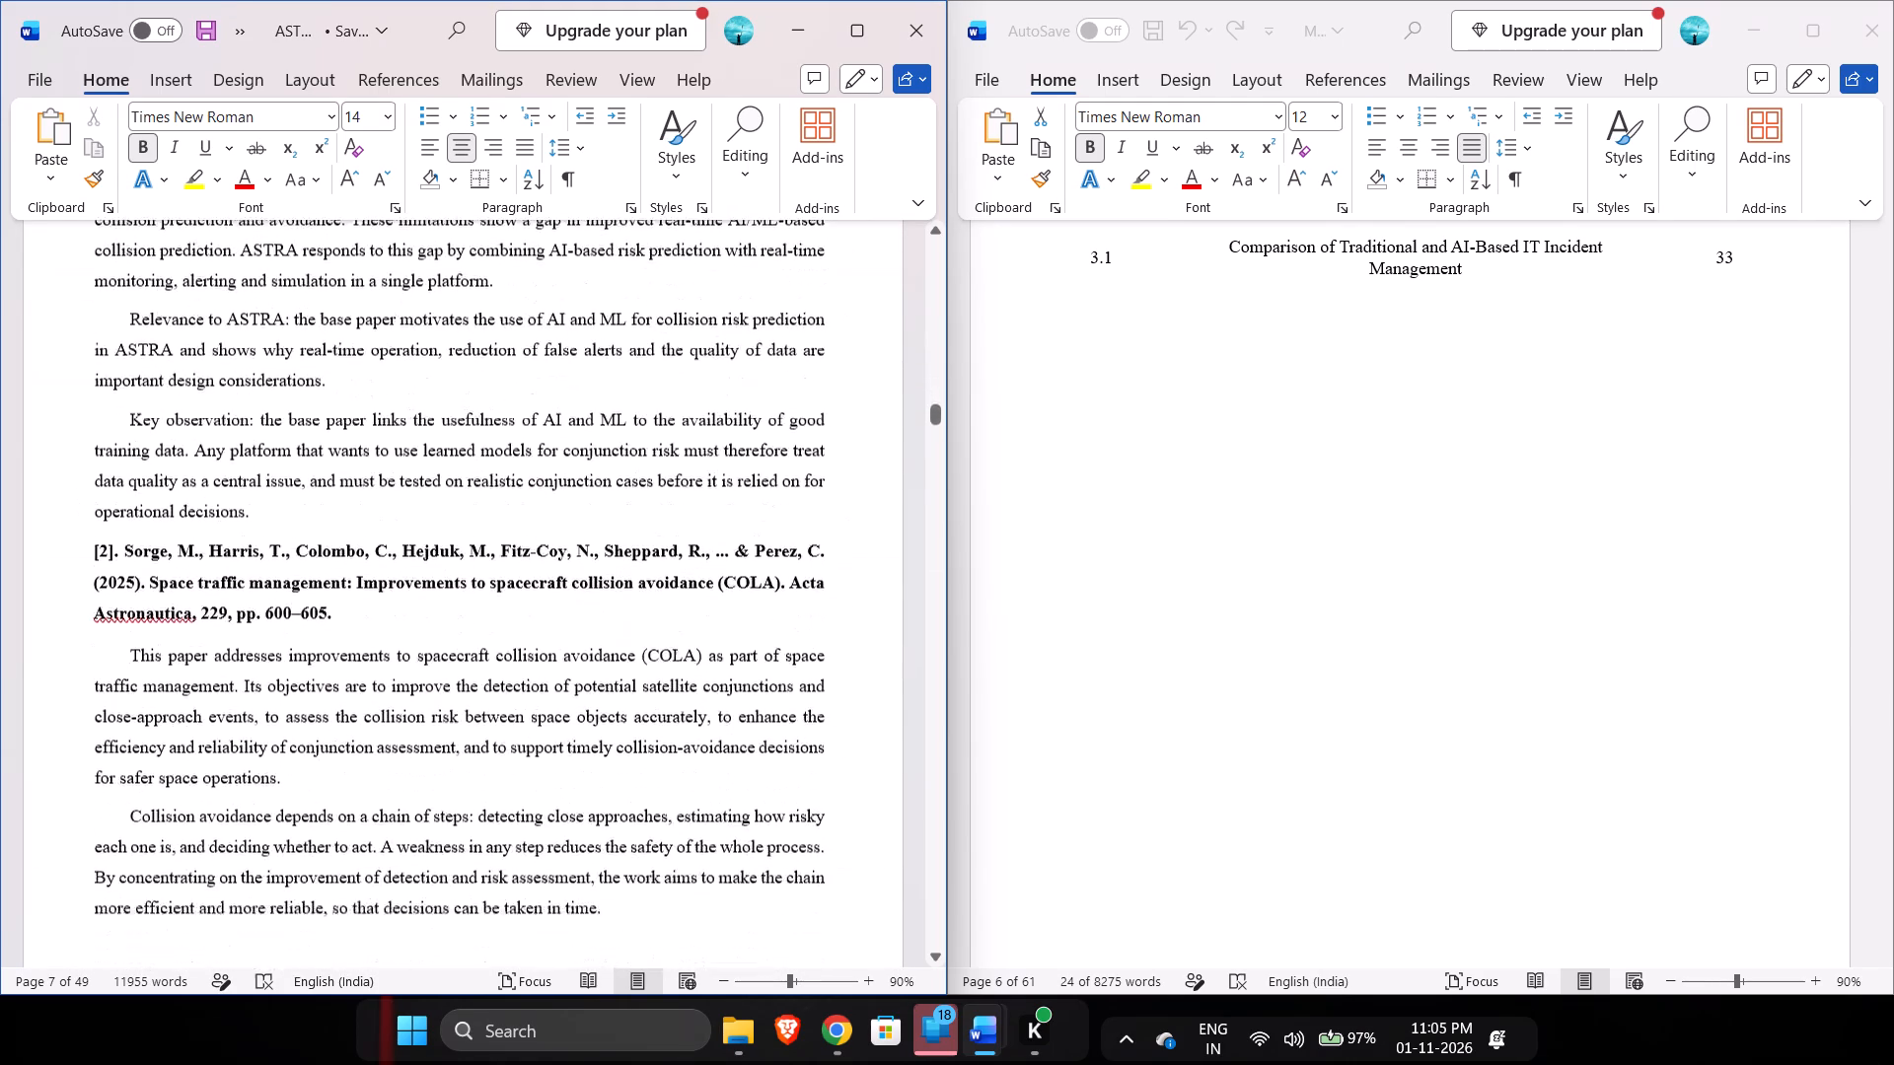
{"action": "scroll", "coordinate": [634, 662], "scroll_direction": "down", "scroll_amount": 3}
{"action": "scroll", "coordinate": [634, 662], "scroll_direction": "up", "scroll_amount": 18}
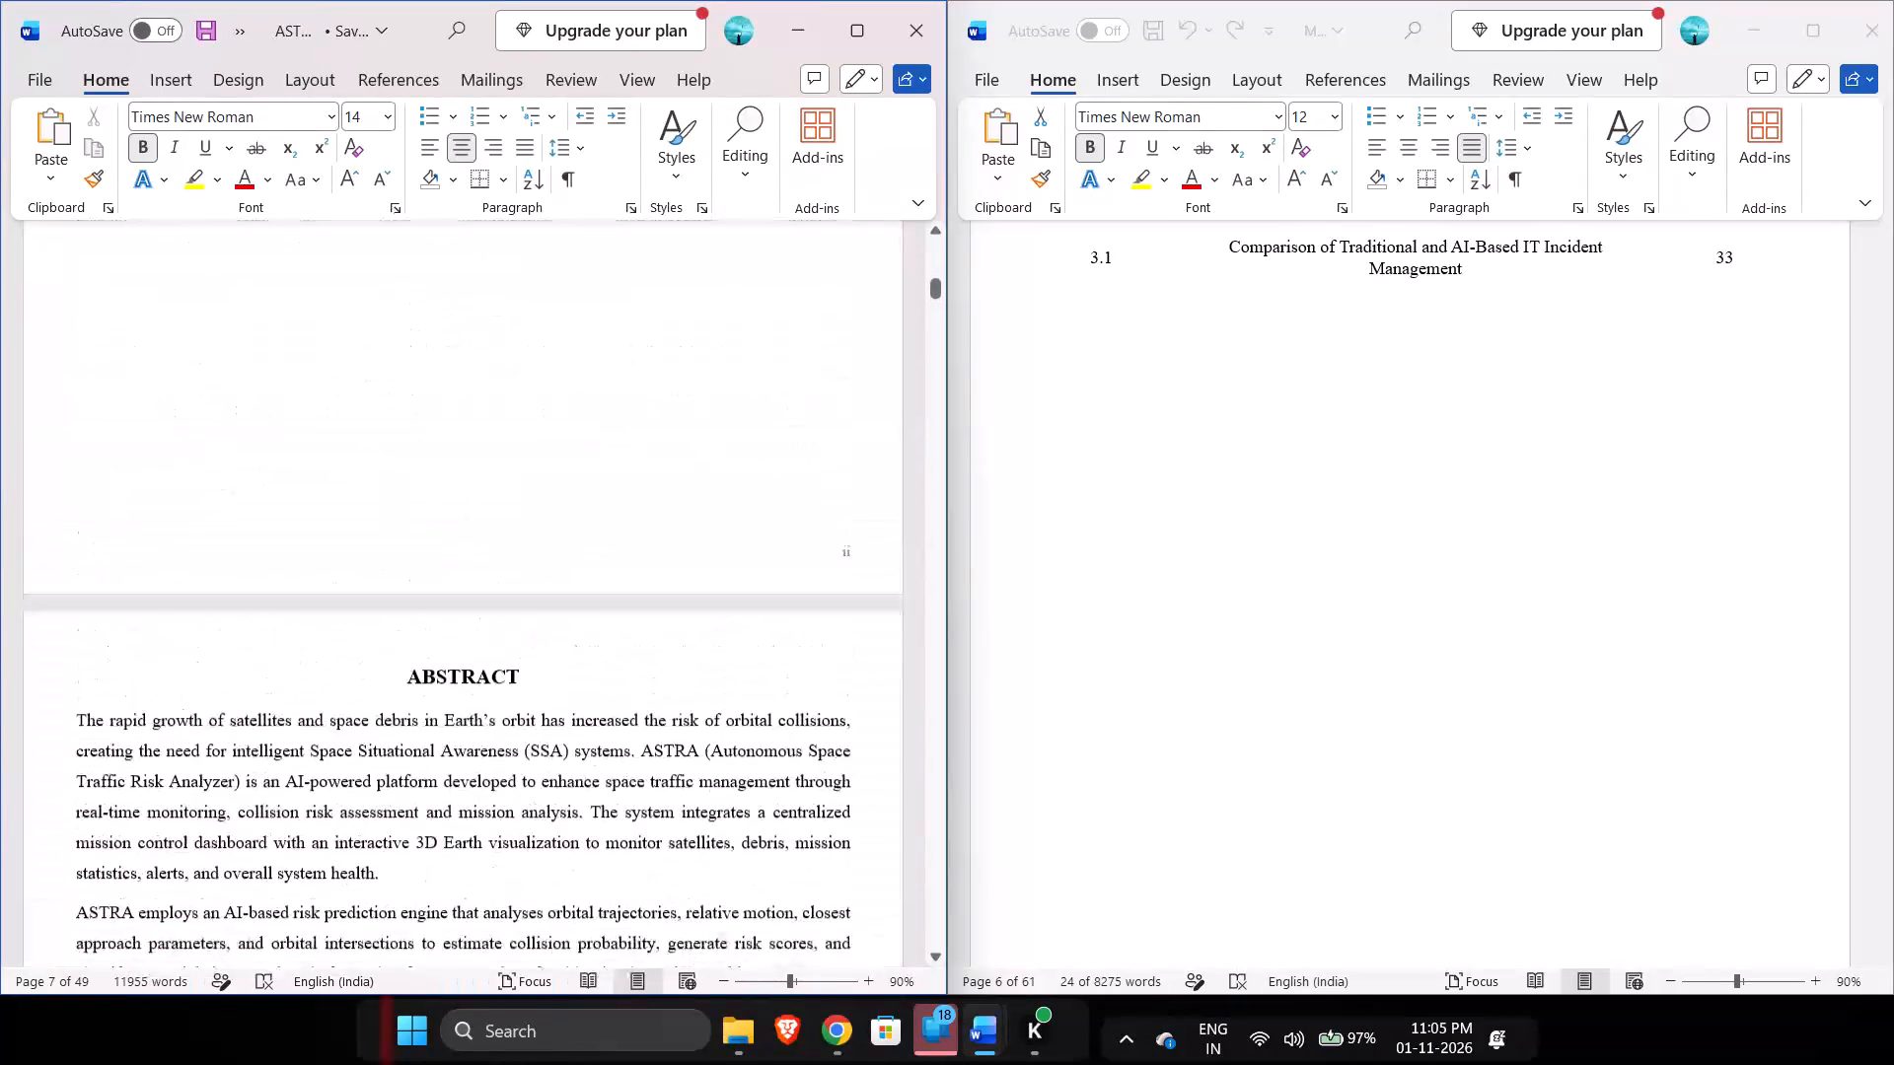
{"action": "scroll", "coordinate": [634, 662], "scroll_direction": "up", "scroll_amount": 6}
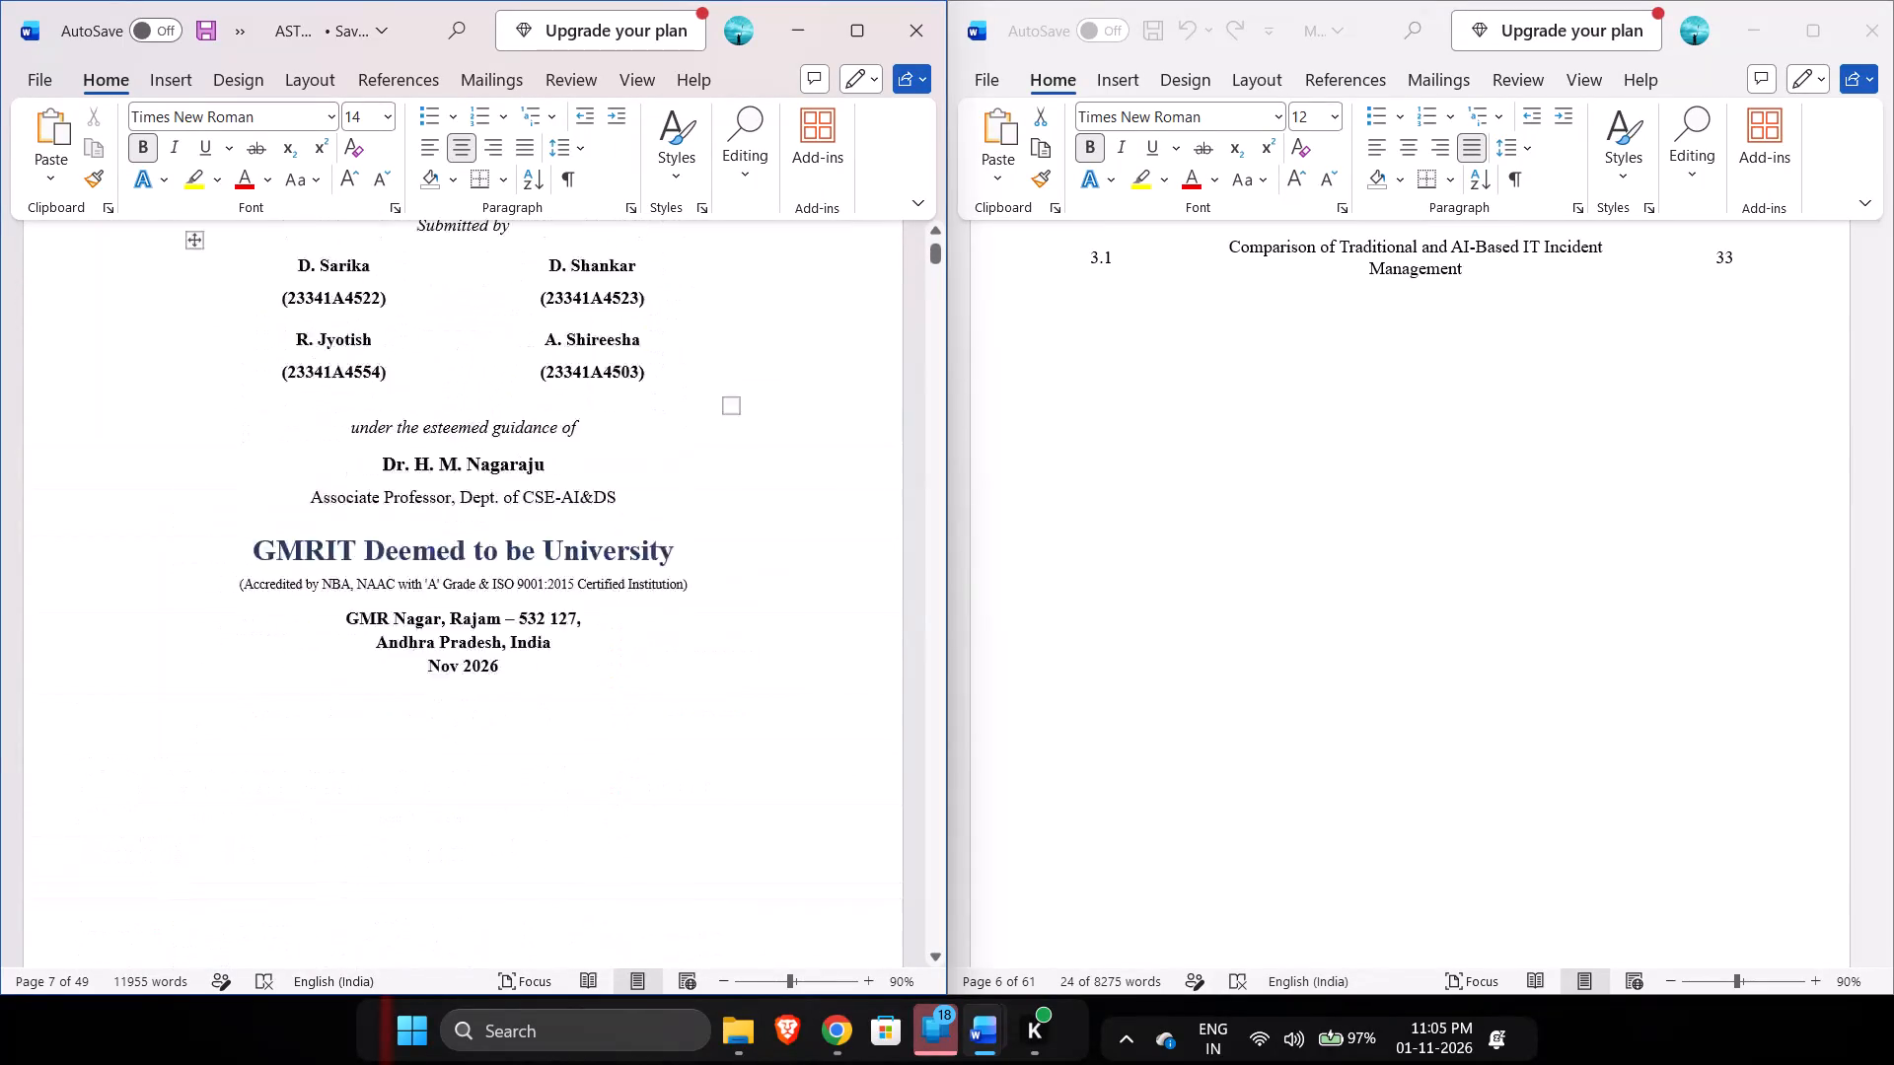
{"action": "scroll", "coordinate": [634, 662], "scroll_direction": "up", "scroll_amount": 1}
{"action": "key", "text": "ctrl+a"}
{"action": "left_click", "coordinate": [337, 121]}
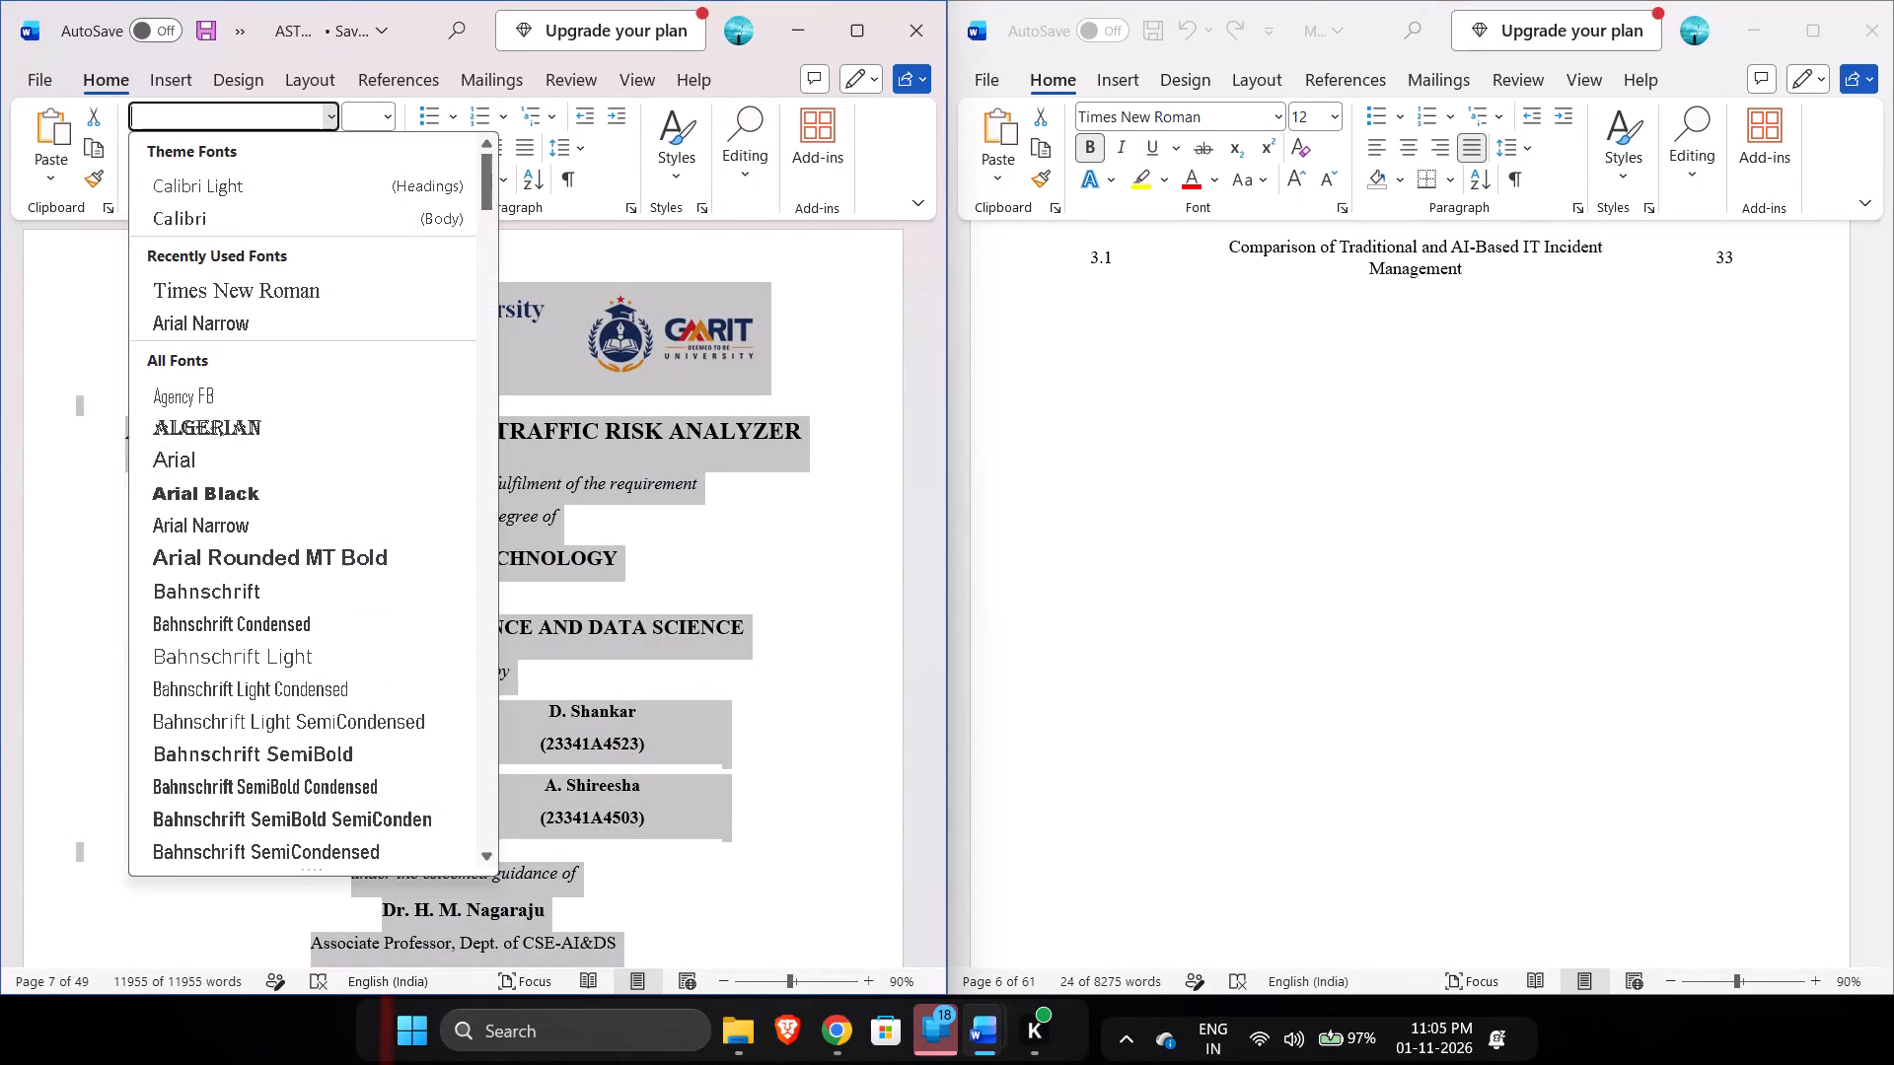
{"action": "type", "text": "ti"}
{"action": "key", "text": "Right"}
{"action": "key", "text": "Return"}
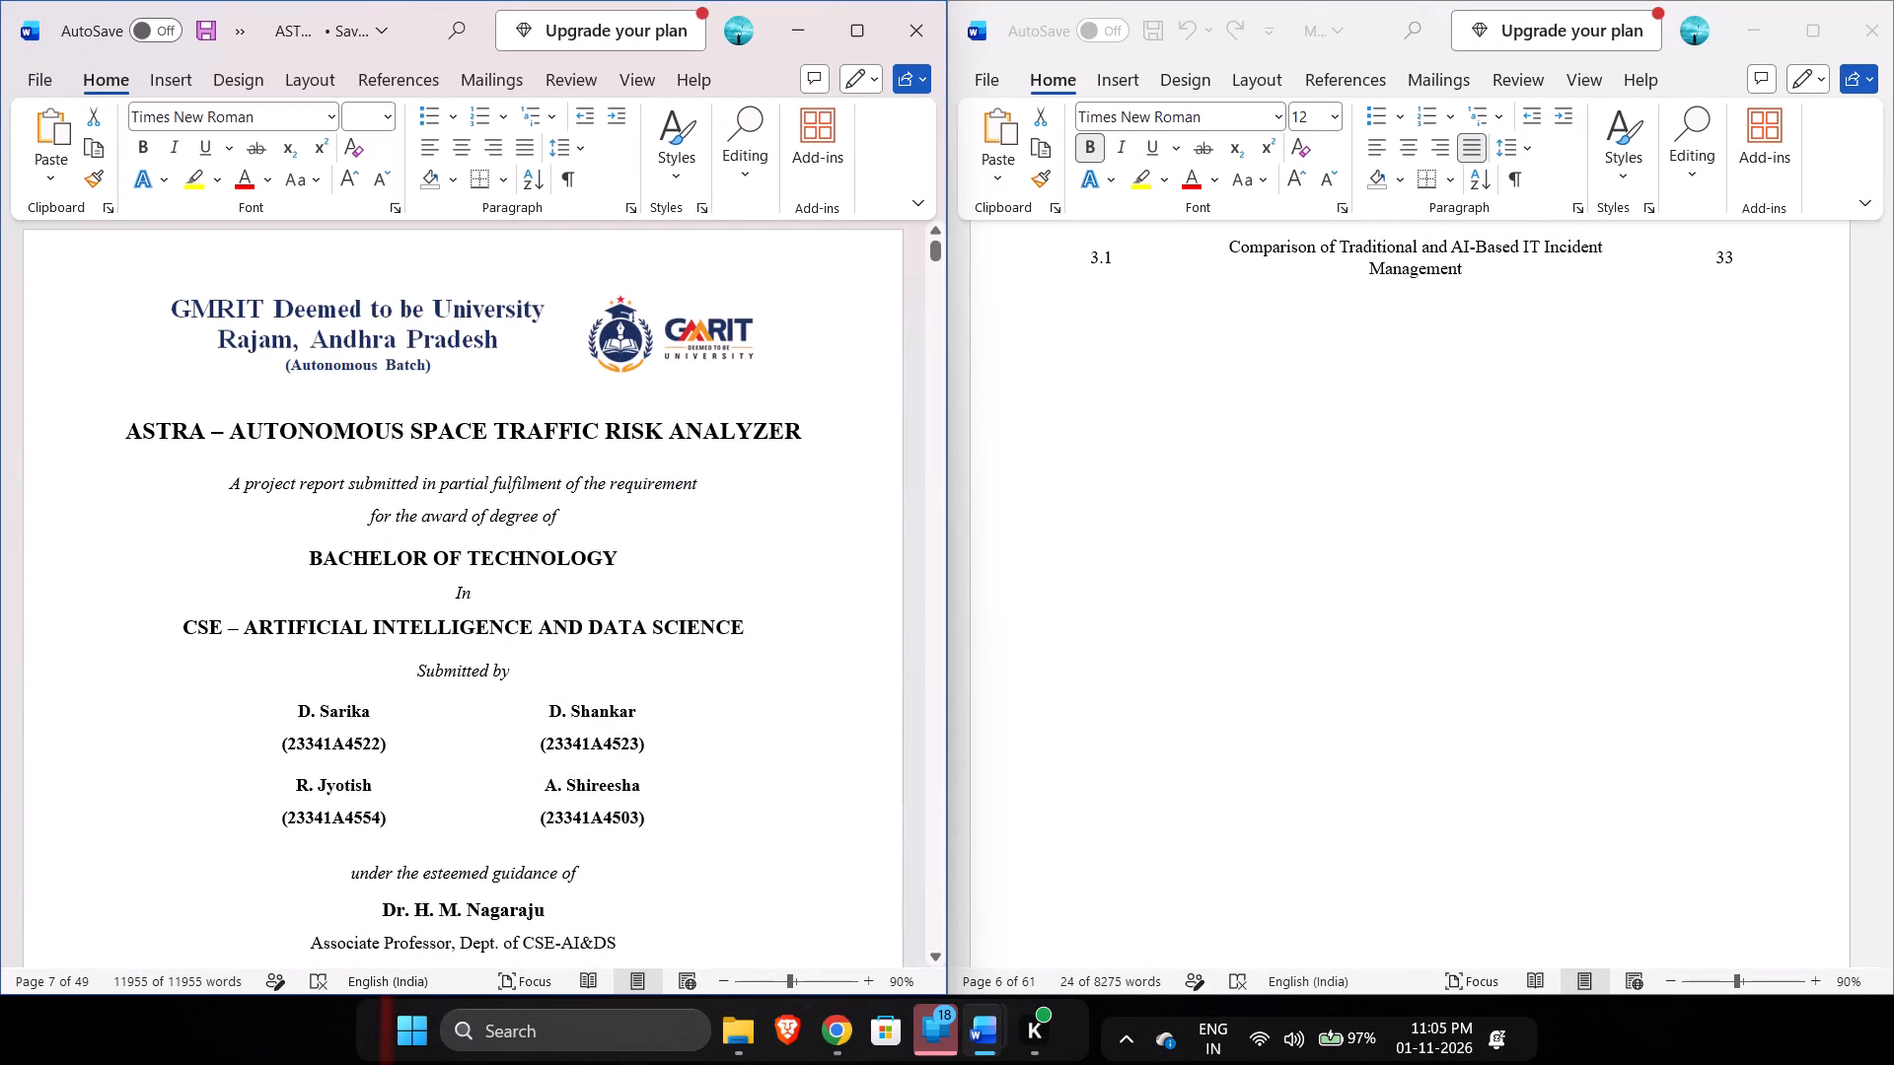
{"action": "left_click", "coordinate": [893, 549]}
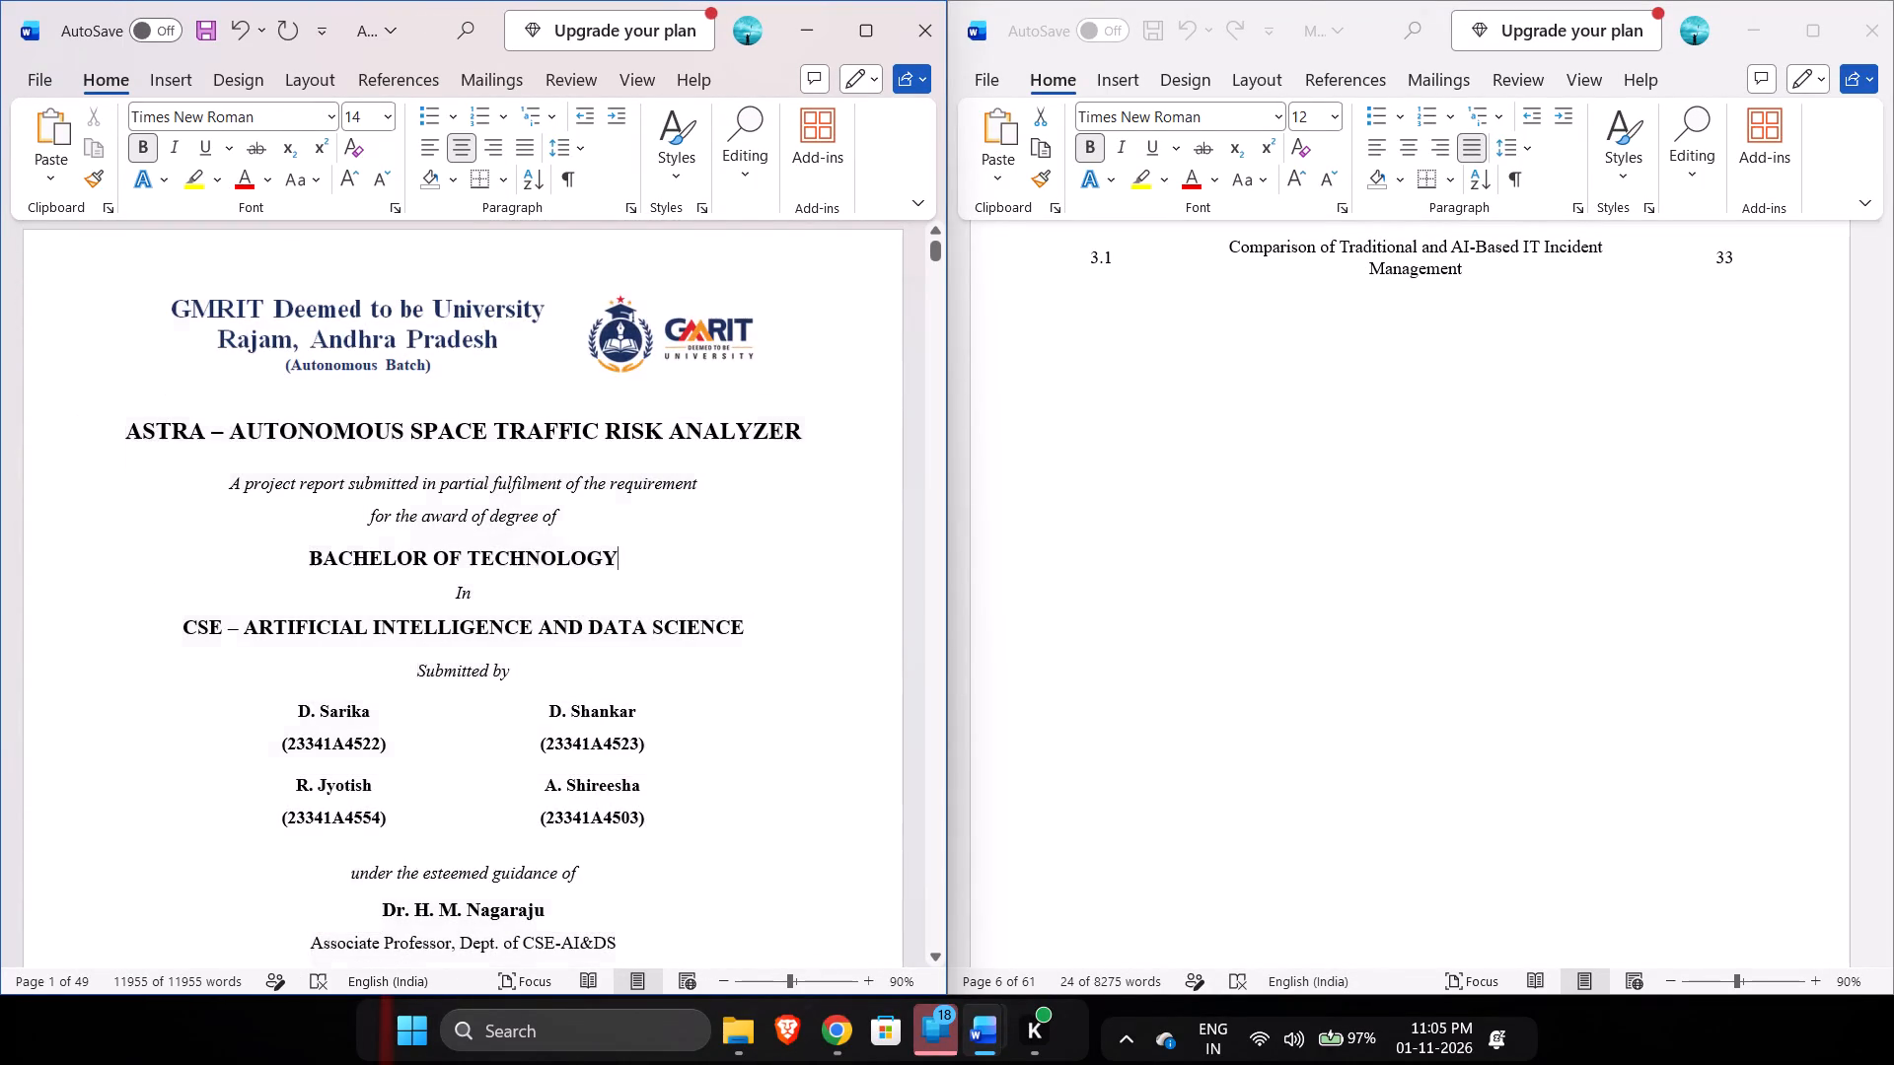
Examine the ASTRA report's front matter and Chapter 1 opening against the ServiceNow report's list of tables and Chapter 1 page header.
{"action": "scroll", "coordinate": [838, 569], "scroll_direction": "down", "scroll_amount": 8}
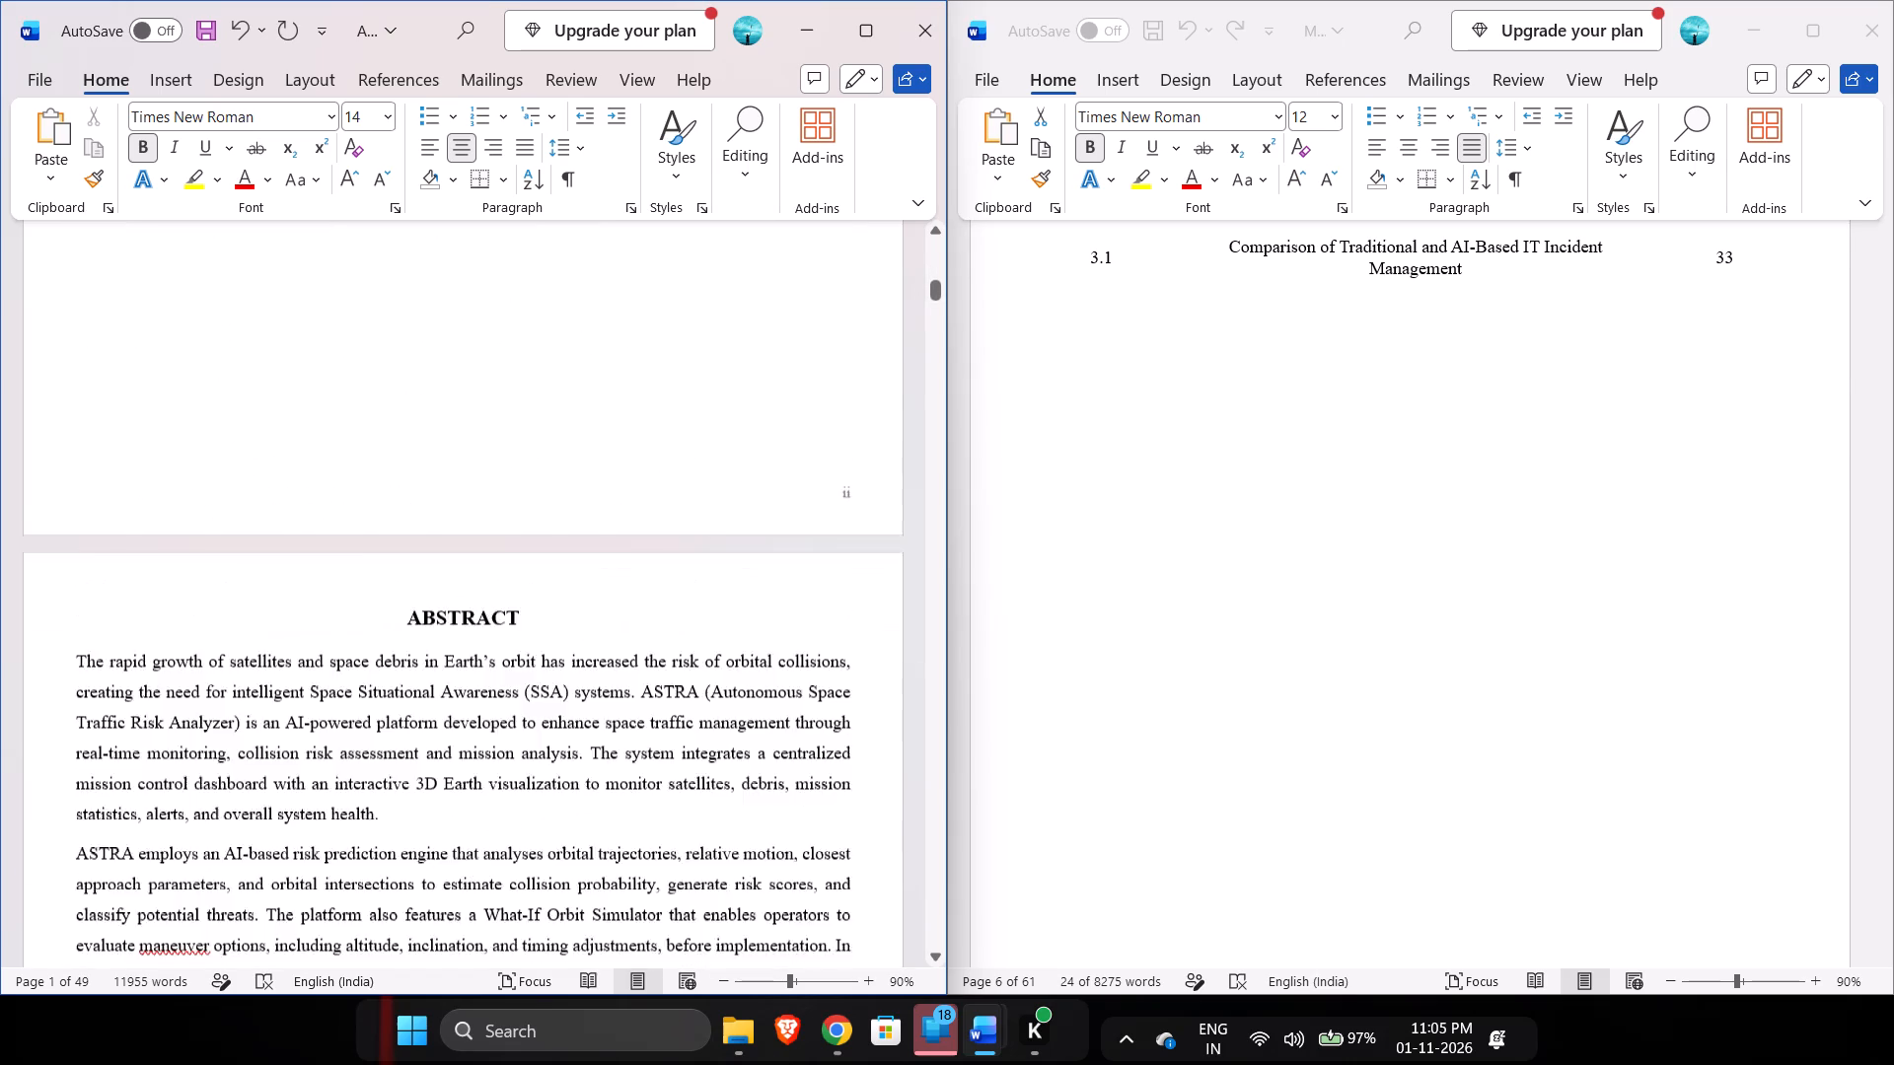
{"action": "scroll", "coordinate": [838, 569], "scroll_direction": "down", "scroll_amount": 9}
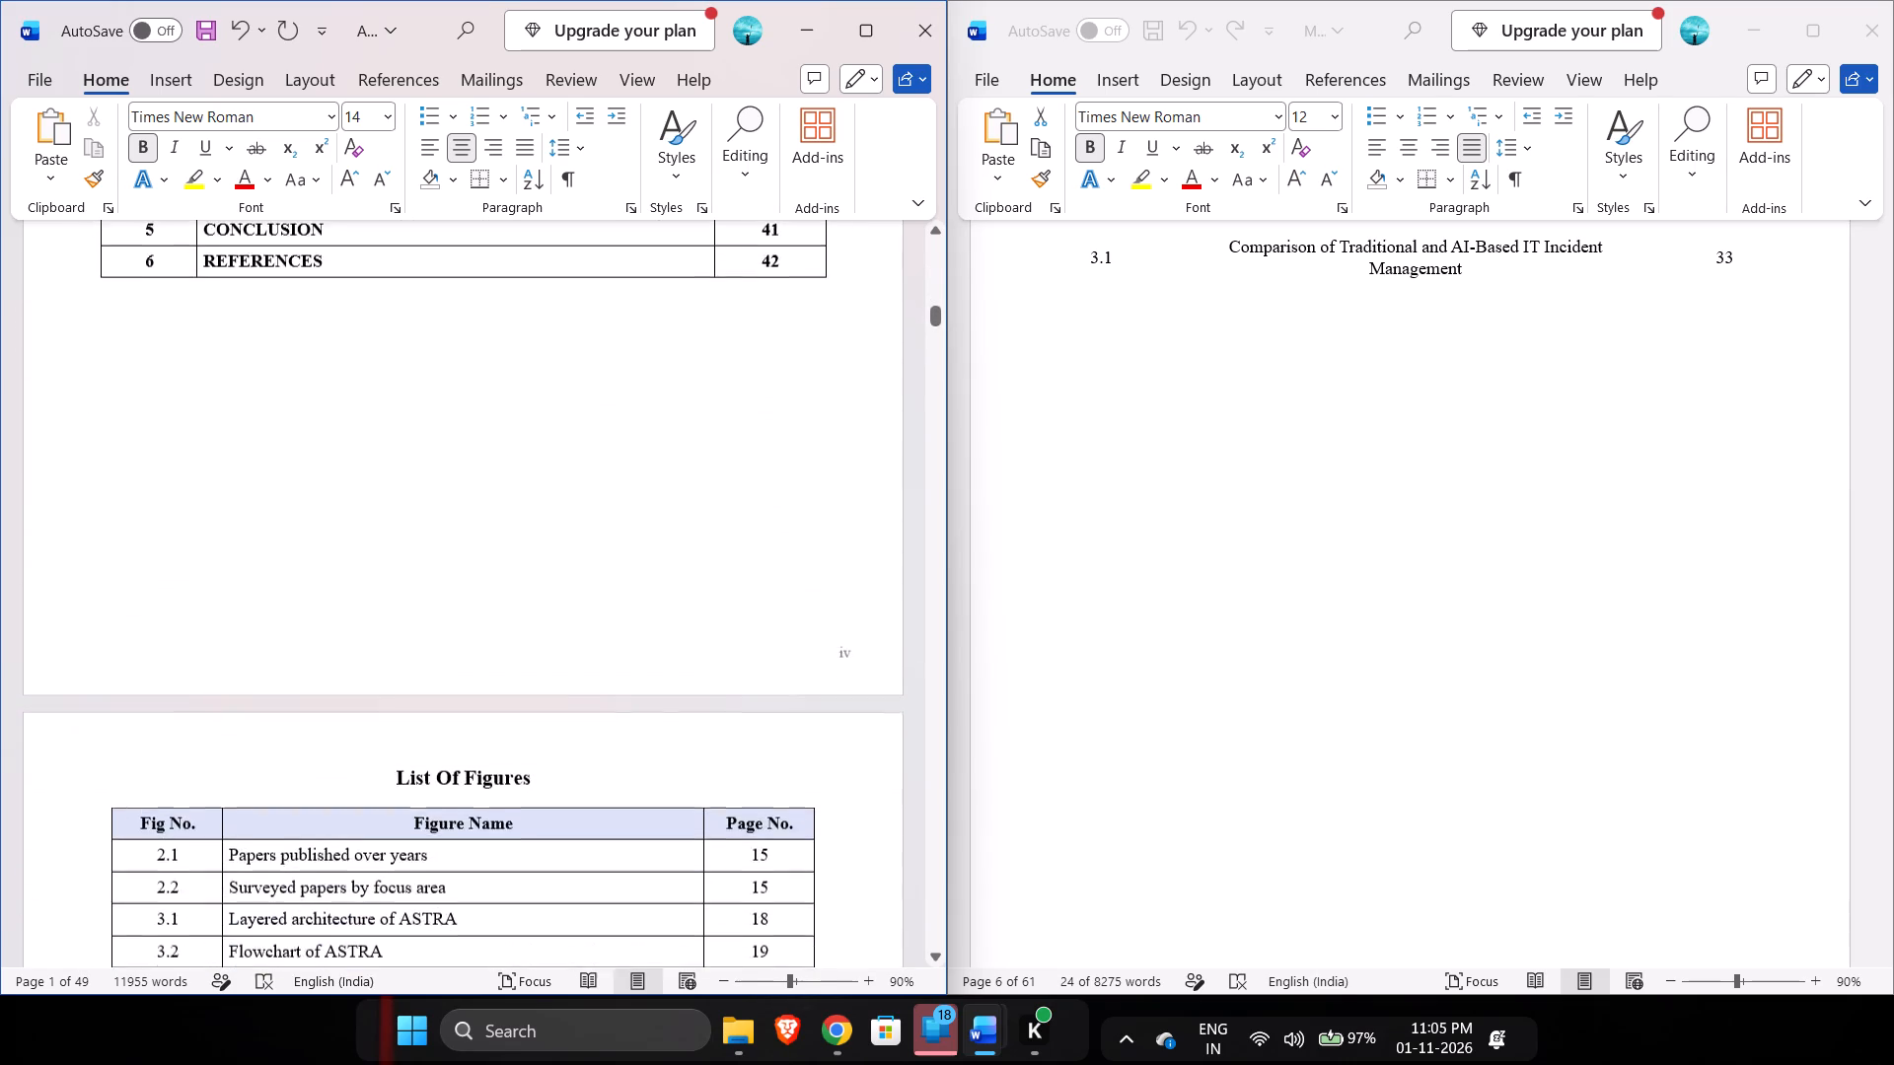
{"action": "scroll", "coordinate": [838, 569], "scroll_direction": "down", "scroll_amount": 5}
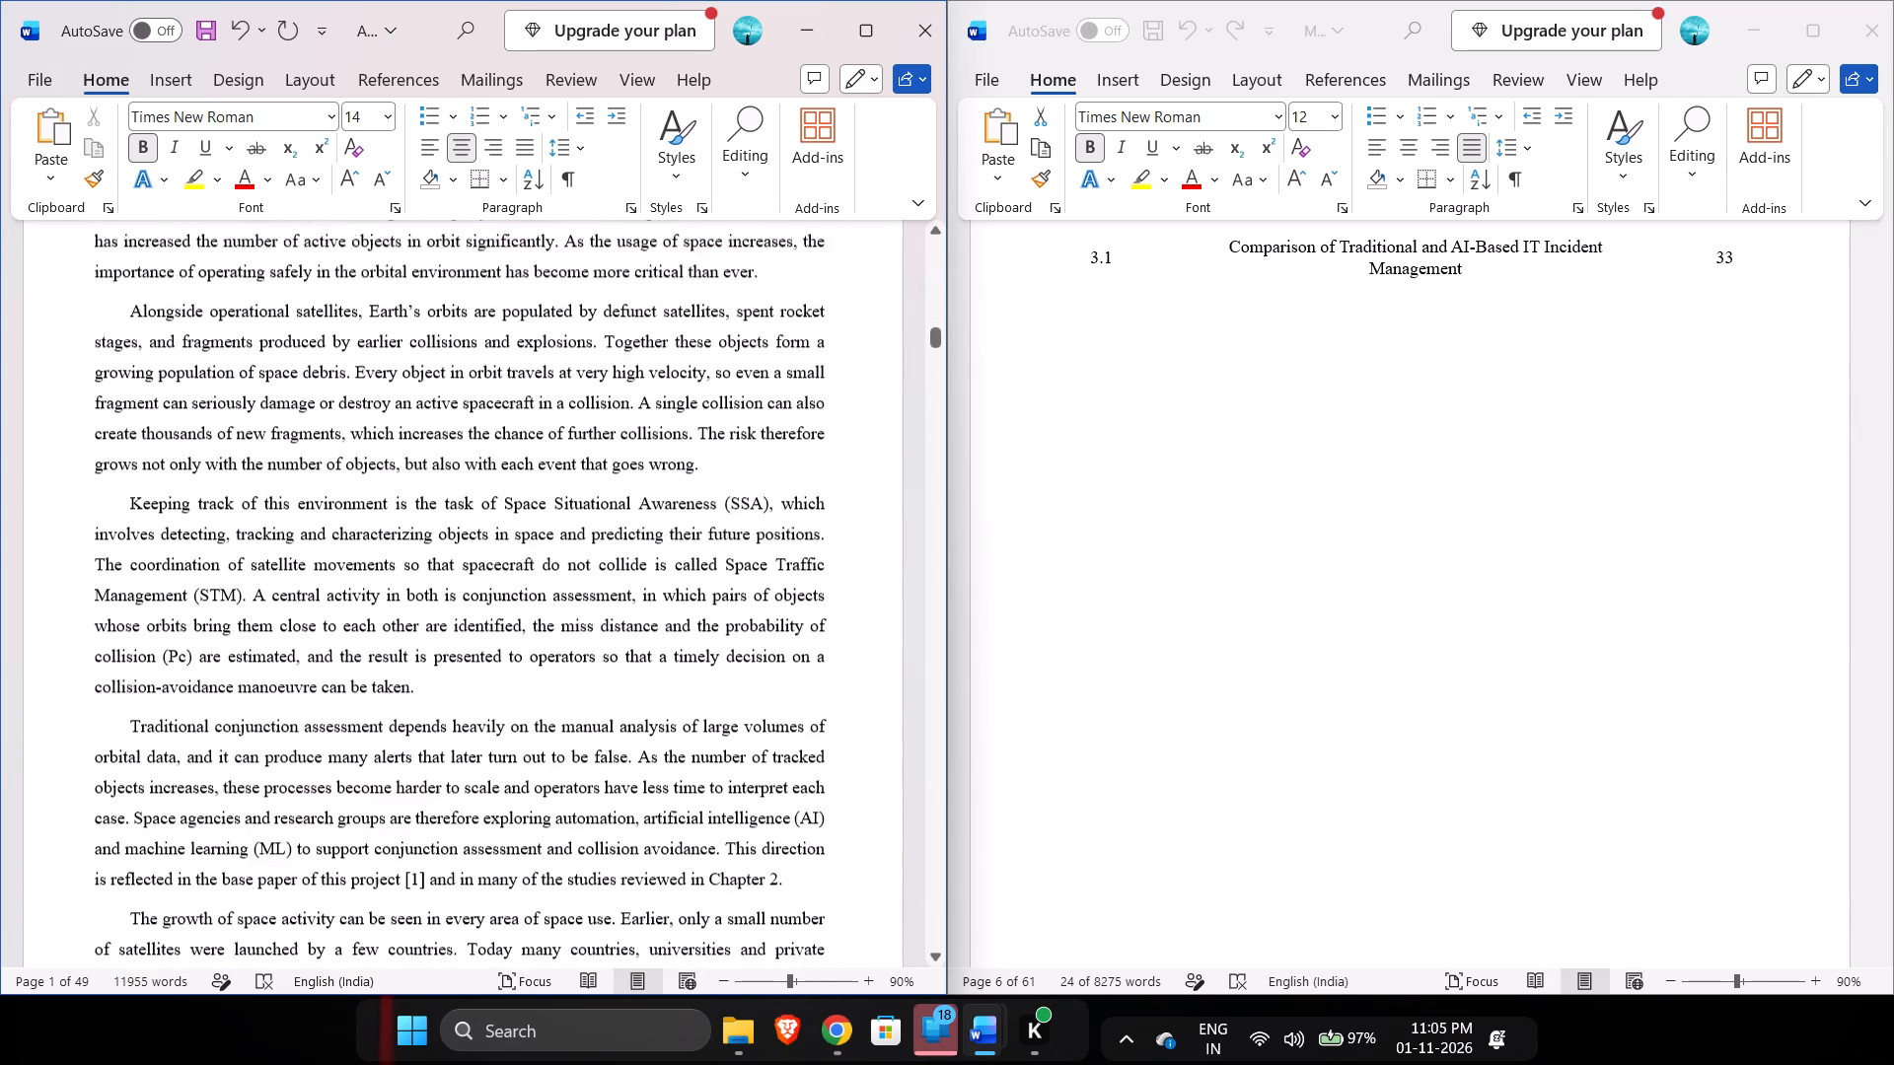
{"action": "scroll", "coordinate": [838, 569], "scroll_direction": "down", "scroll_amount": 1}
{"action": "scroll", "coordinate": [1331, 580], "scroll_direction": "down", "scroll_amount": 1}
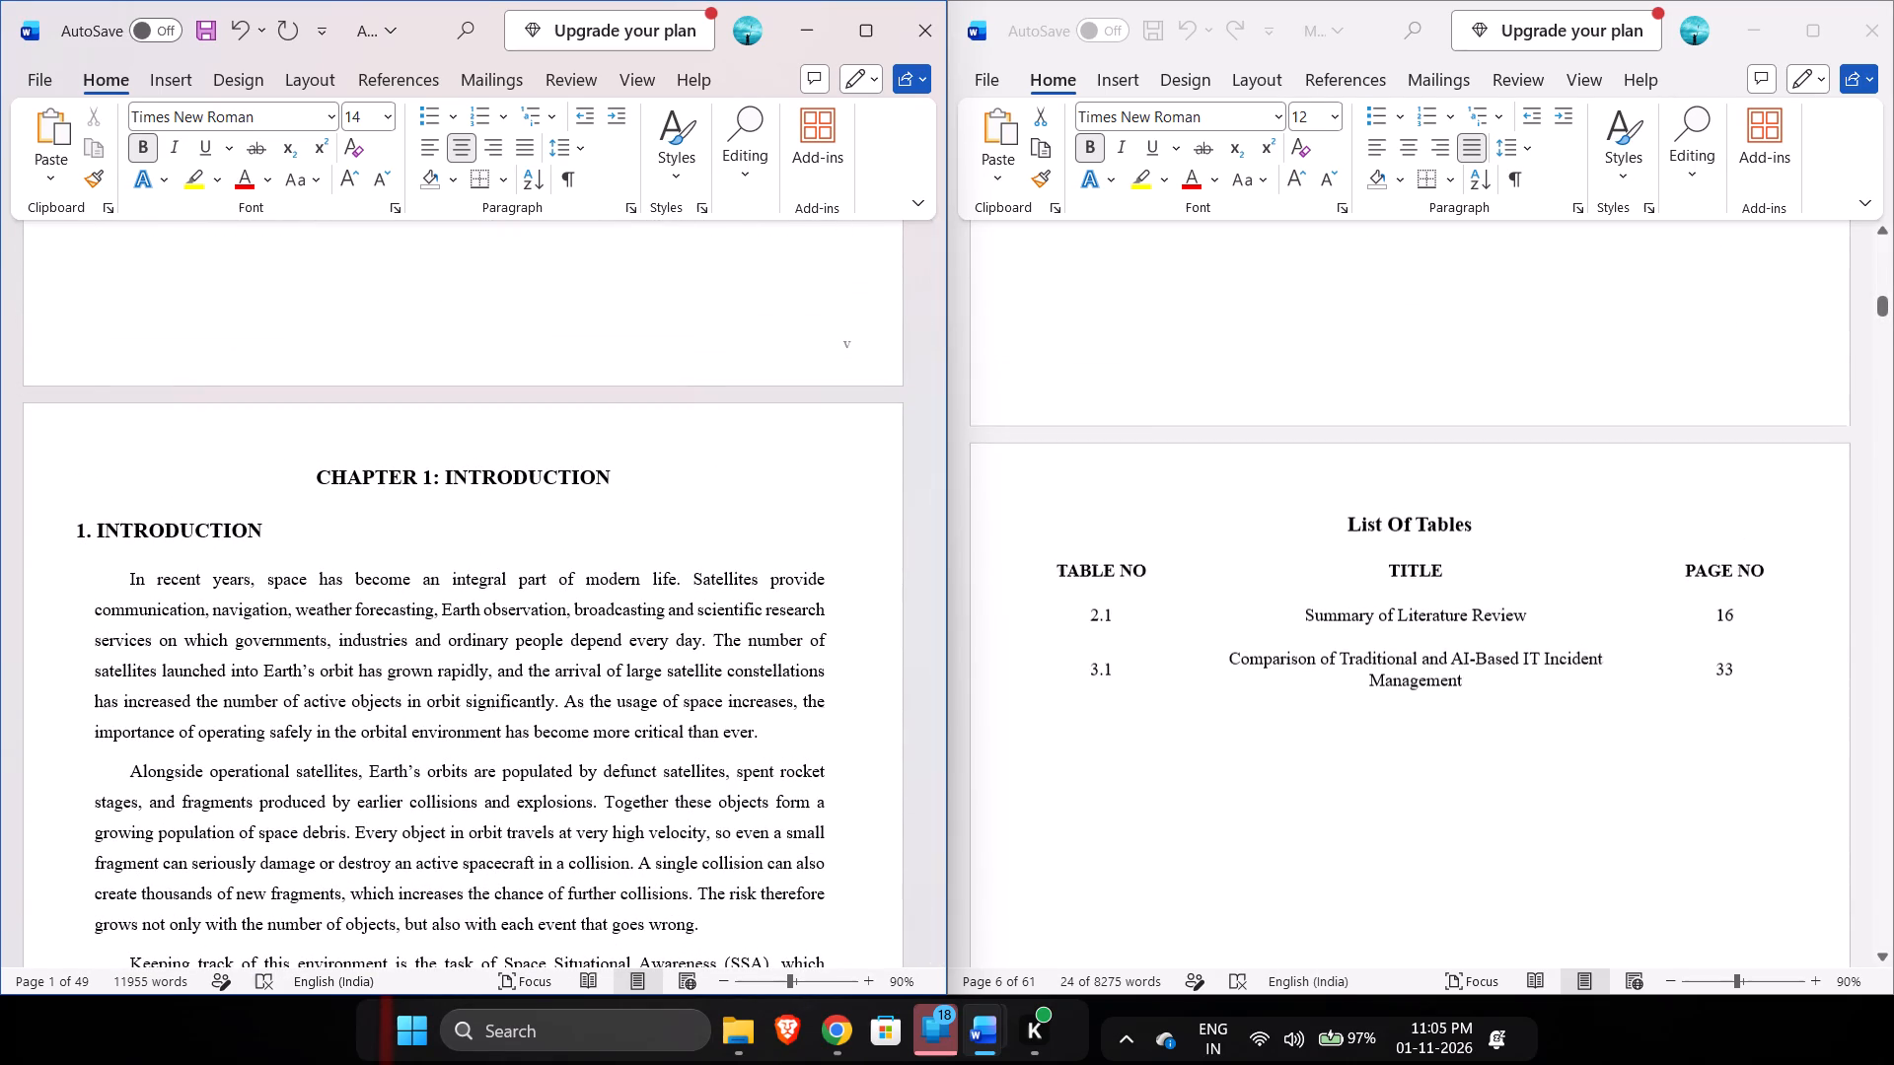
{"action": "scroll", "coordinate": [1331, 580], "scroll_direction": "down", "scroll_amount": 1}
{"action": "scroll", "coordinate": [1331, 580], "scroll_direction": "up", "scroll_amount": 1}
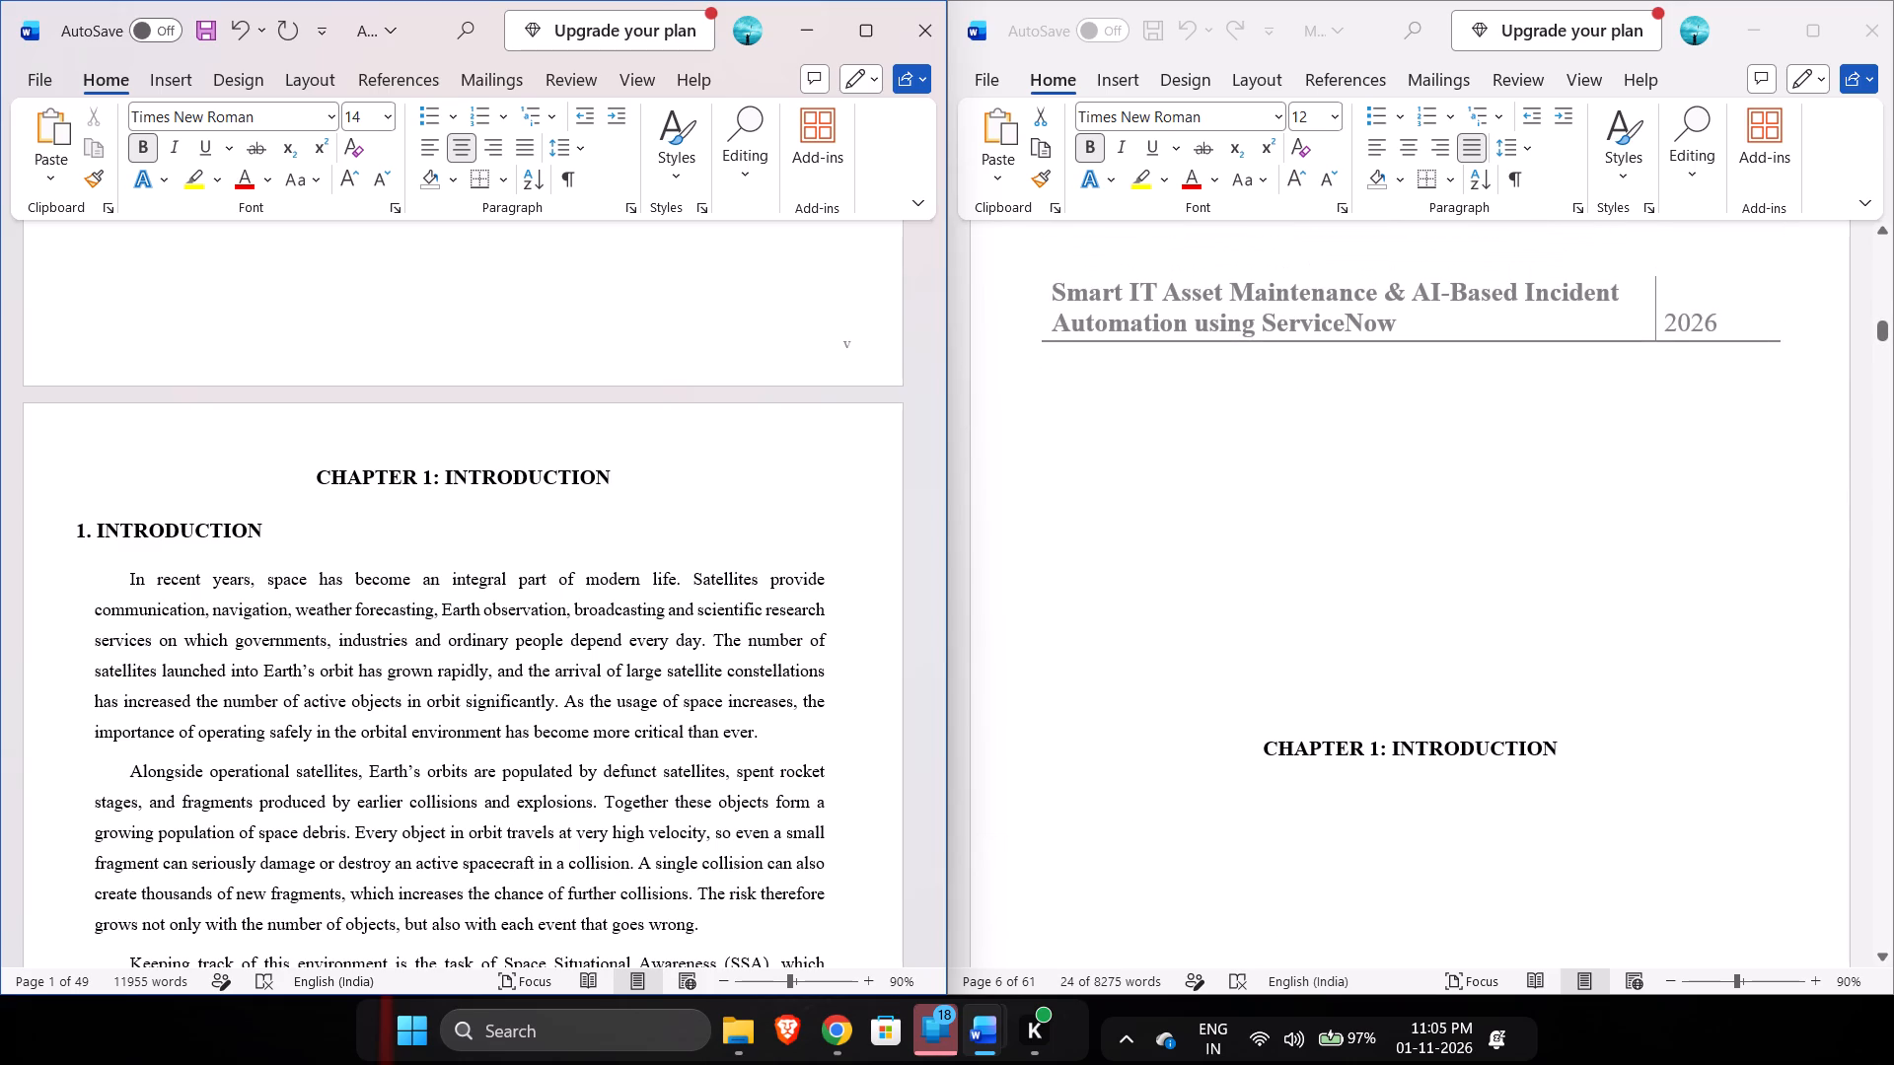
{"action": "scroll", "coordinate": [1331, 580], "scroll_direction": "up", "scroll_amount": 1}
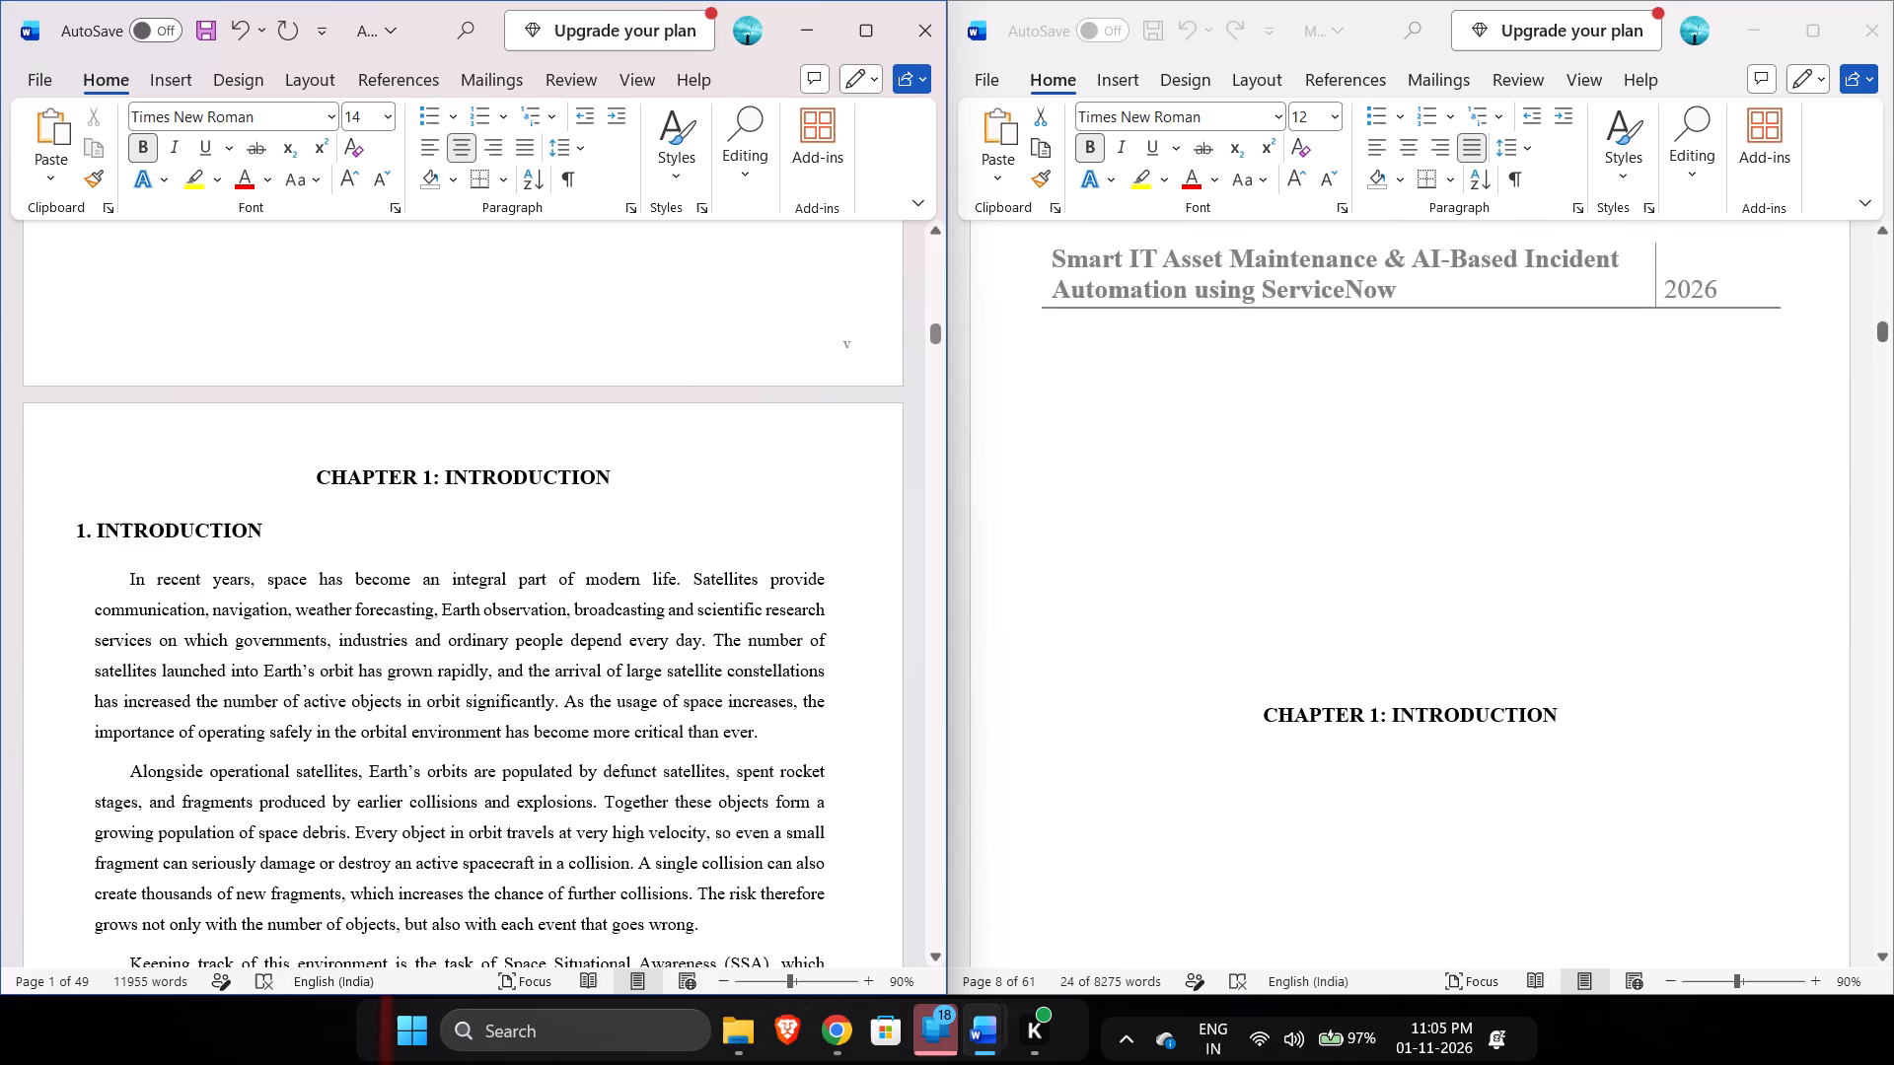
Replace the project title in the ServiceNow report's Section 2 header with "AUTONOMOUS SPACE TRAFFIC RISK ANALYZER" copied from the ASTRA cover page.
{"action": "scroll", "coordinate": [537, 716], "scroll_direction": "up", "scroll_amount": 3}
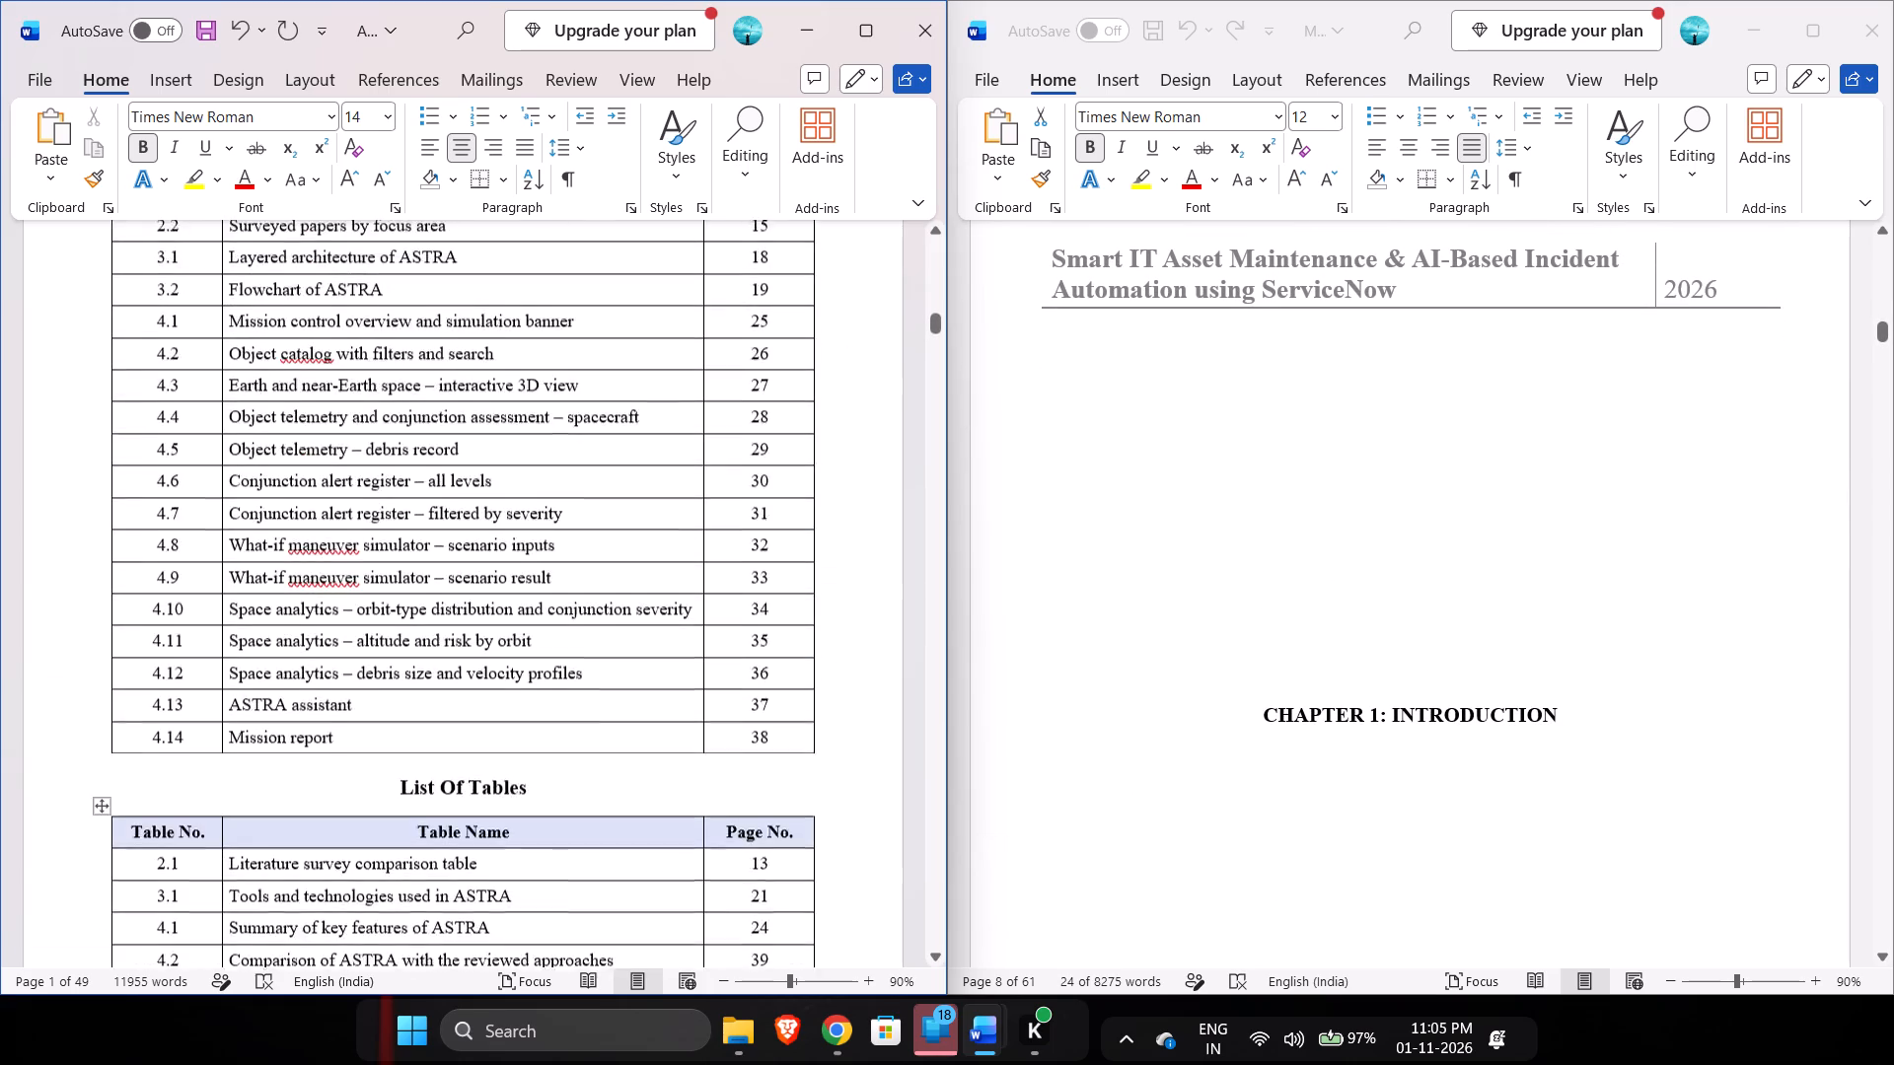
{"action": "scroll", "coordinate": [537, 716], "scroll_direction": "up", "scroll_amount": 9}
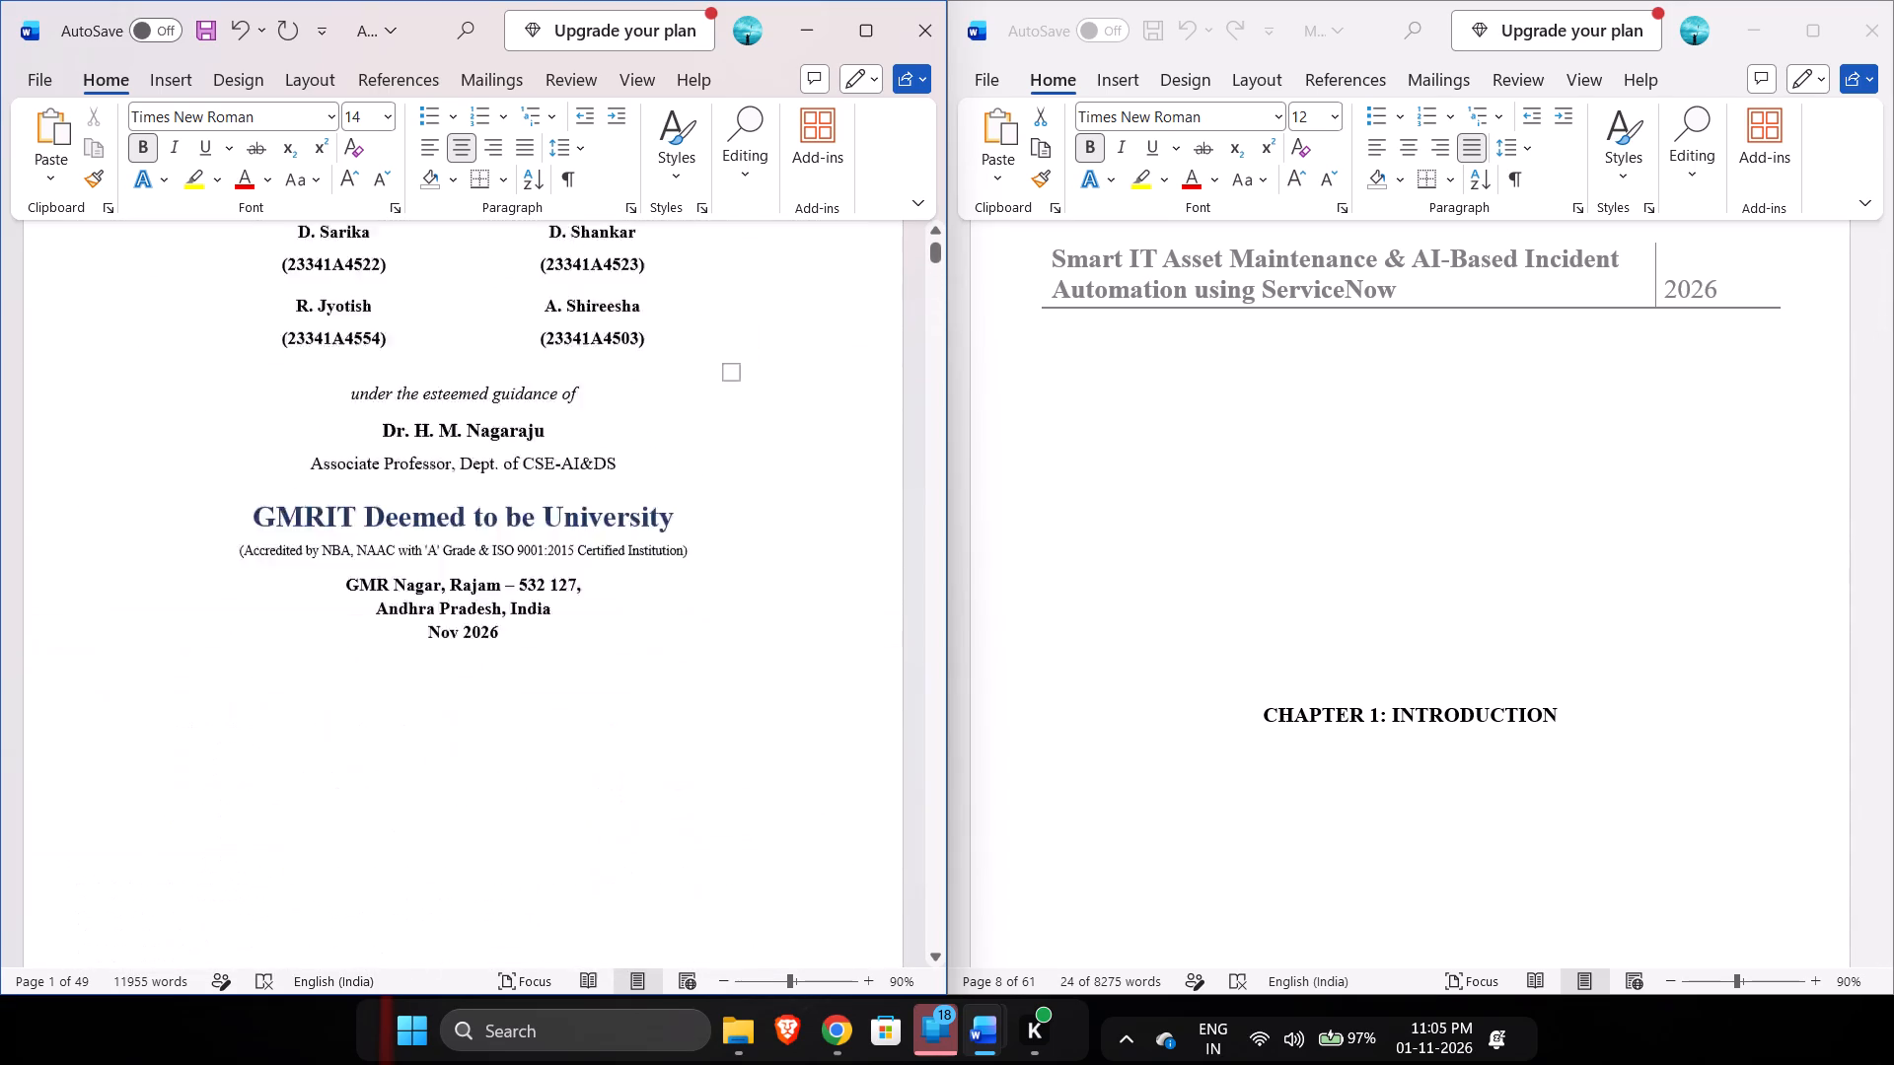
{"action": "scroll", "coordinate": [537, 716], "scroll_direction": "up", "scroll_amount": 2}
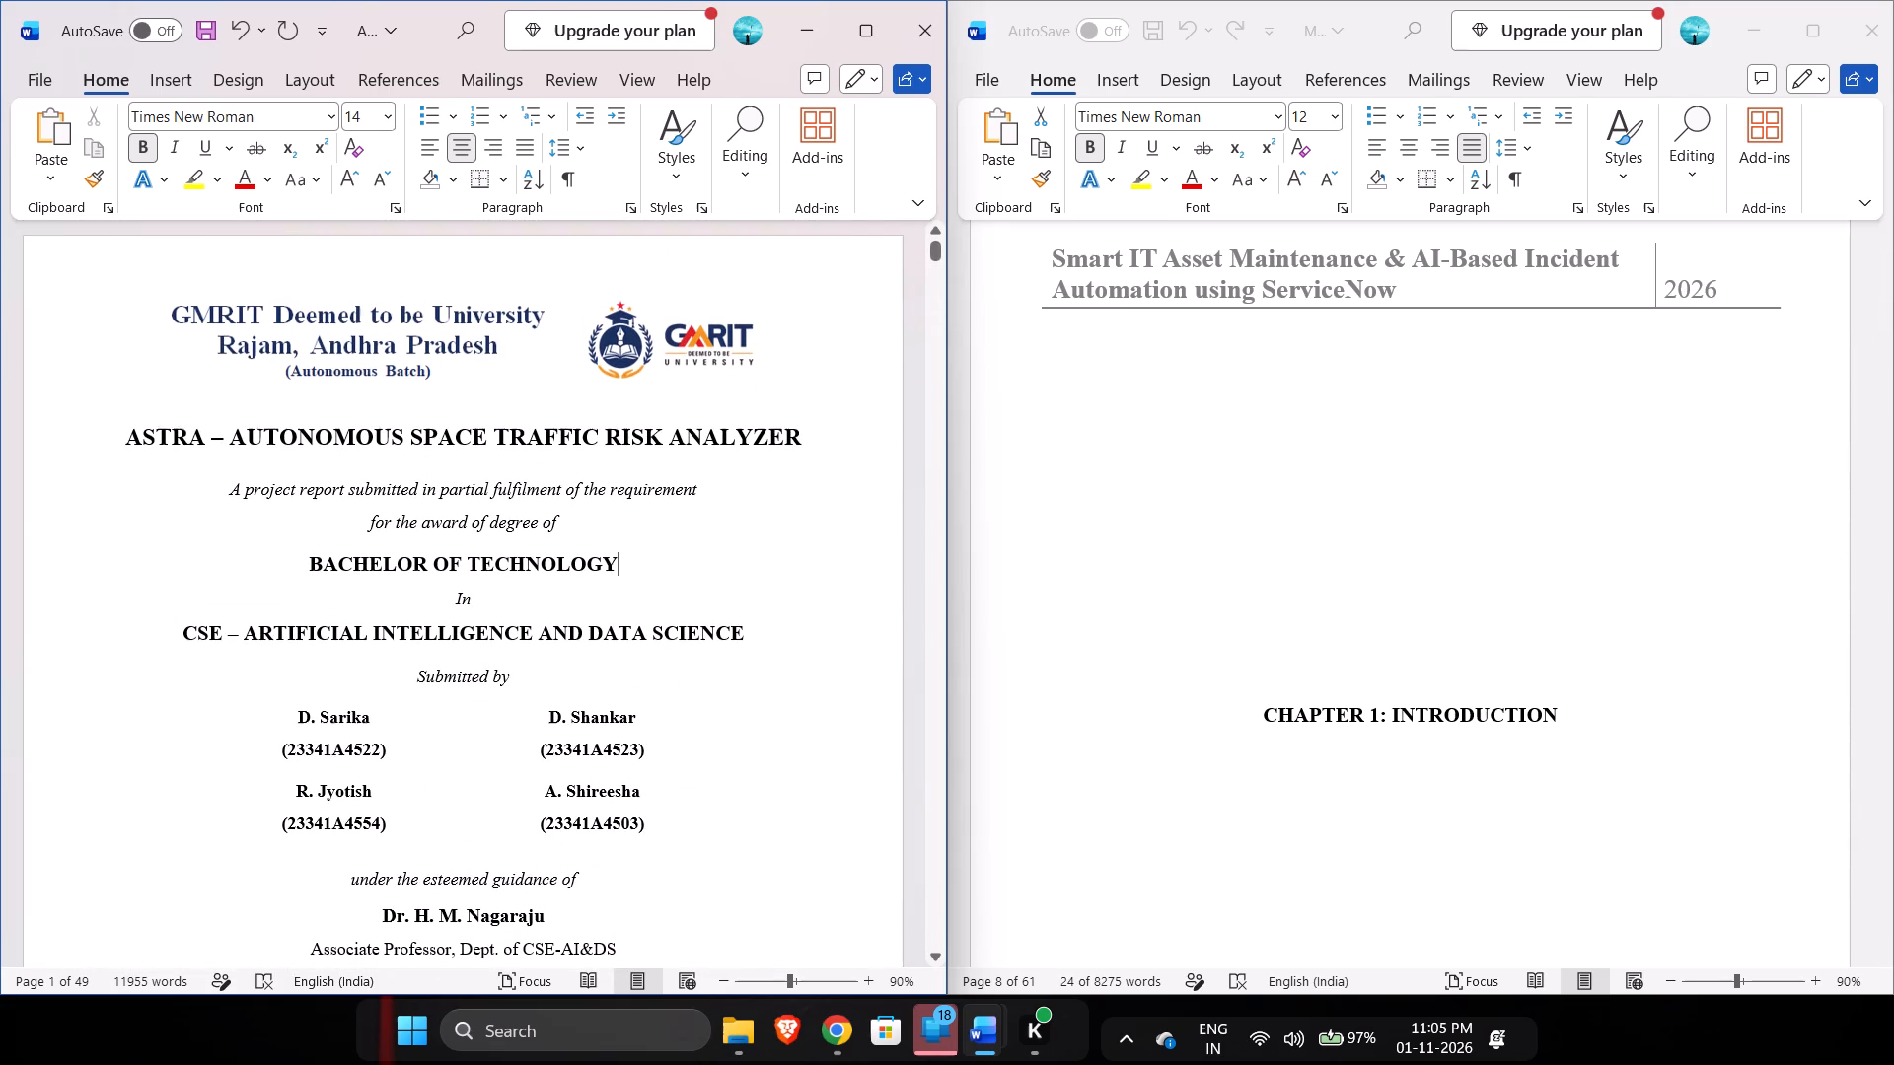
{"action": "left_click_drag", "start_coordinate": [229, 434], "coordinate": [818, 467]}
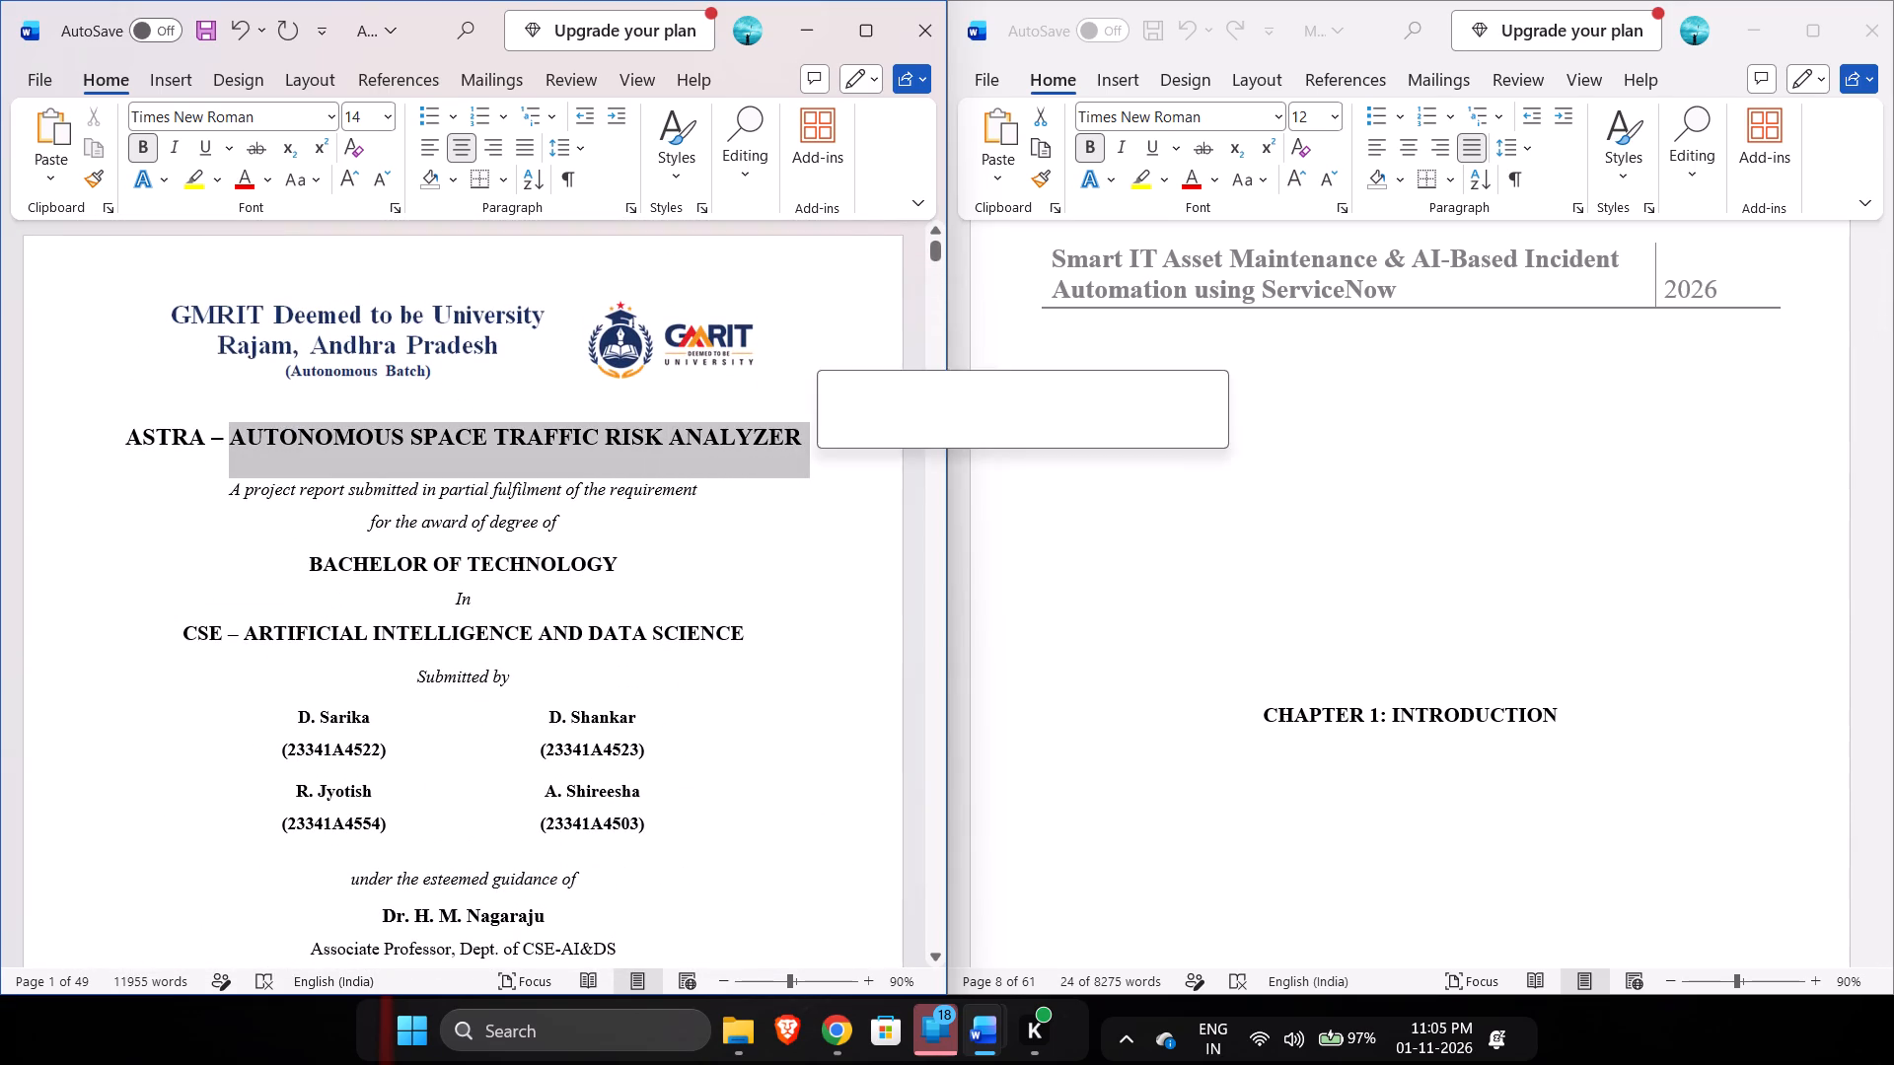
{"action": "key", "text": "ctrl+c"}
{"action": "left_click", "coordinate": [1114, 254]}
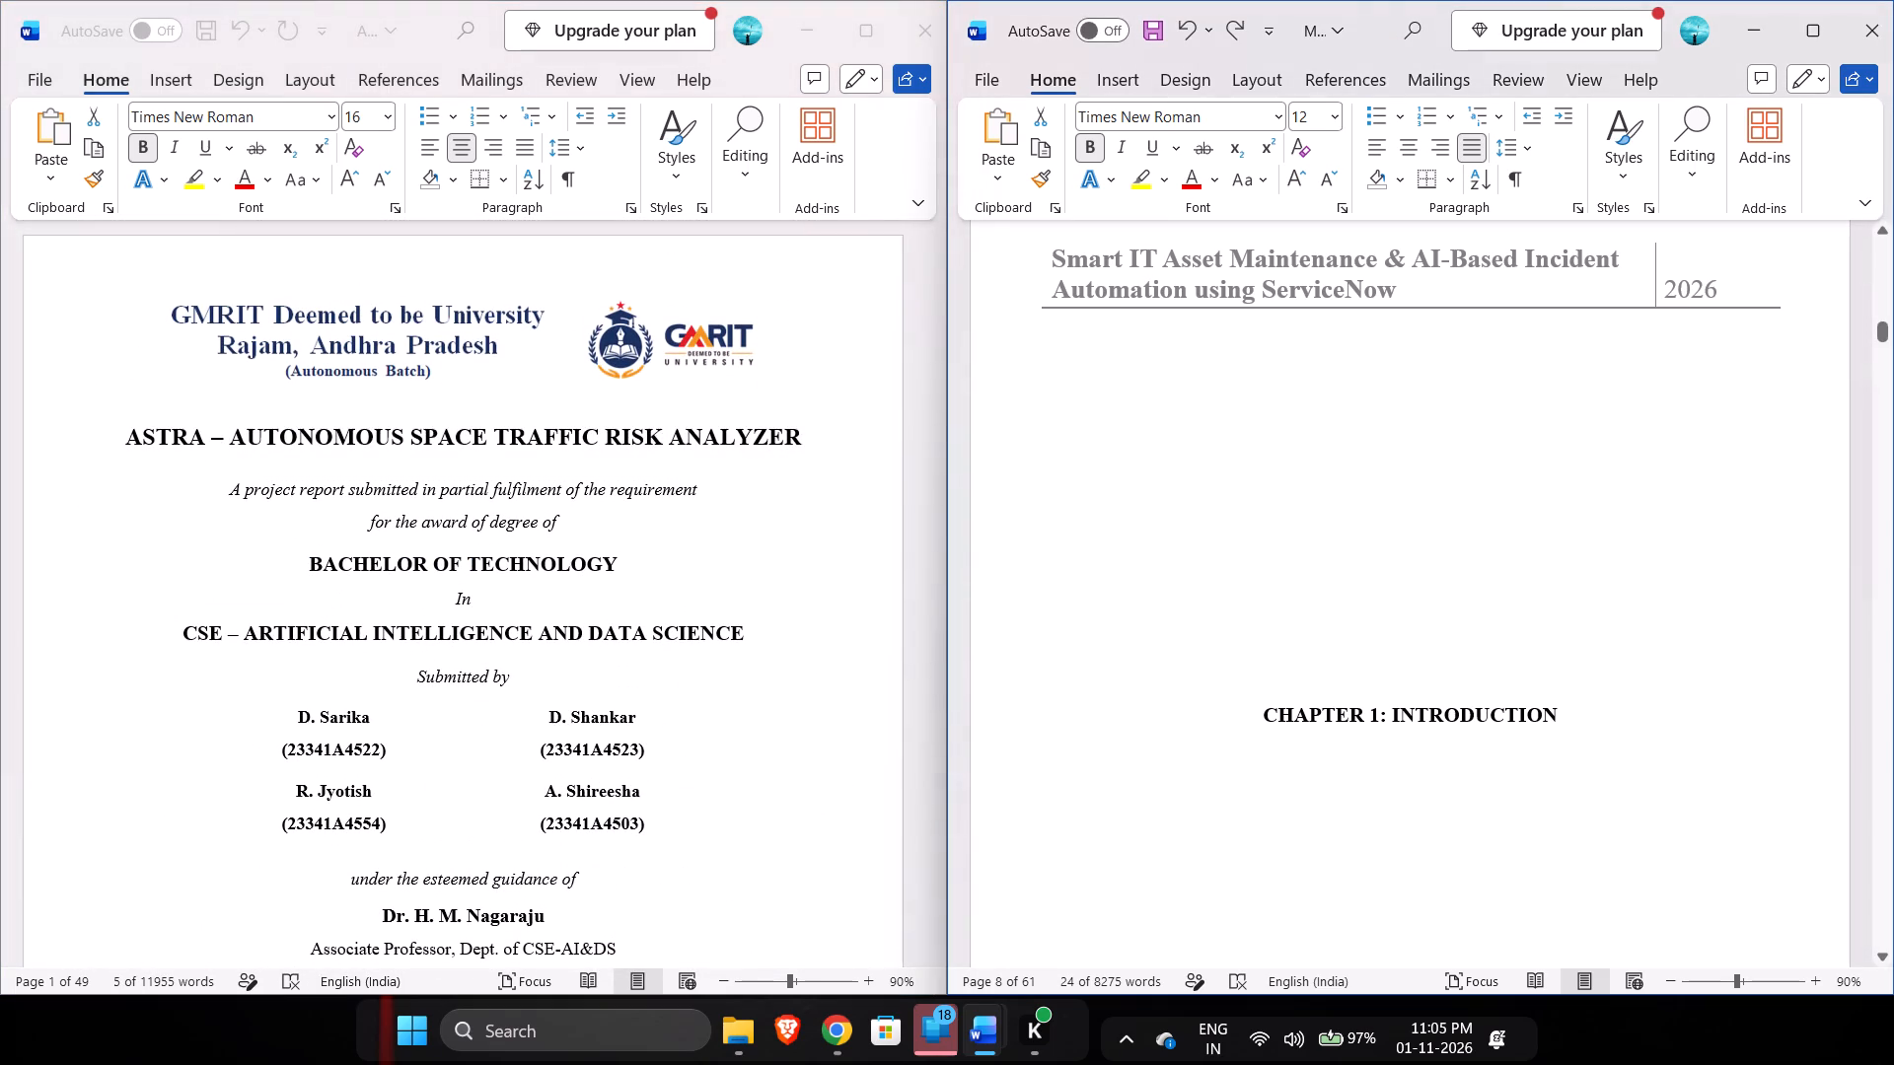
{"action": "left_click", "coordinate": [1113, 257]}
{"action": "double_click", "coordinate": [1113, 257]}
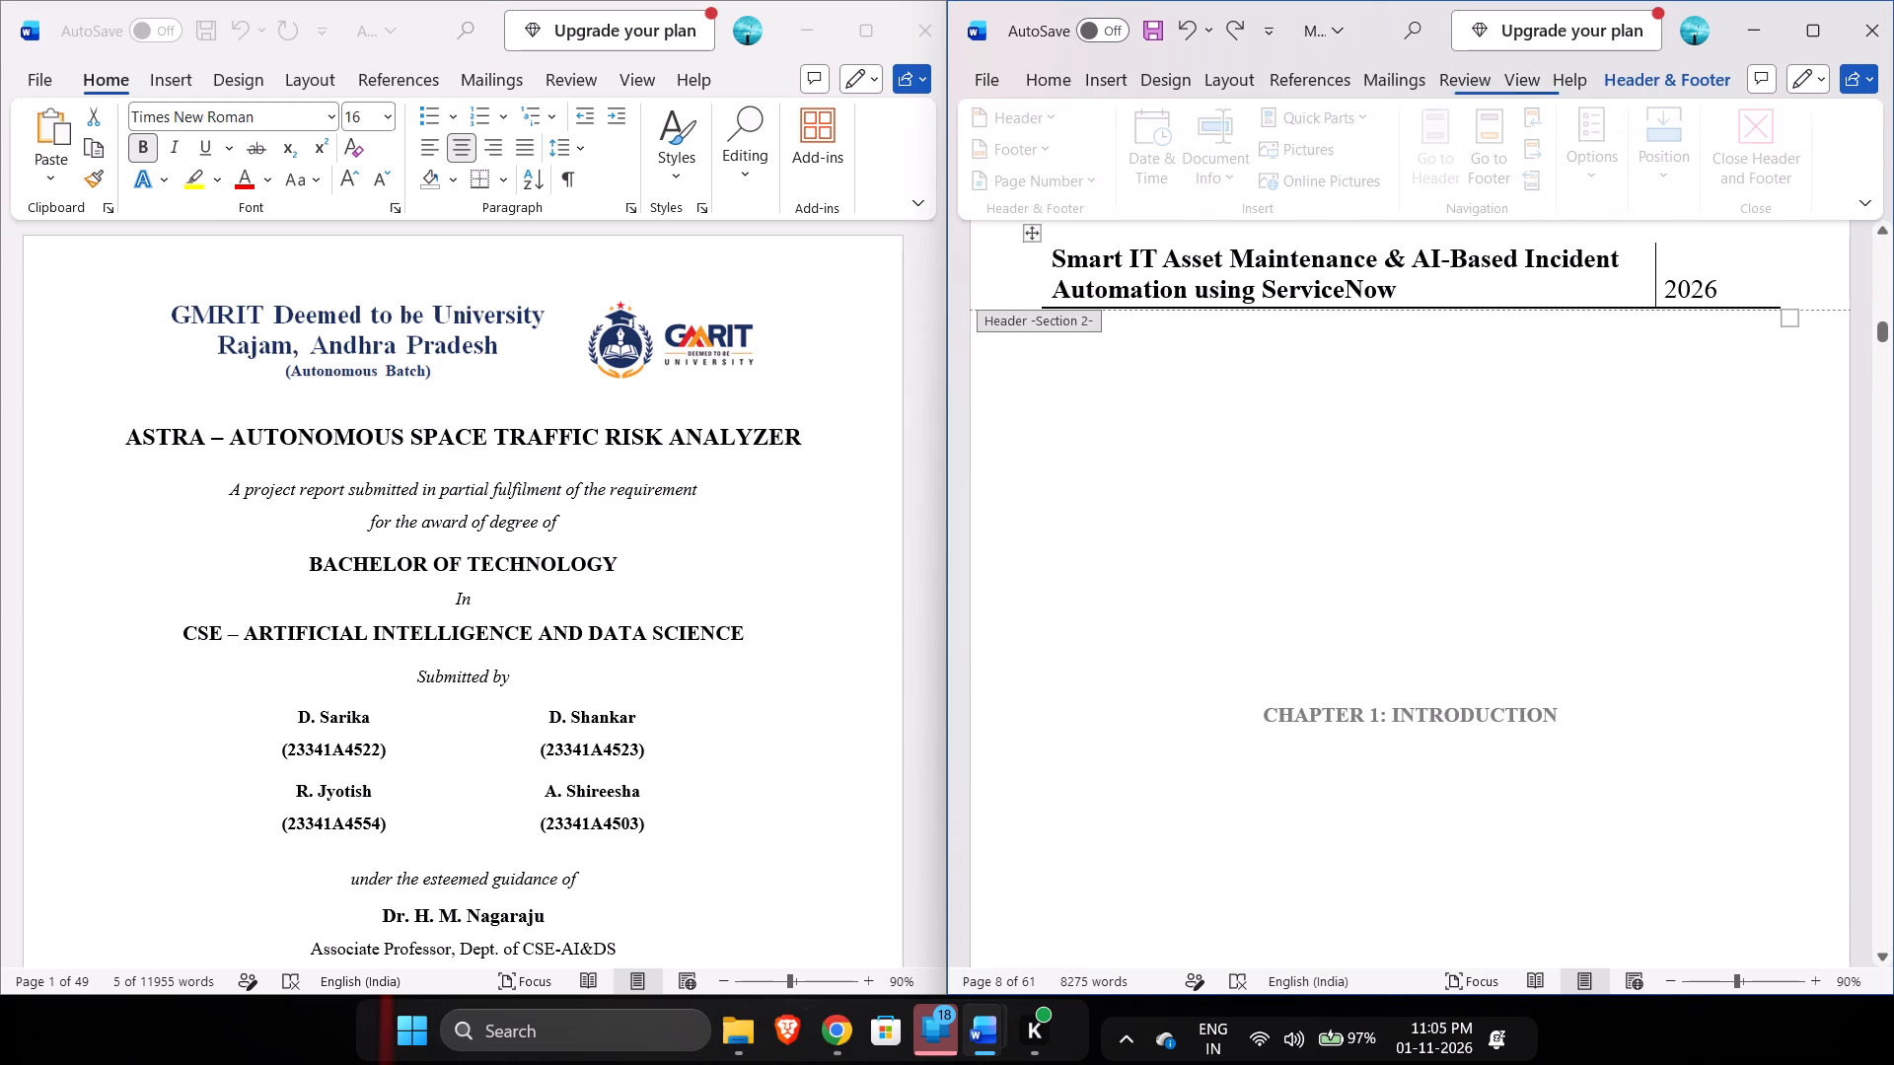
{"action": "left_click_drag", "start_coordinate": [1068, 260], "coordinate": [1149, 264]}
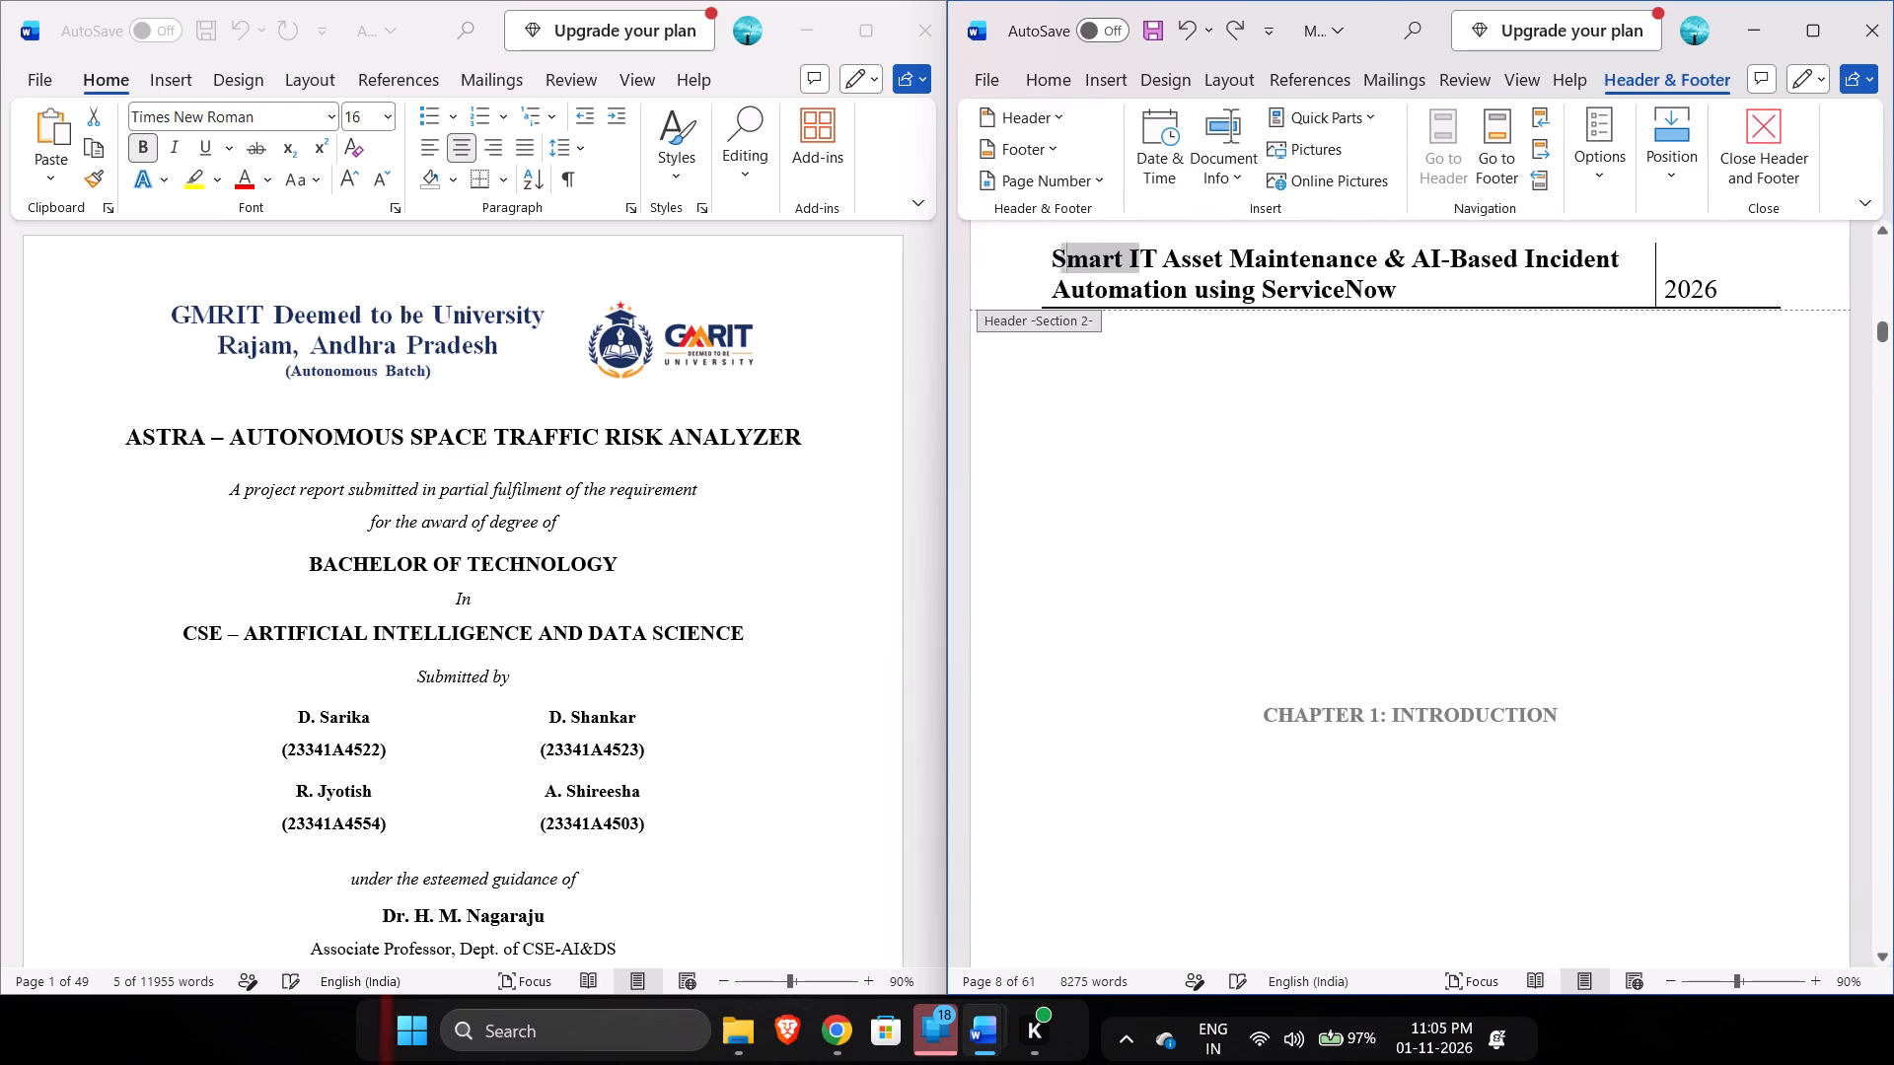
{"action": "left_click_drag", "start_coordinate": [1149, 264], "coordinate": [1375, 292]}
{"action": "key", "text": "ctrl+v"}
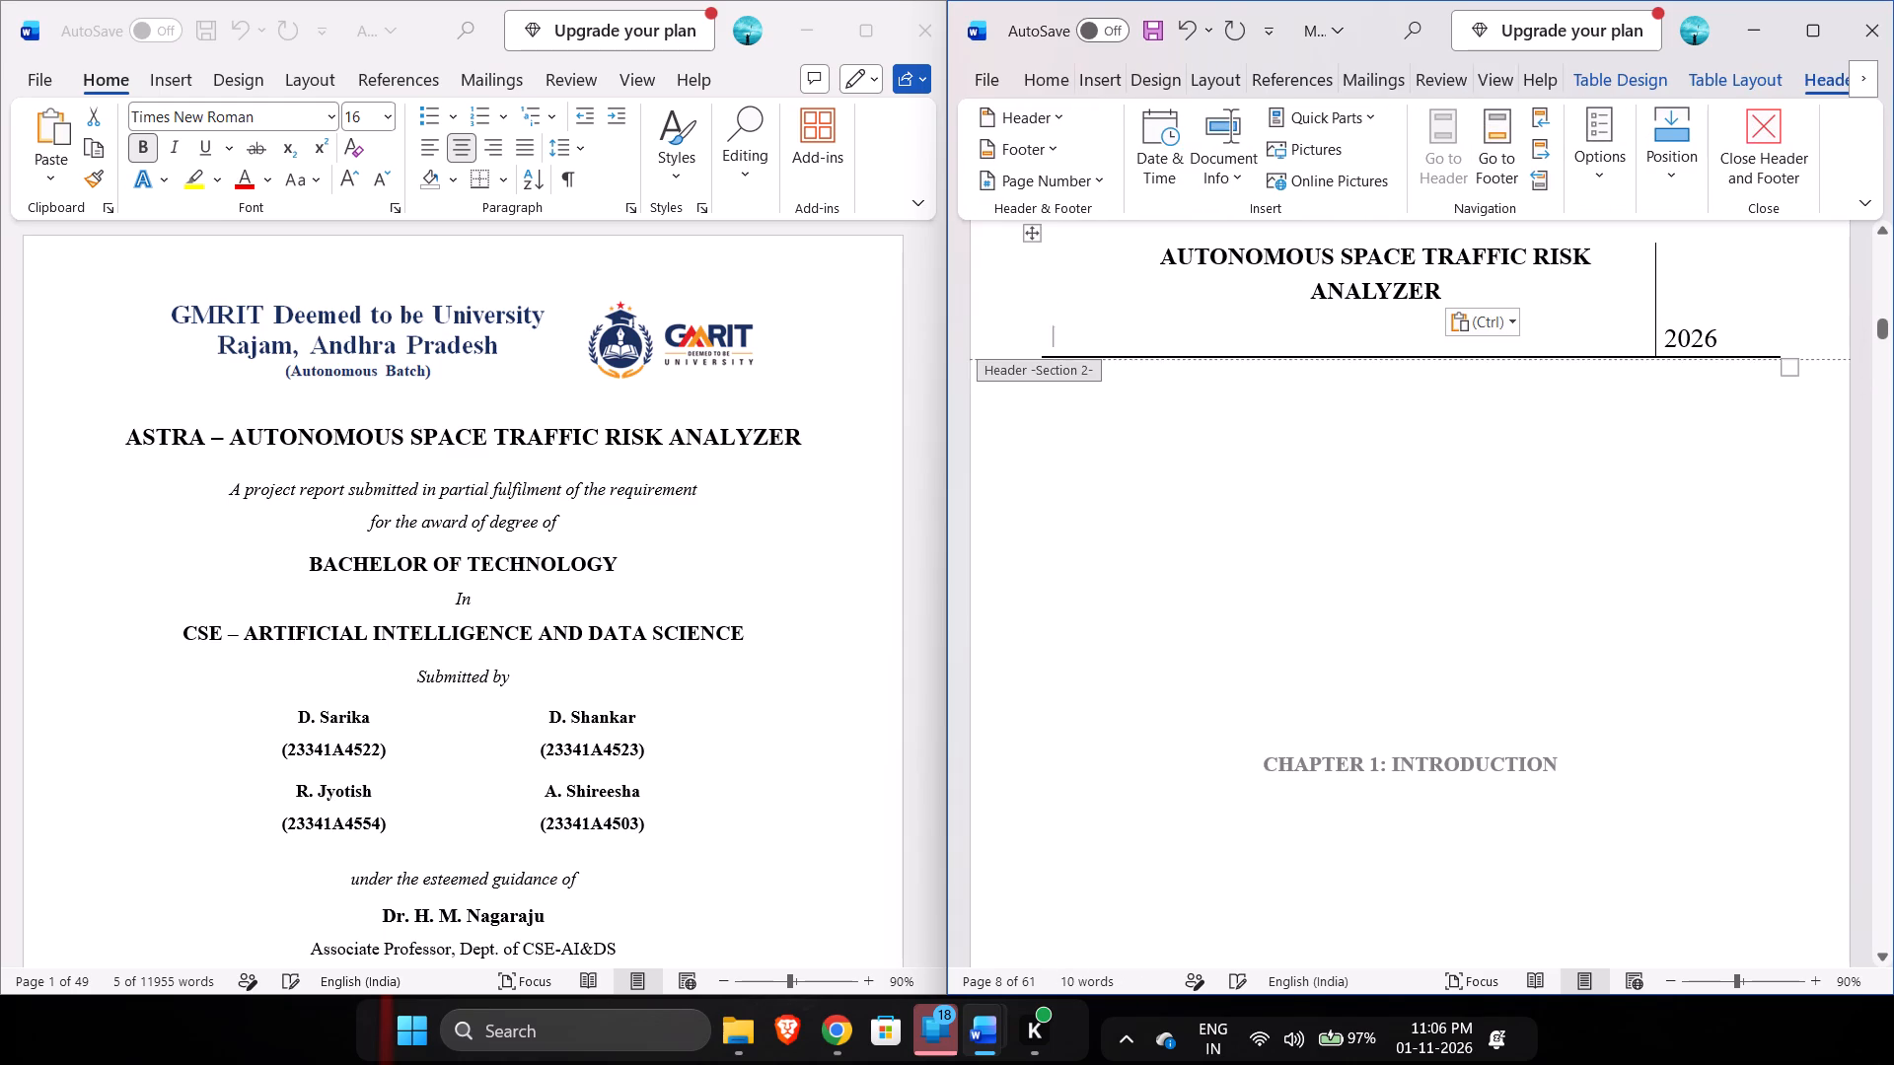
Remove the pasted header title's paragraph indent and the empty line below it so the title fits on one line.
{"action": "scroll", "coordinate": [1375, 292], "scroll_direction": "up", "scroll_amount": 1}
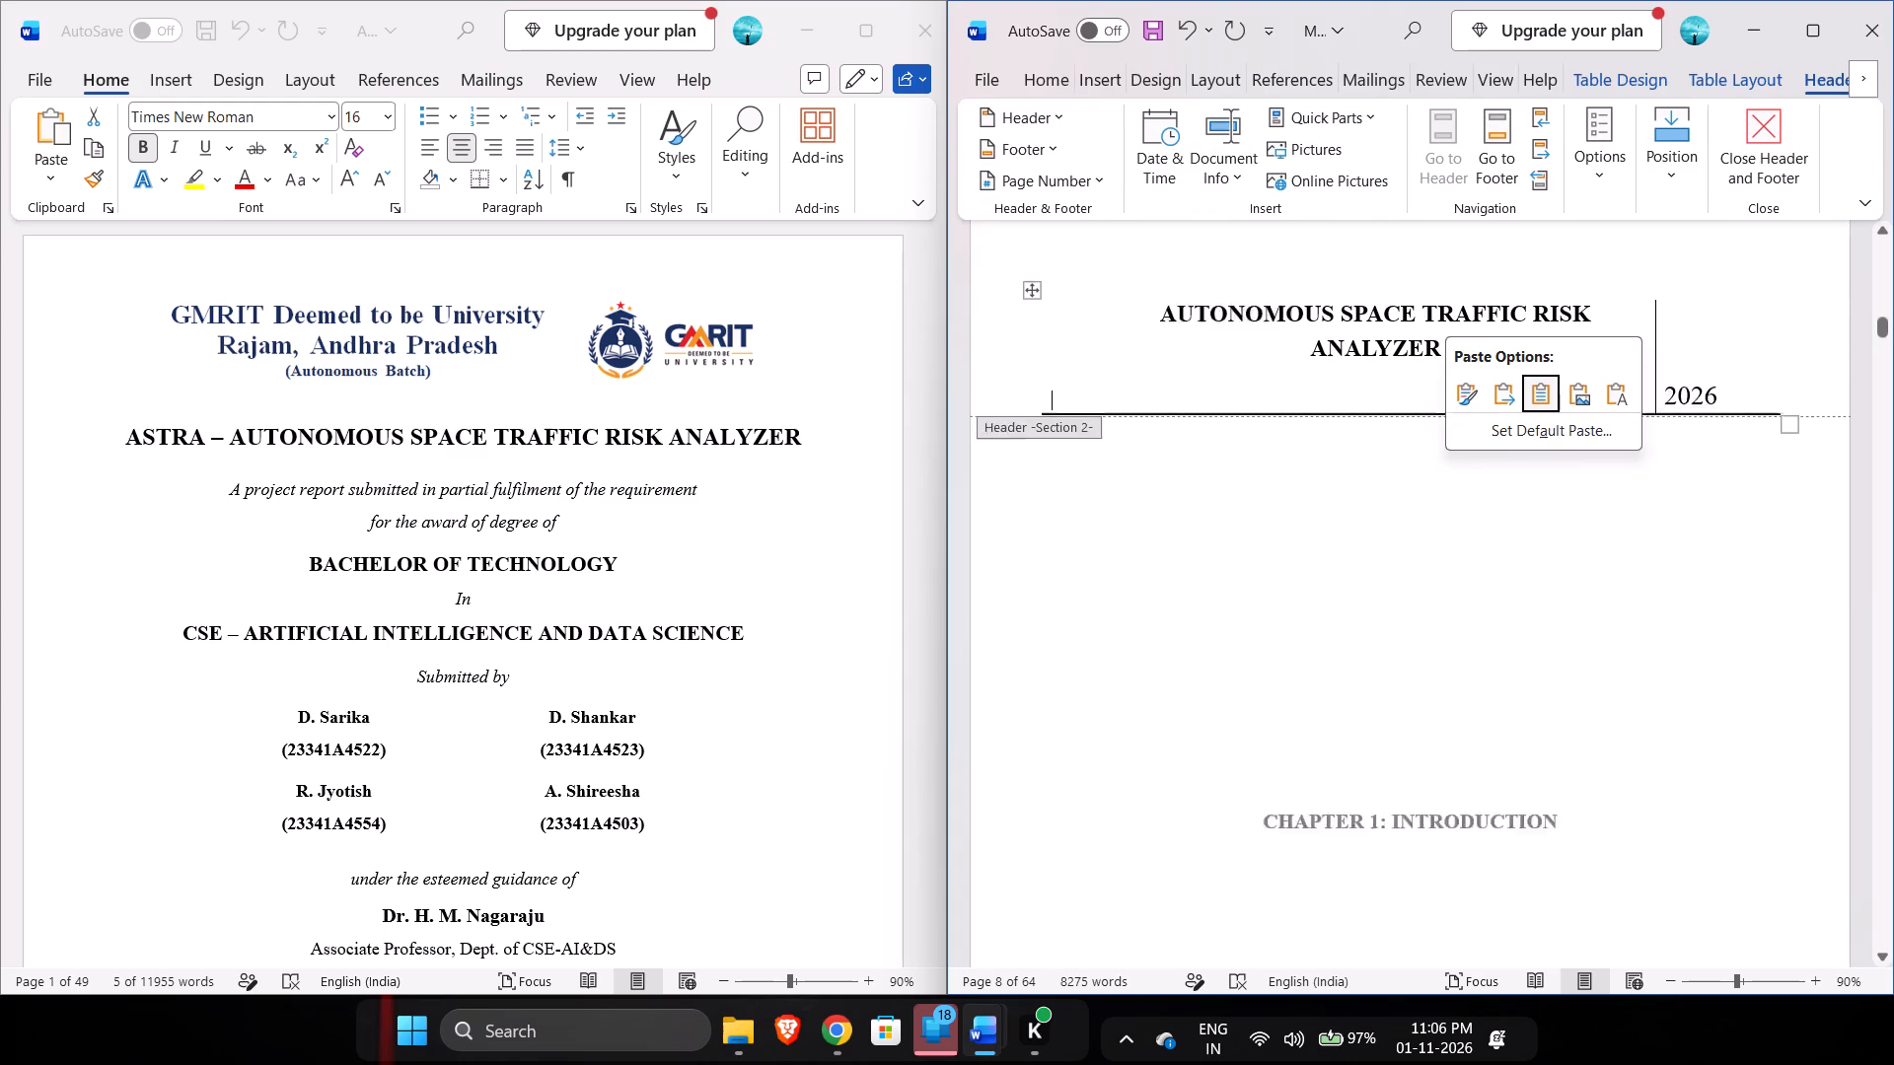
{"action": "scroll", "coordinate": [1375, 292], "scroll_direction": "up", "scroll_amount": 1}
{"action": "left_click", "coordinate": [1448, 495]}
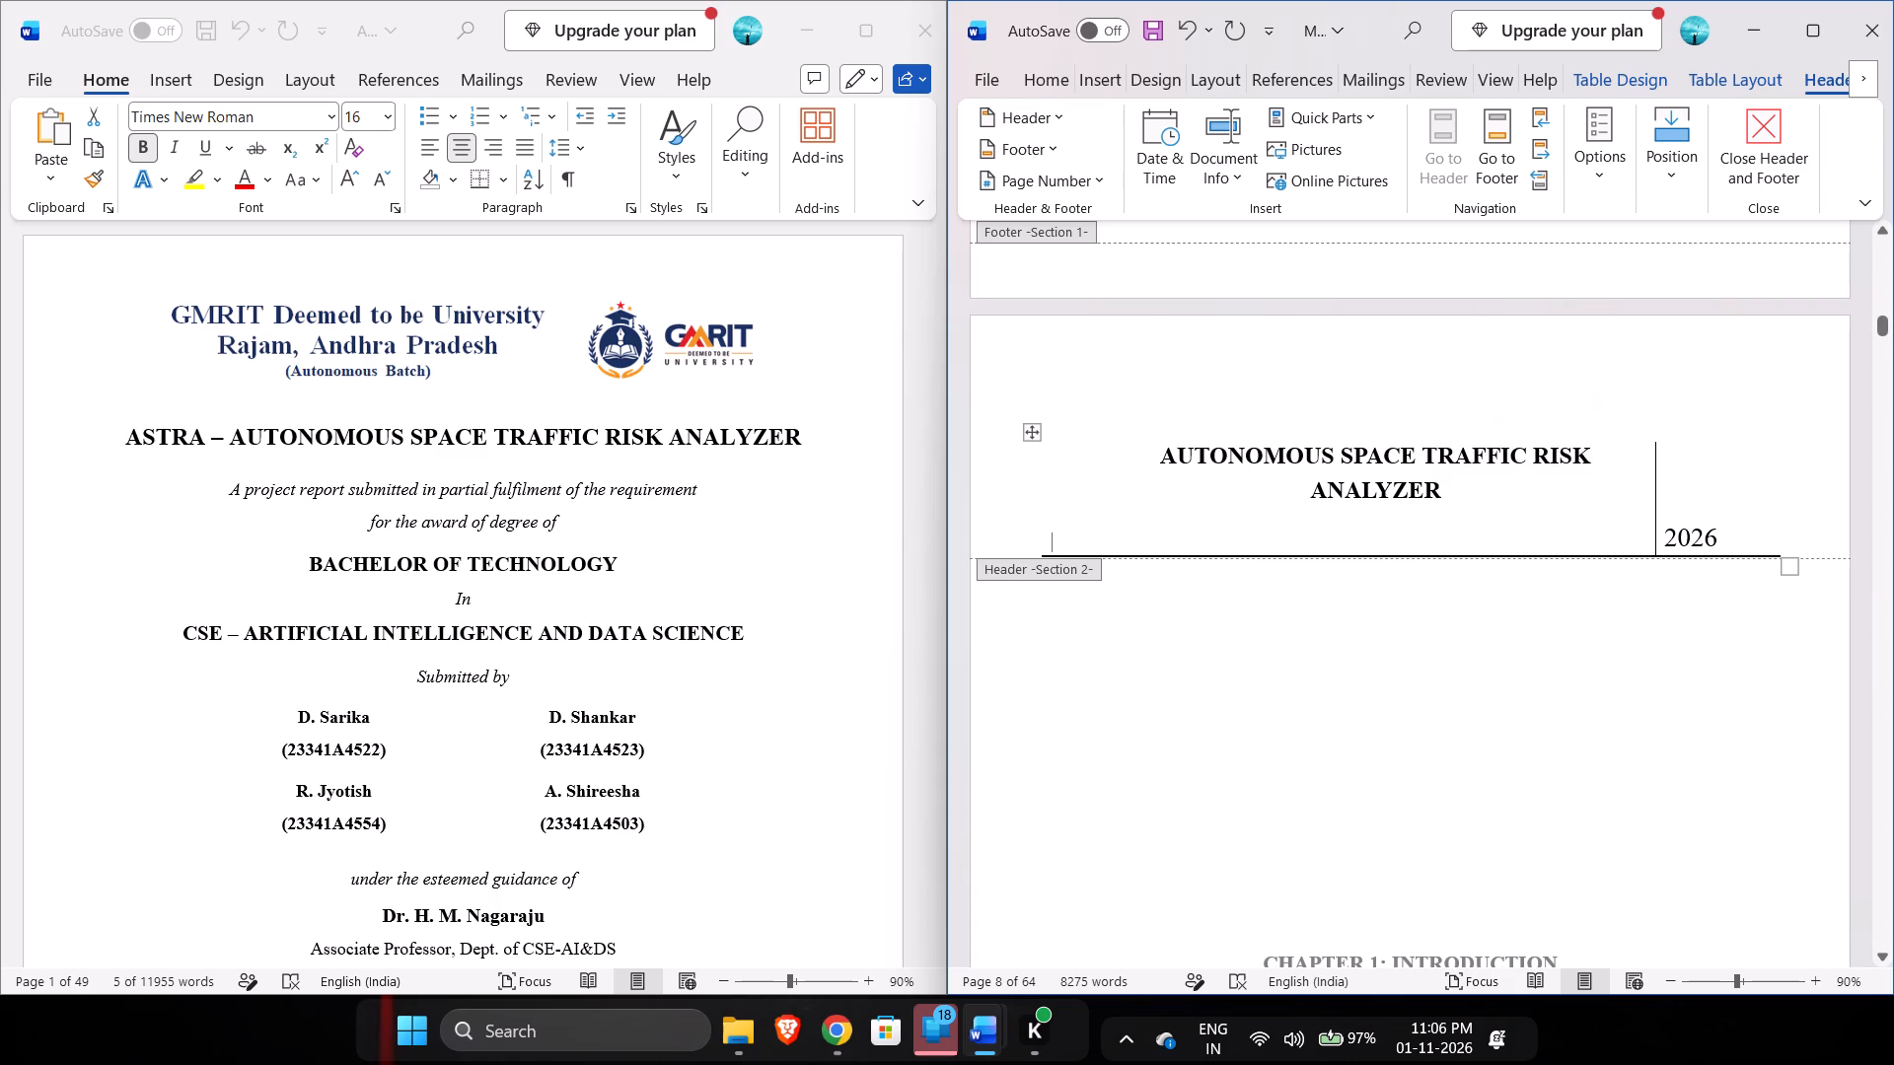
{"action": "left_click_drag", "start_coordinate": [1449, 494], "coordinate": [1173, 460]}
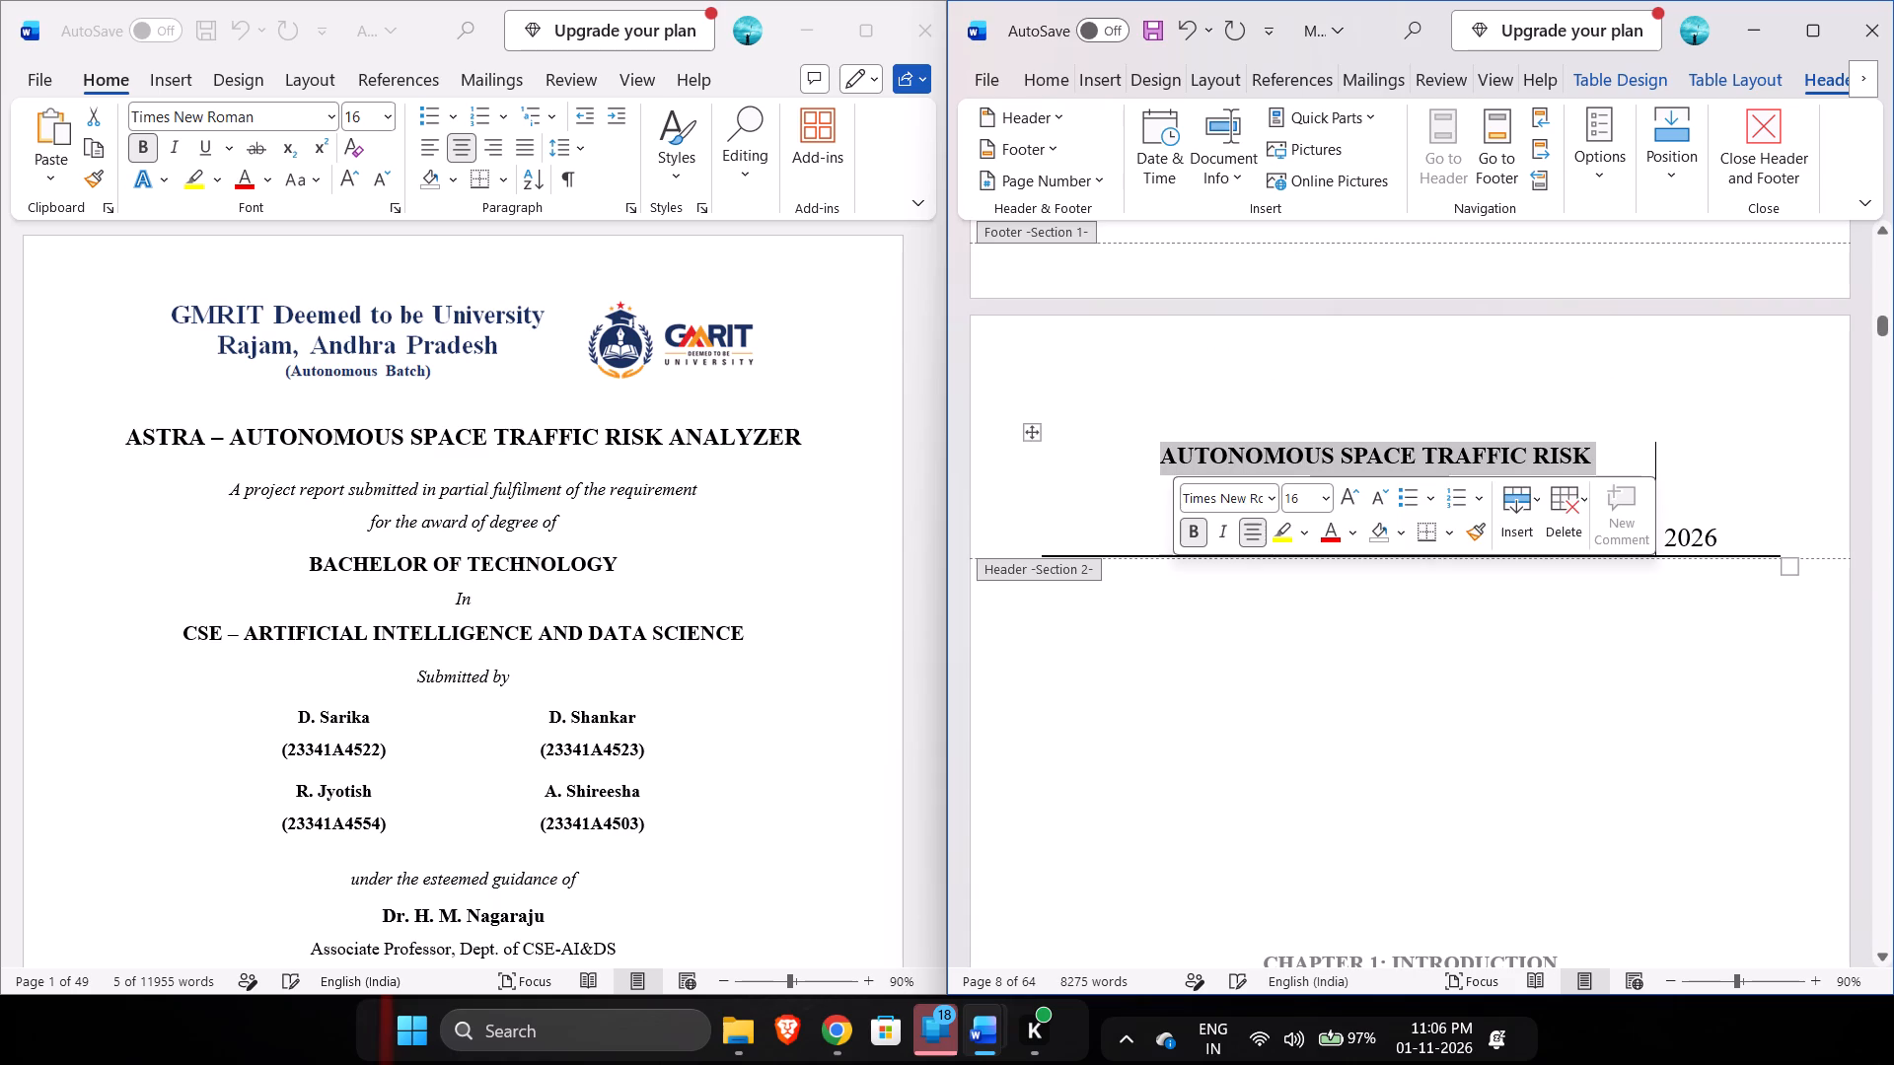
{"action": "left_click", "coordinate": [1136, 461]}
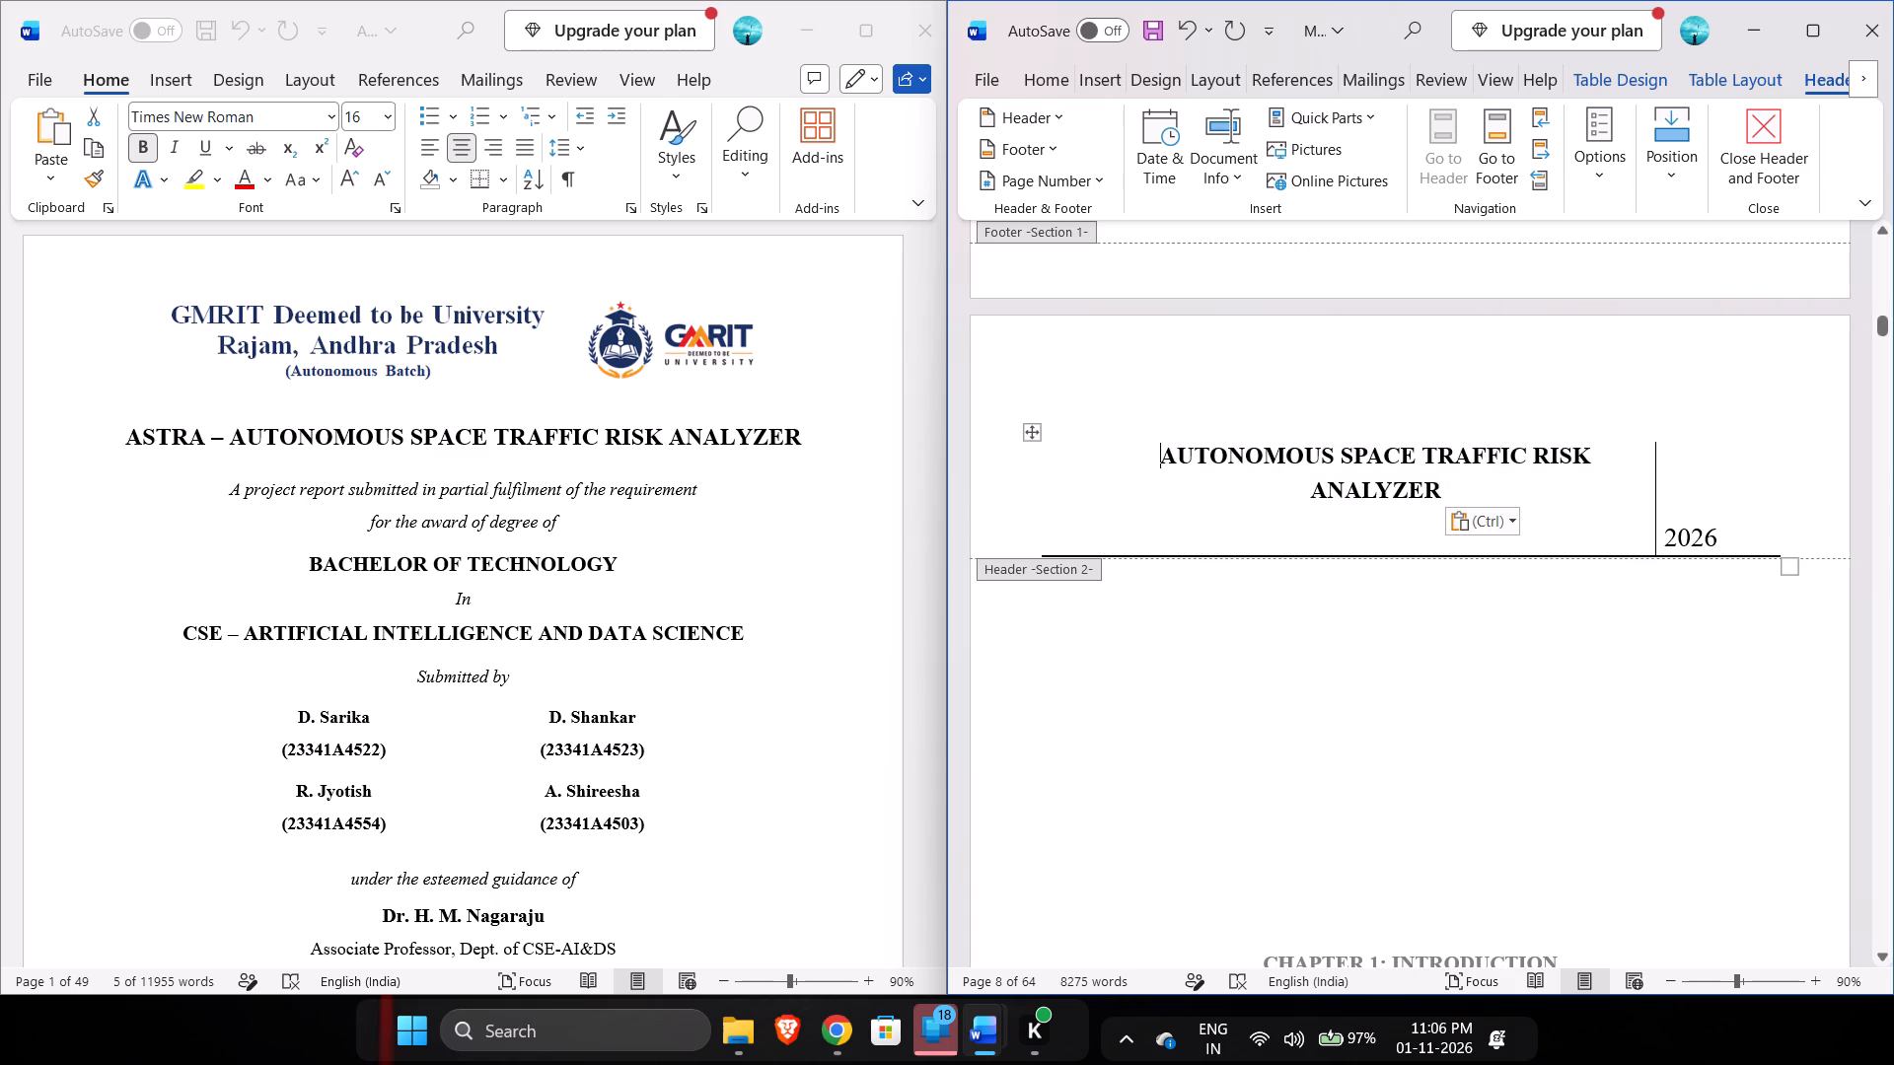
{"action": "key", "text": "BackSpace"}
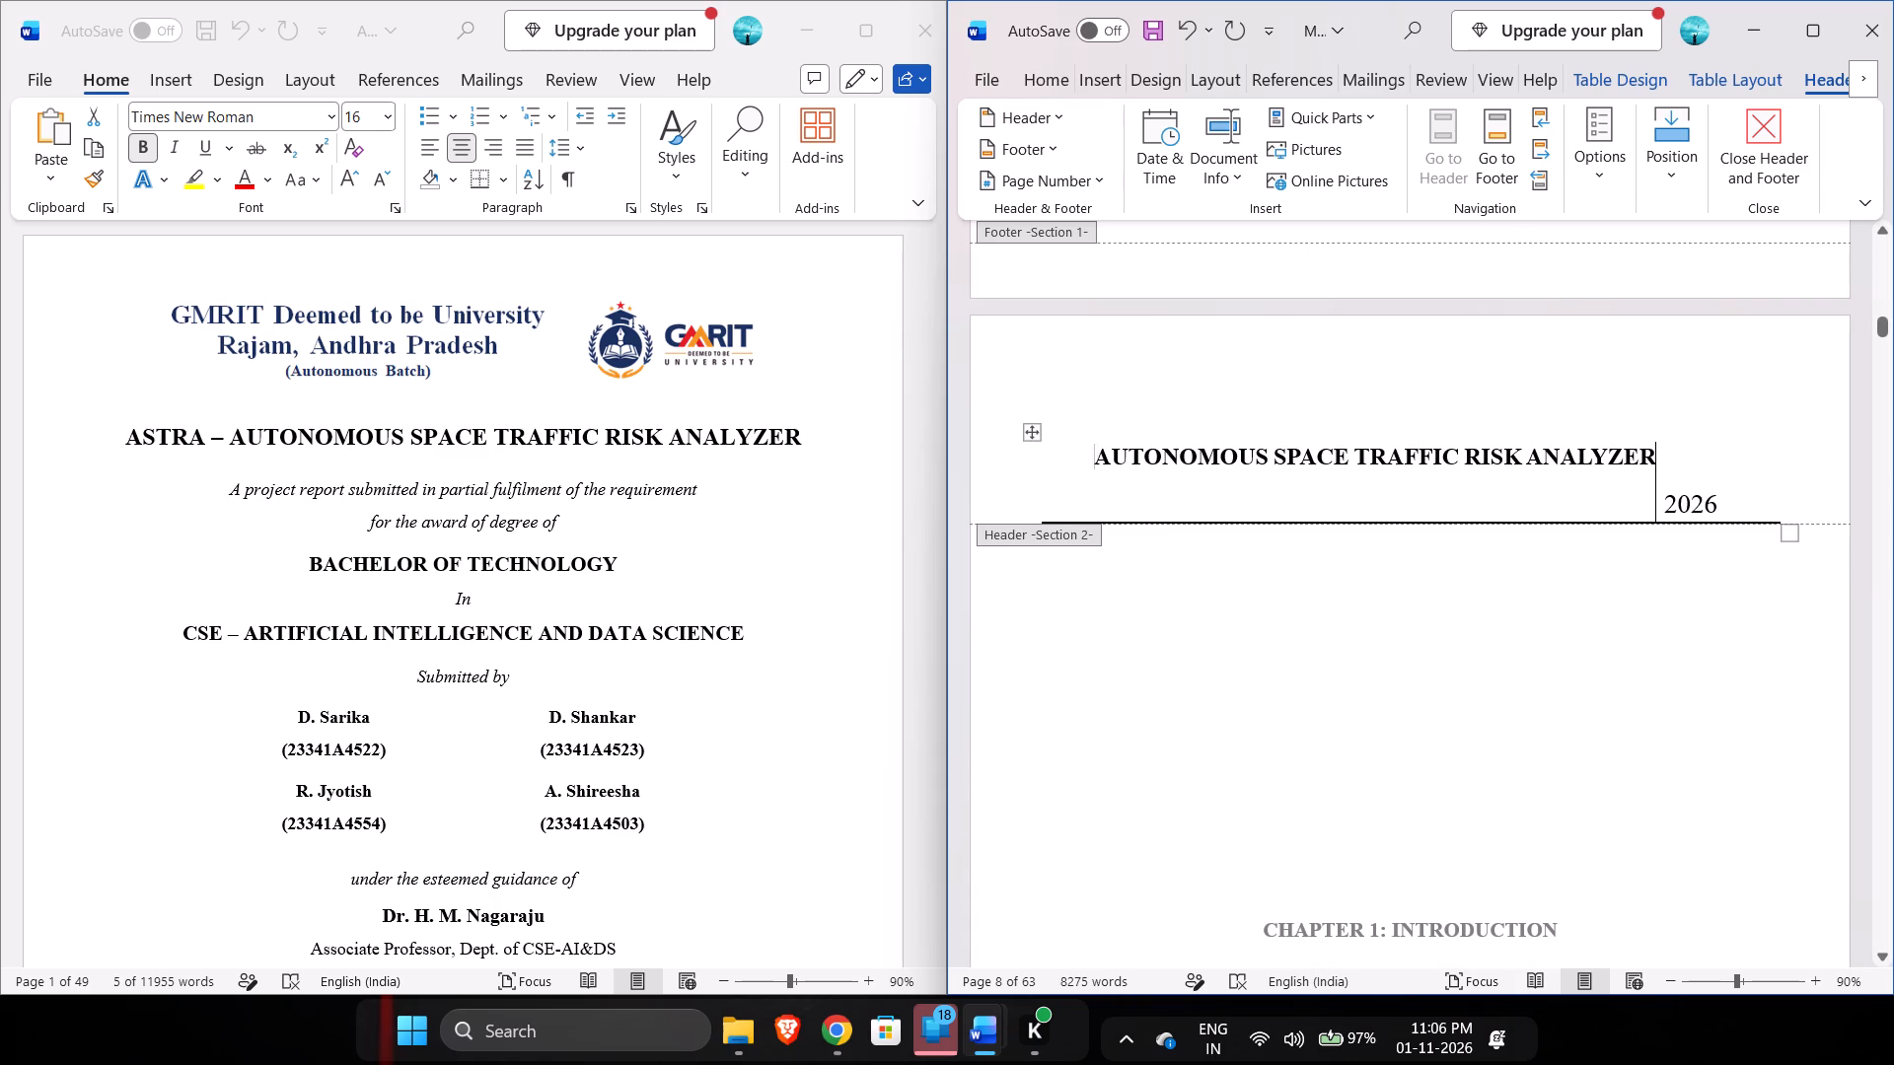
{"action": "key", "text": "Down"}
{"action": "key", "text": "BackSpace"}
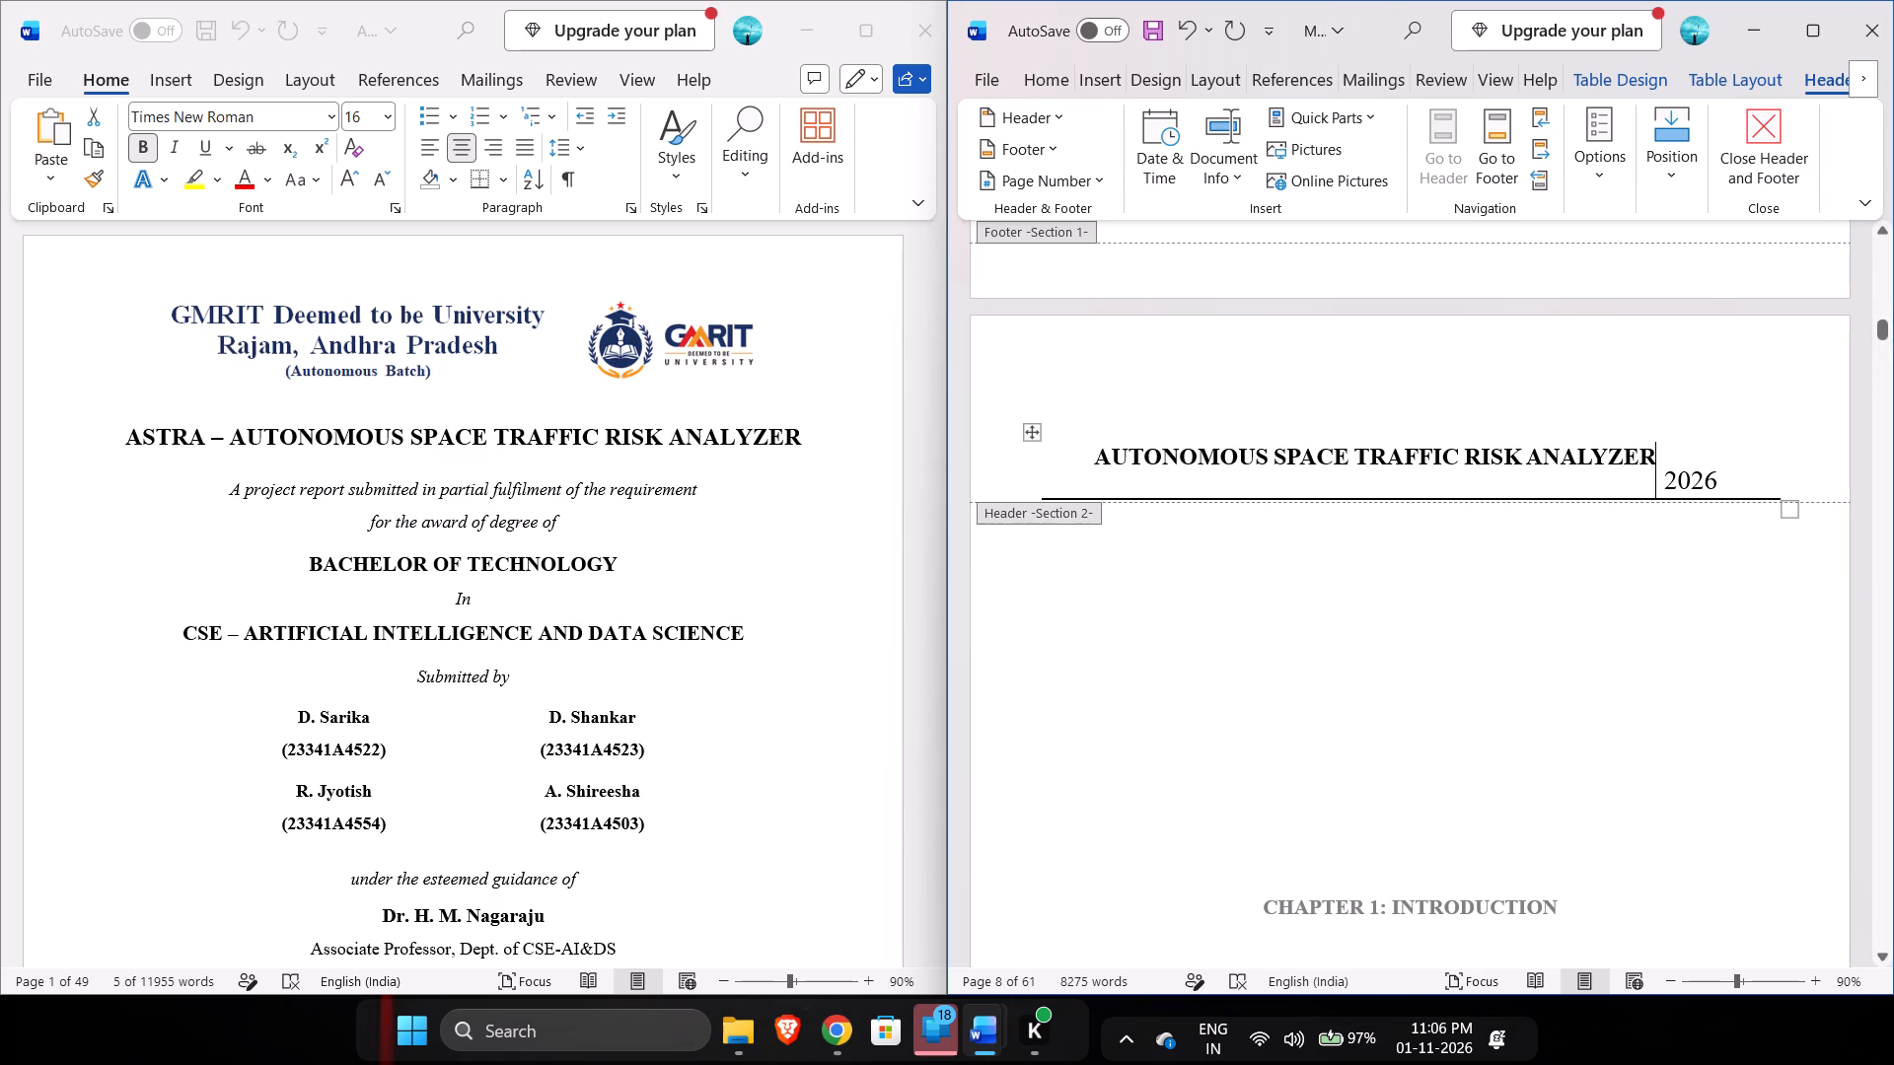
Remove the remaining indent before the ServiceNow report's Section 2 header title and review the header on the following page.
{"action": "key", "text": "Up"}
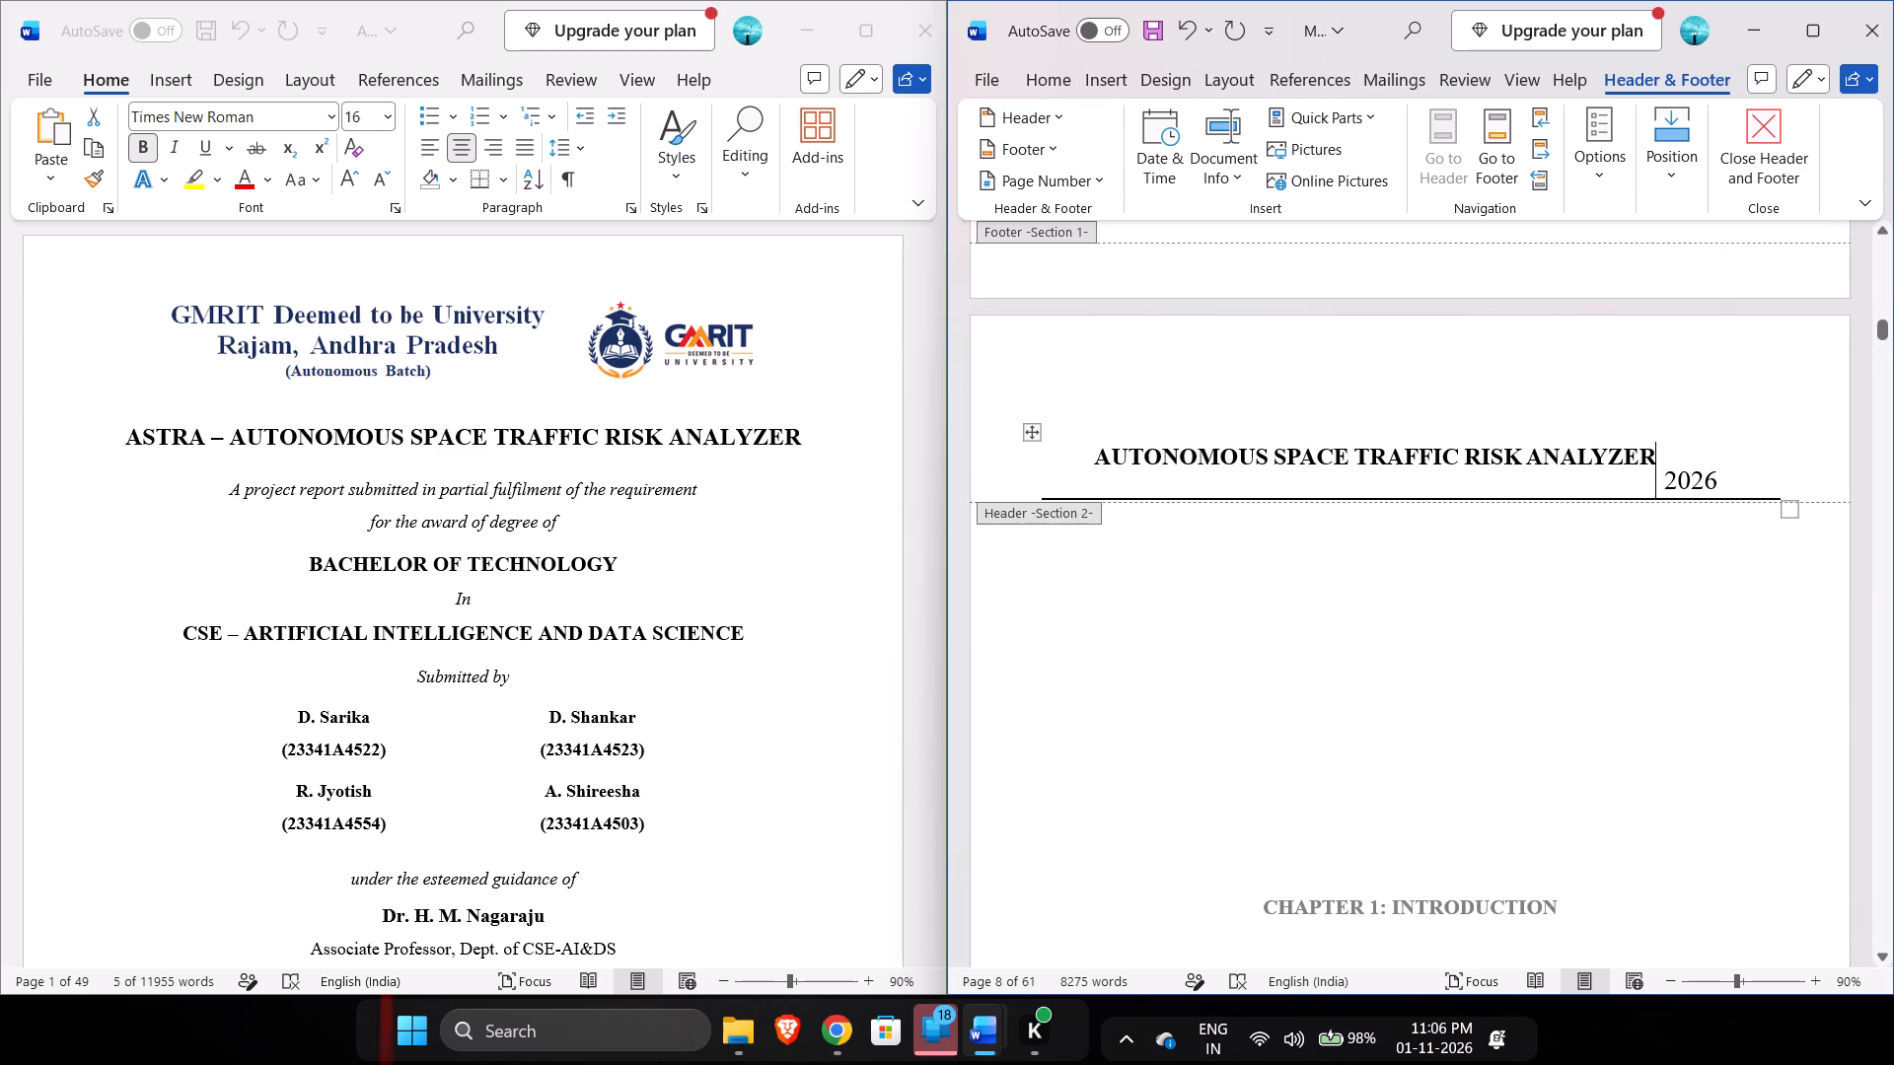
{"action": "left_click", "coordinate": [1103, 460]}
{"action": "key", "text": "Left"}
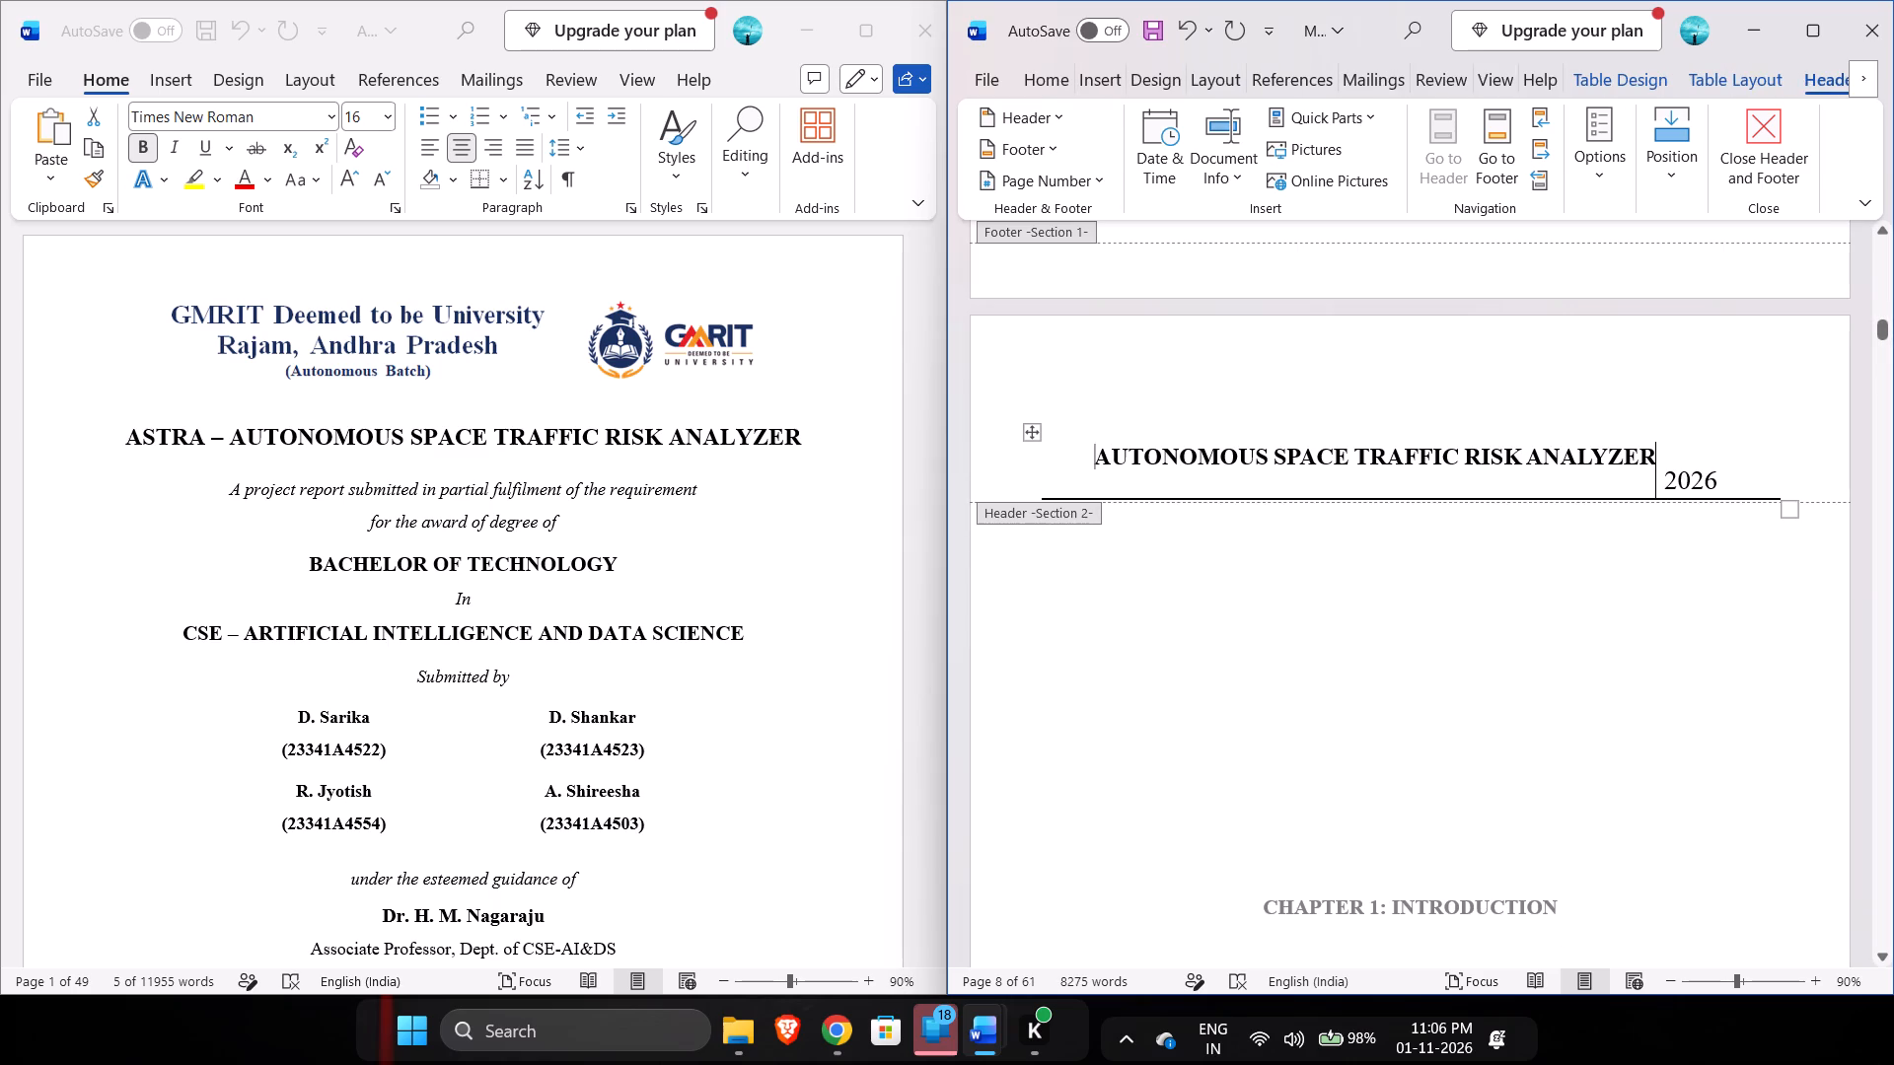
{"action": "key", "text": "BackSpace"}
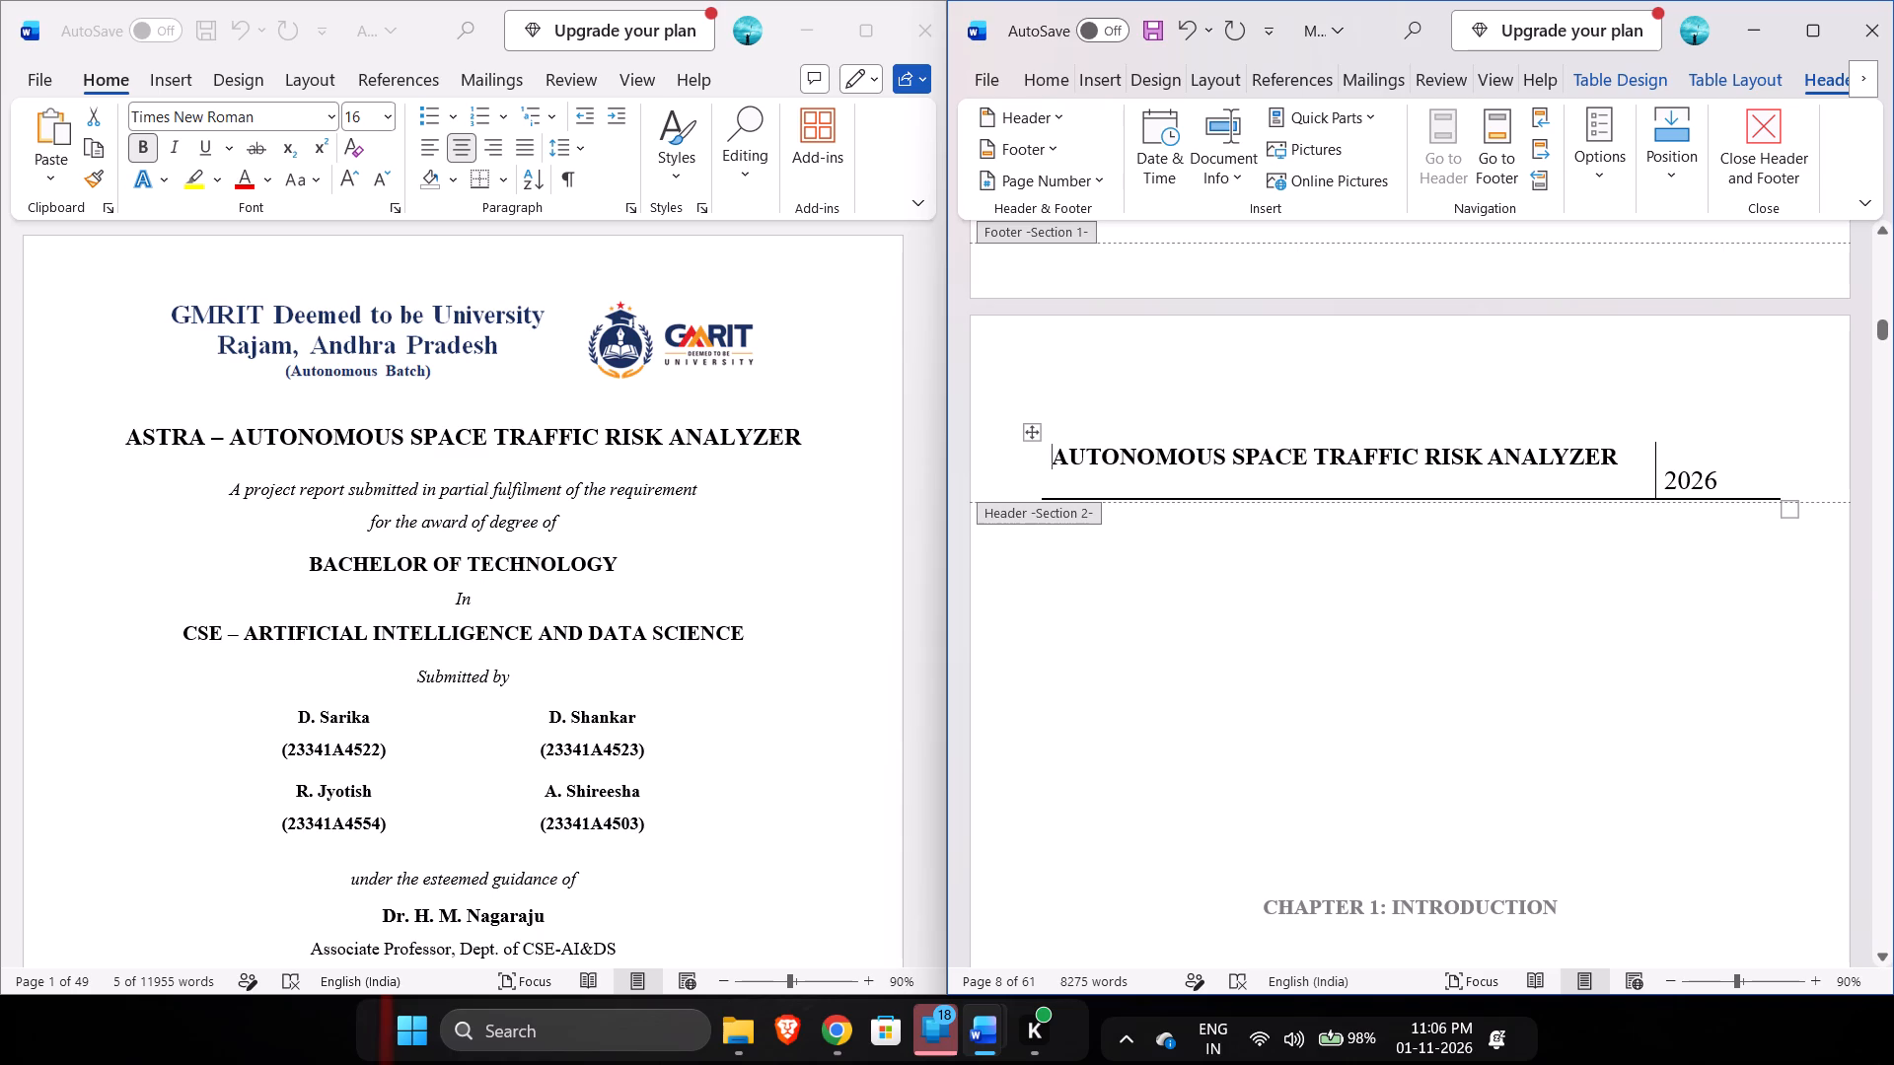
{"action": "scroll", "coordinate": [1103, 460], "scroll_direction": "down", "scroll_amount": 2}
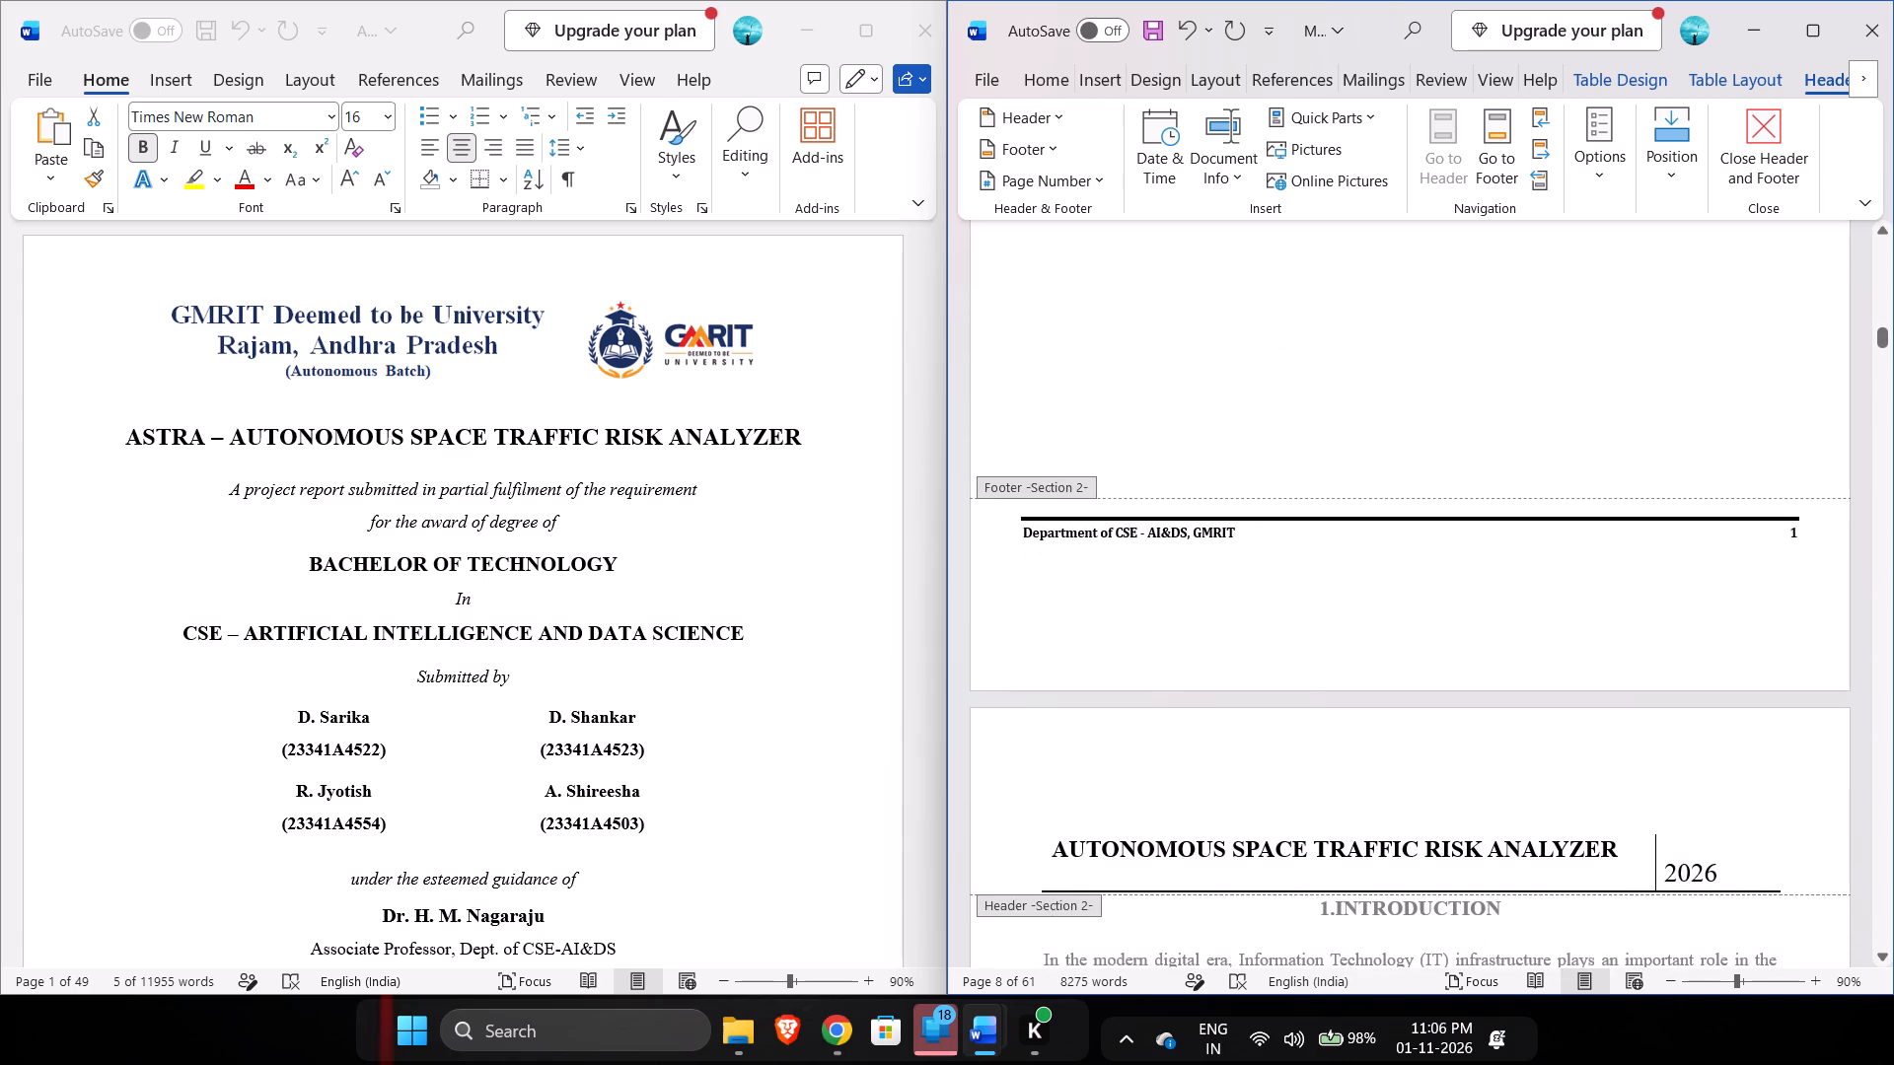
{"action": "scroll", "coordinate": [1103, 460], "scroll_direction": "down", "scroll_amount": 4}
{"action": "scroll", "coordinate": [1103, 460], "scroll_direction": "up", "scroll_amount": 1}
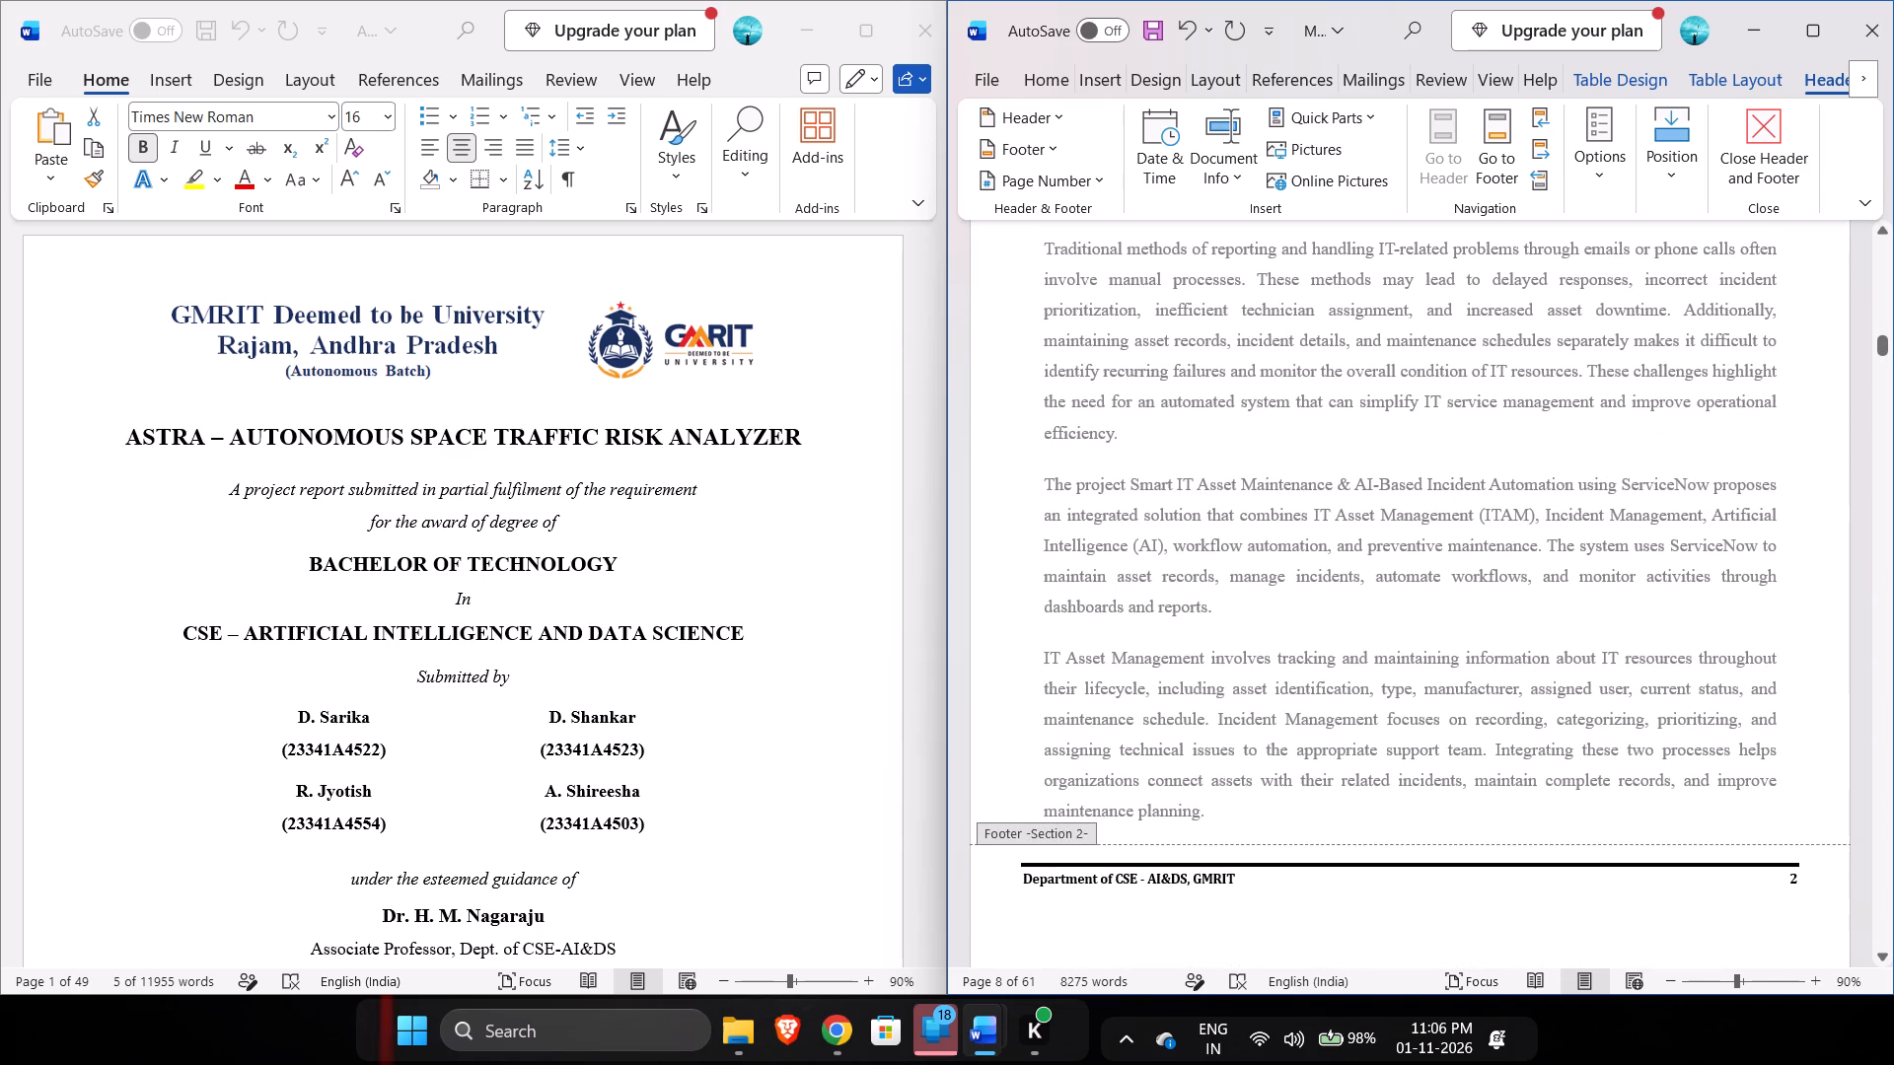
Undo the title replacement and indent changes in the ServiceNow report's Section 2 header.
{"action": "key", "text": "ctrl+z"}
{"action": "scroll", "coordinate": [1103, 460], "scroll_direction": "up", "scroll_amount": 1}
{"action": "key", "text": "ctrl+z"}
{"action": "key", "text": "ctrl+z"}
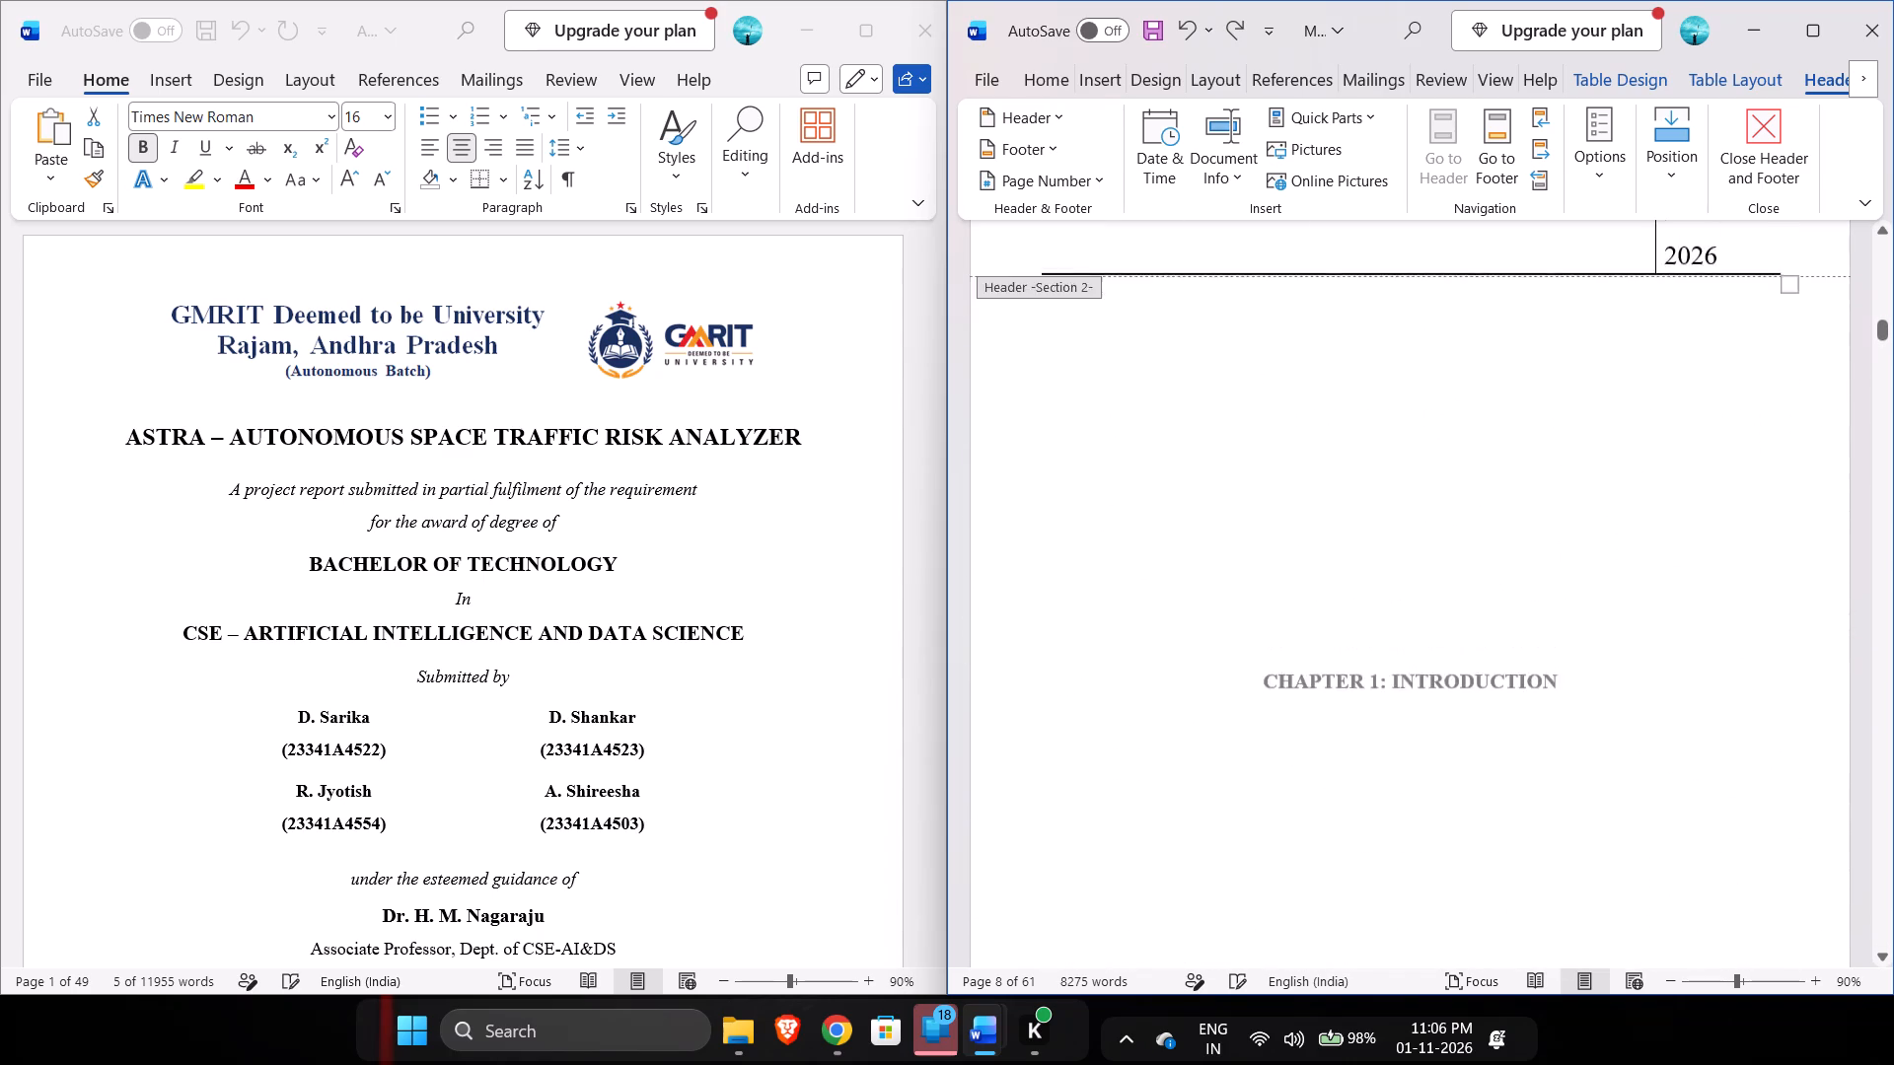
{"action": "key", "text": "ctrl+z"}
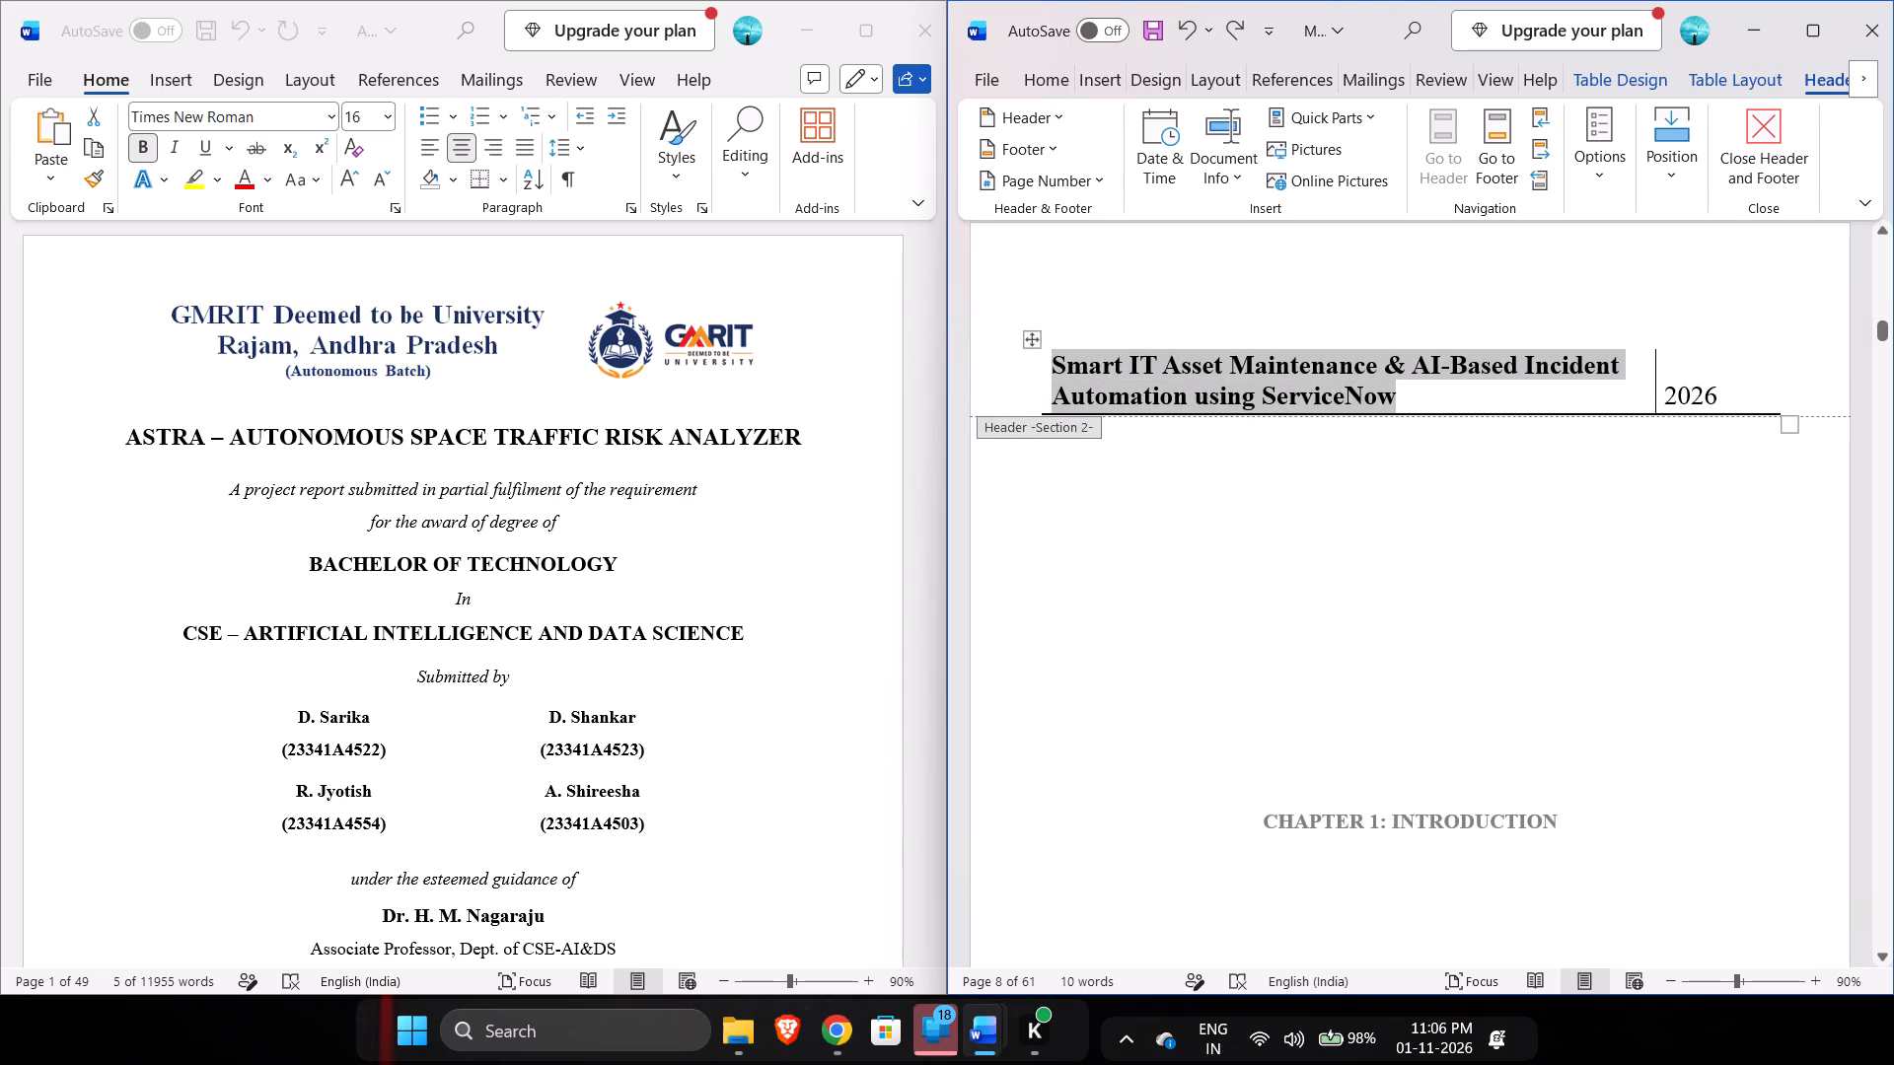
{"action": "scroll", "coordinate": [1268, 478], "scroll_direction": "up", "scroll_amount": 1}
{"action": "key", "text": "ctrl+z"}
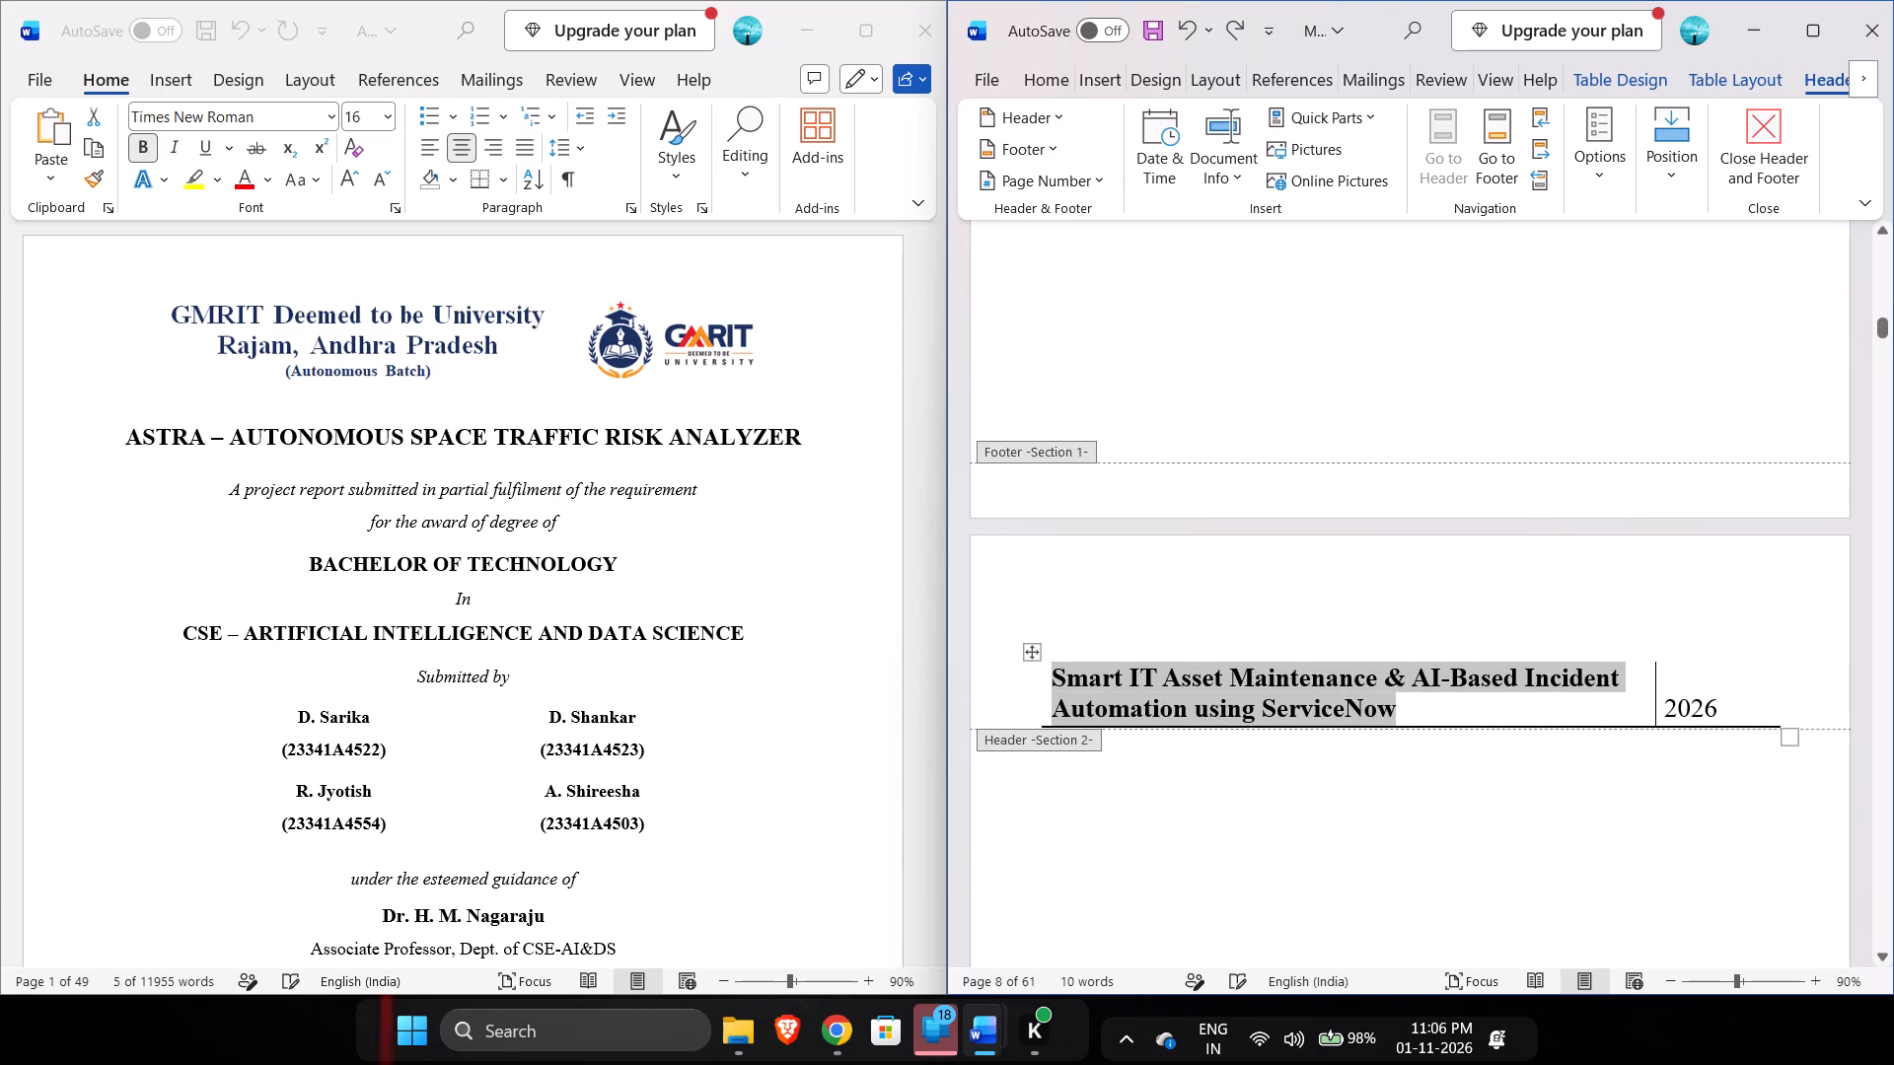
{"action": "scroll", "coordinate": [1268, 478], "scroll_direction": "up", "scroll_amount": 3}
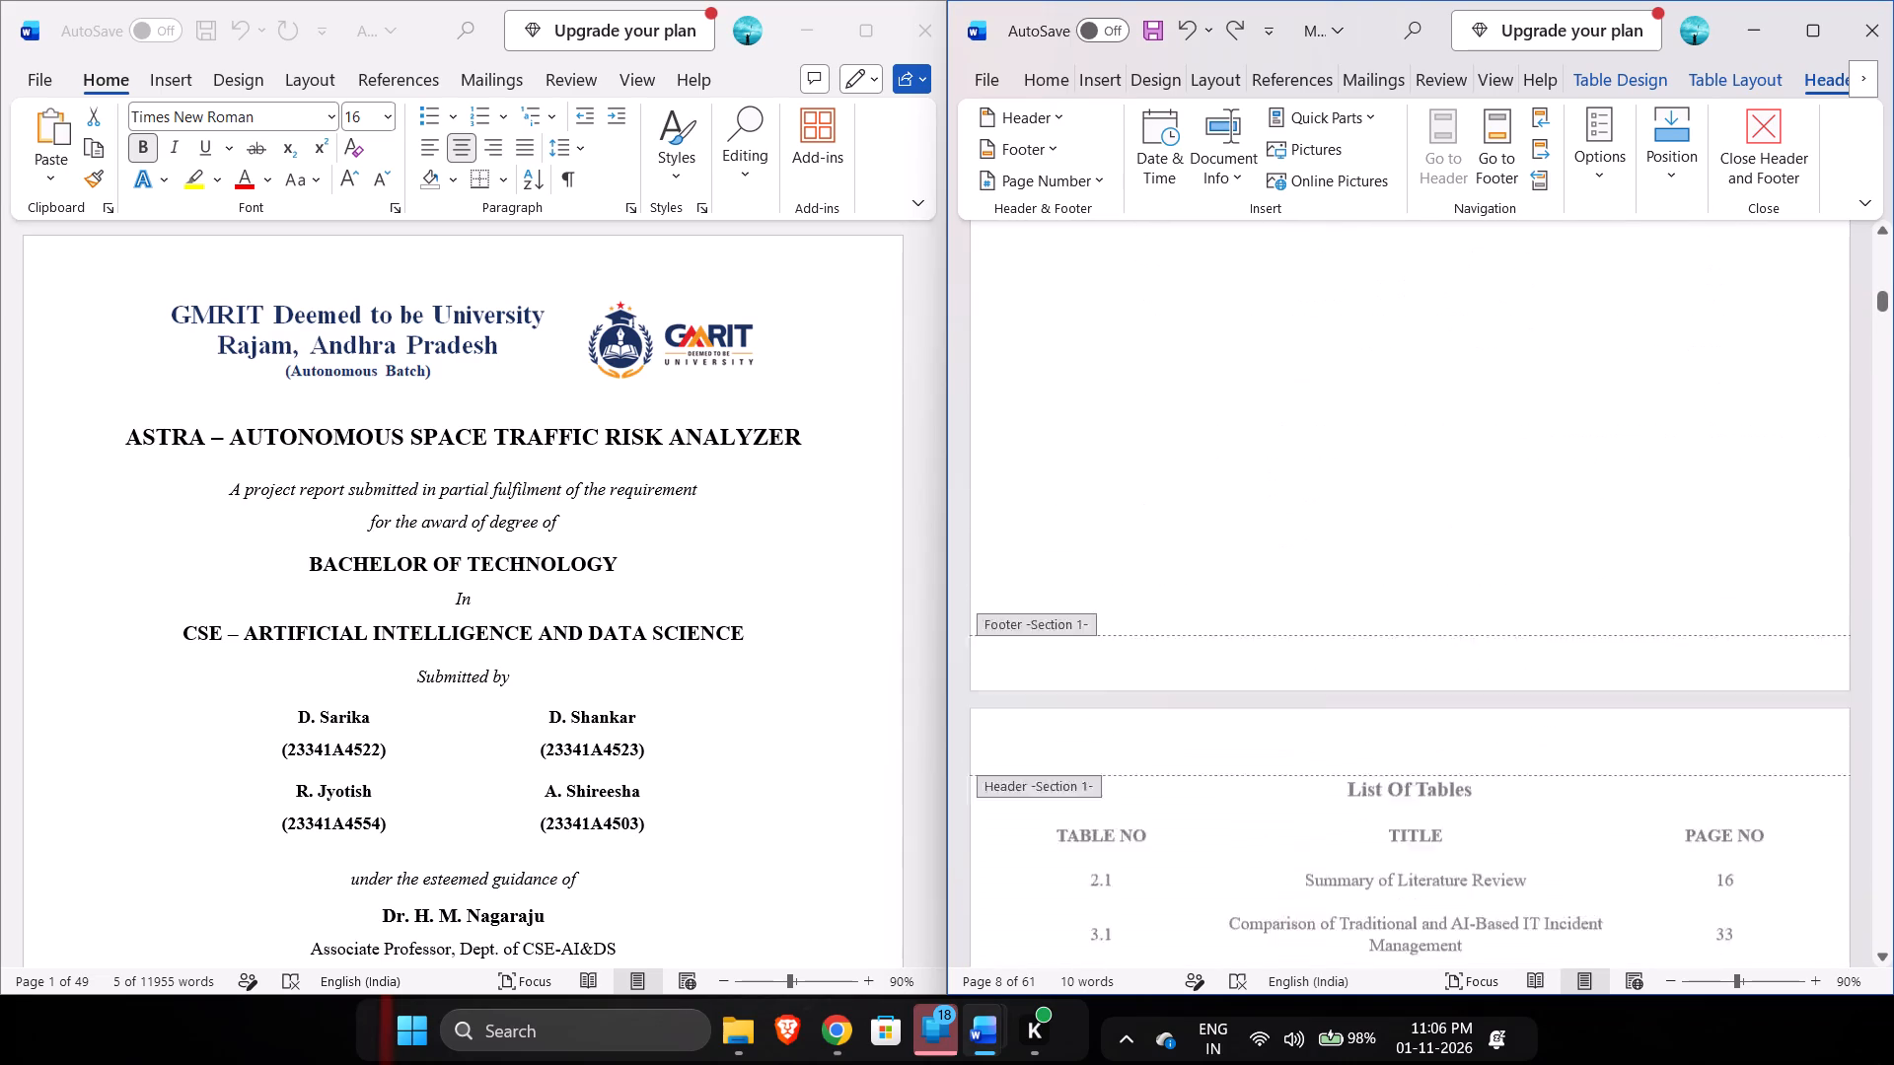
{"action": "scroll", "coordinate": [1268, 478], "scroll_direction": "up", "scroll_amount": 4}
{"action": "scroll", "coordinate": [1268, 478], "scroll_direction": "down", "scroll_amount": 2}
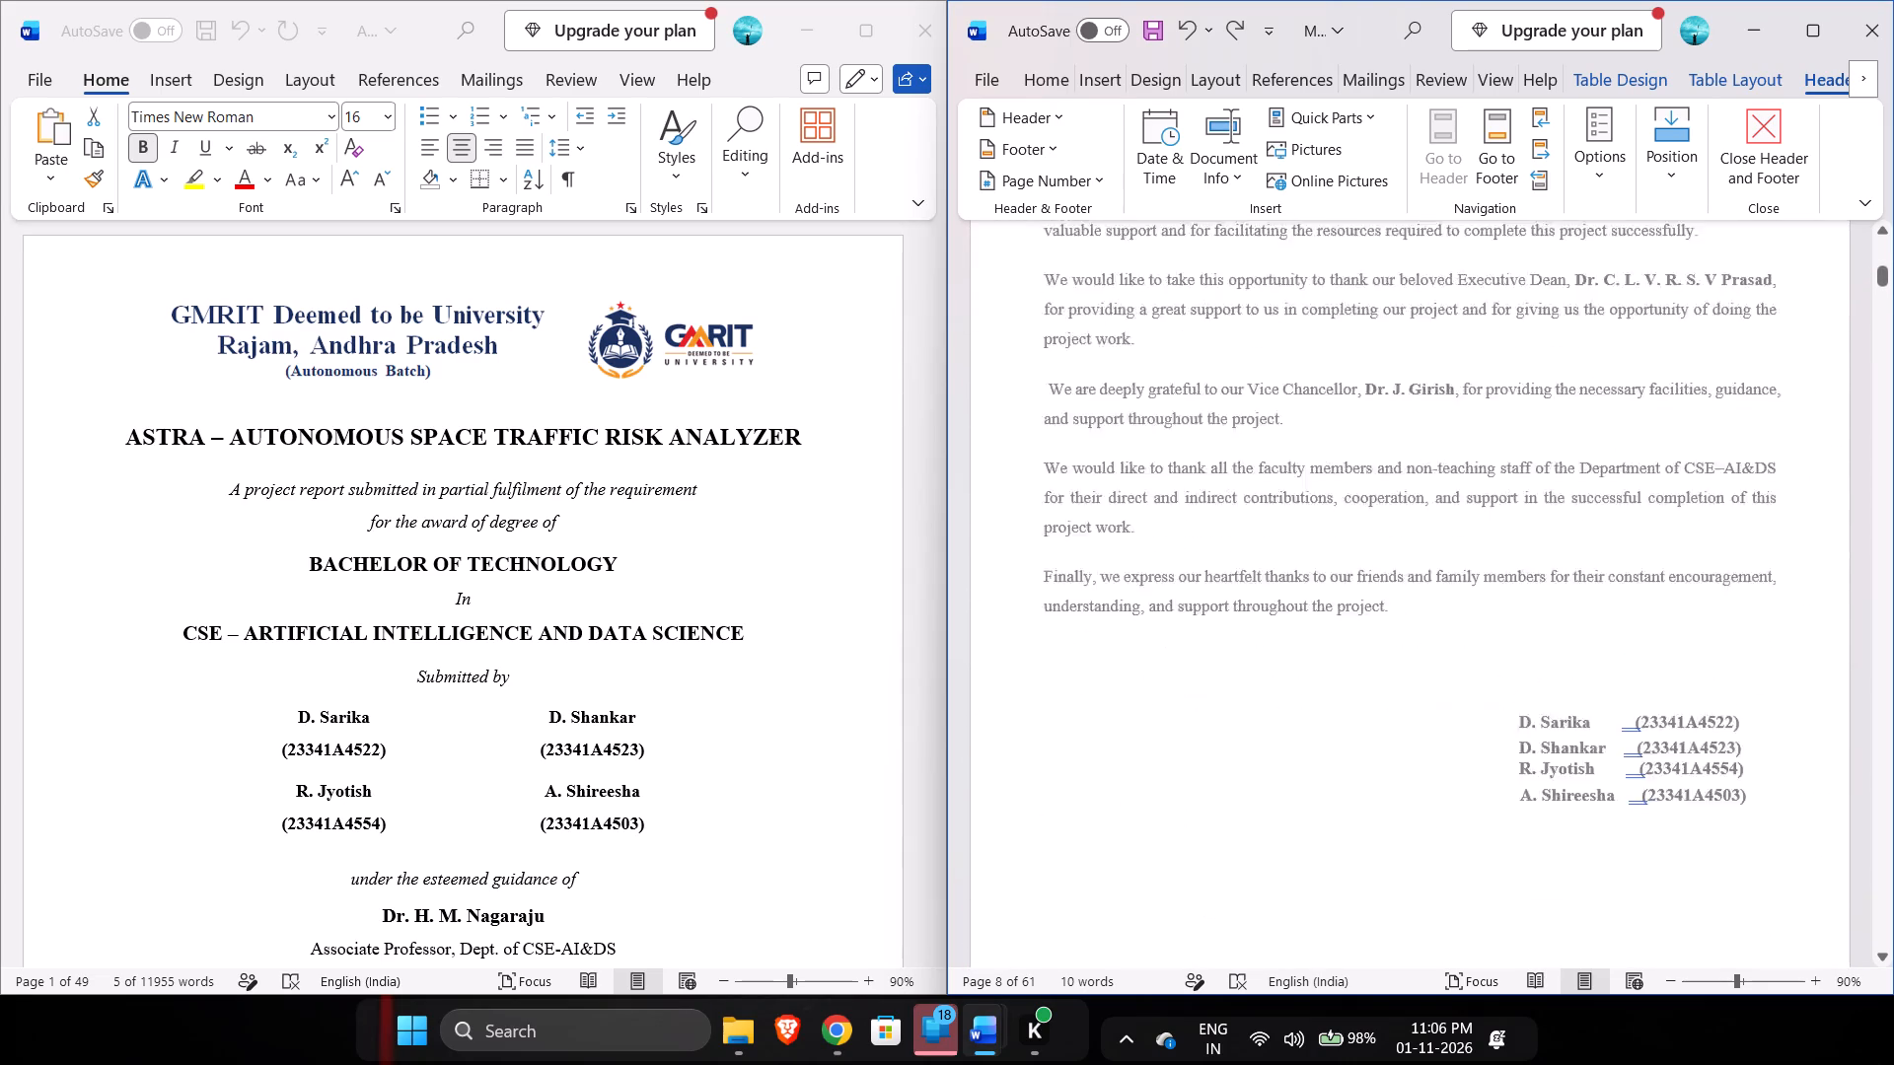
{"action": "scroll", "coordinate": [1268, 478], "scroll_direction": "down", "scroll_amount": 5}
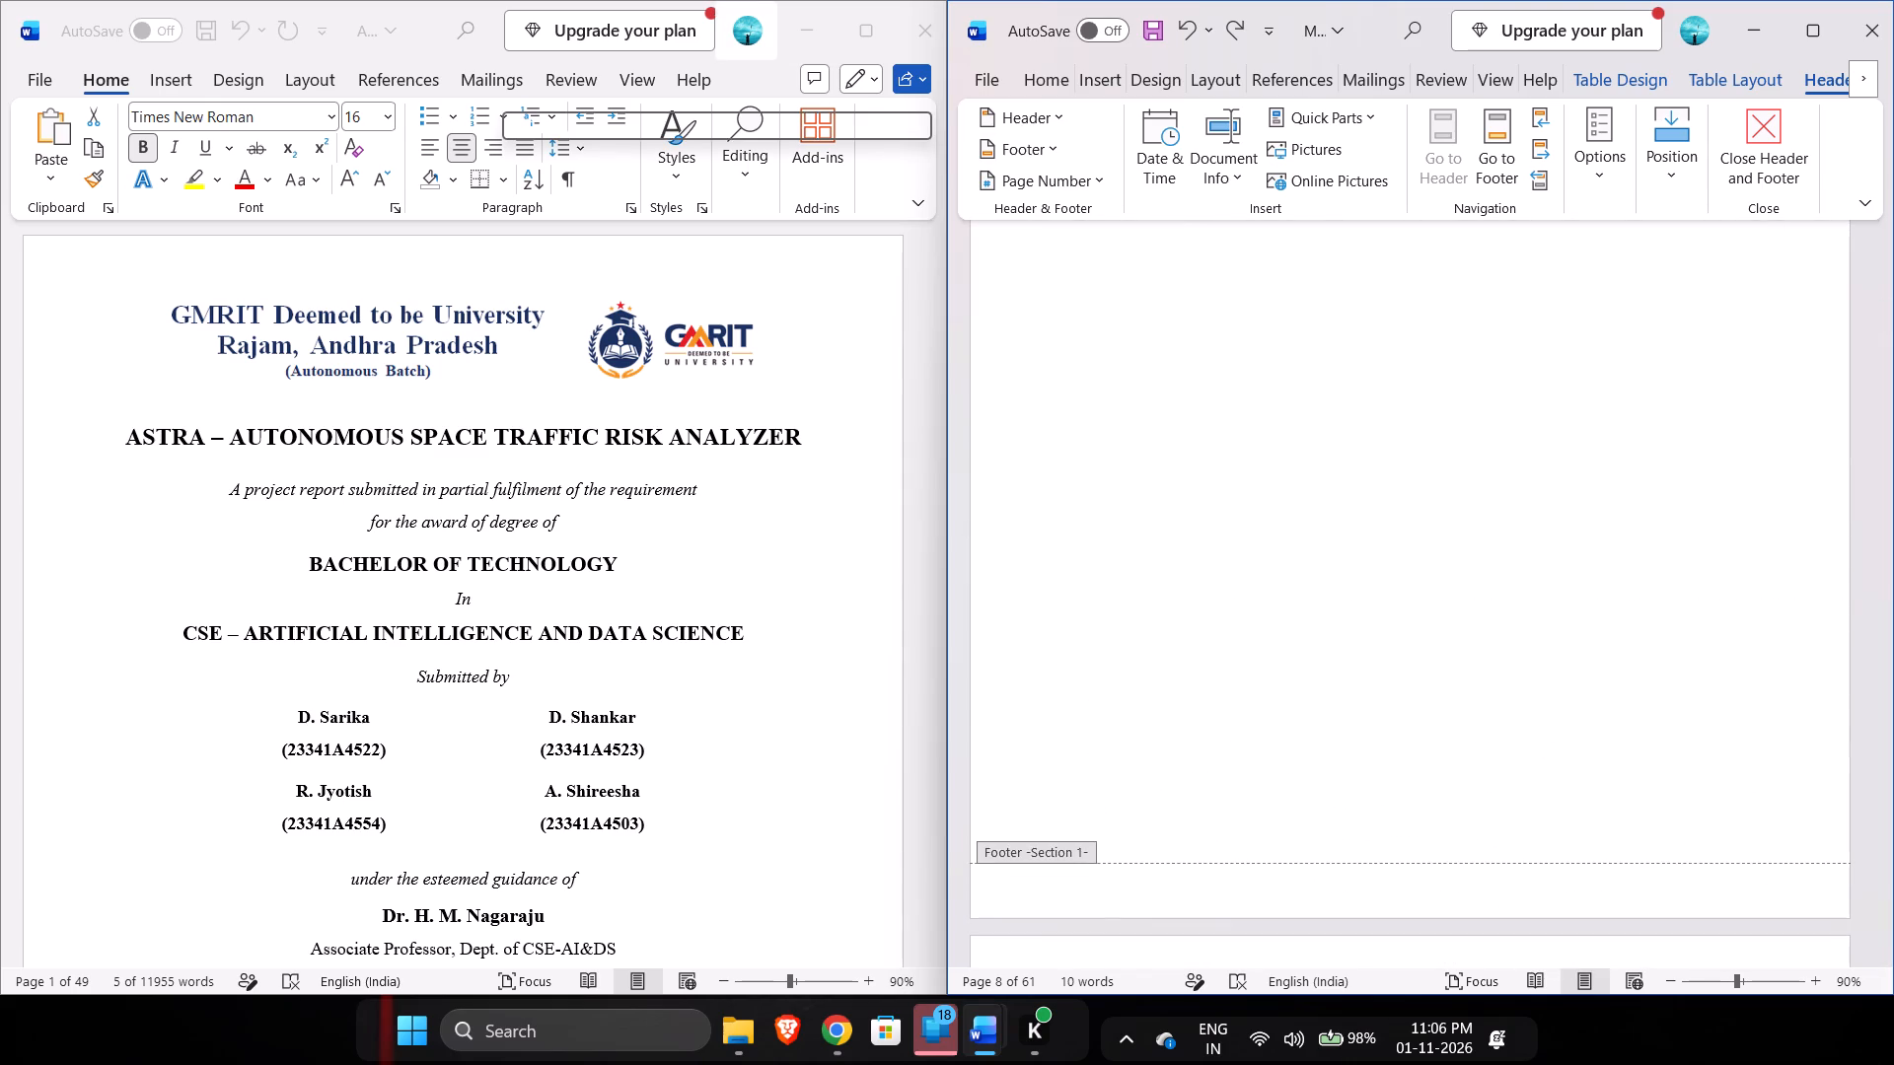
Browse the built-in header designs for the ASTRA report and compare them with the ServiceNow report's Section 2 header.
{"action": "left_click", "coordinate": [186, 70]}
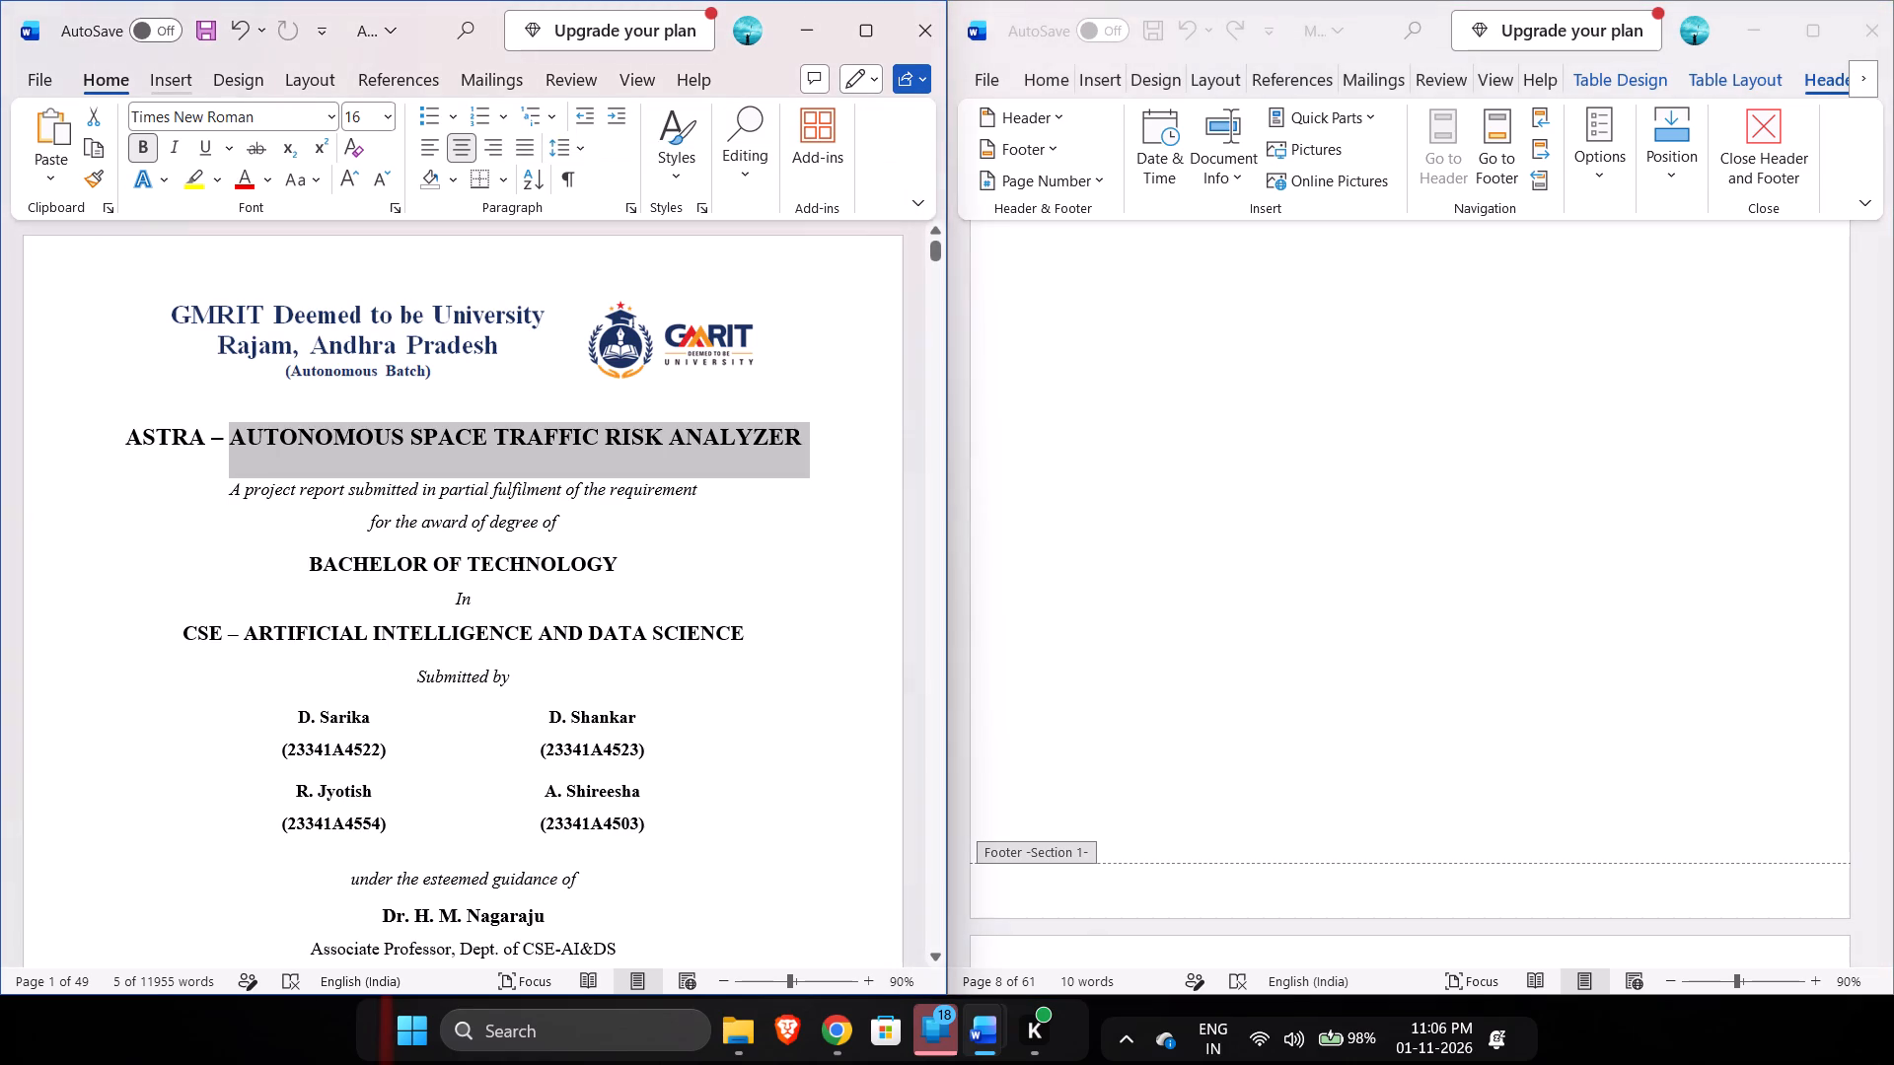
{"action": "left_click", "coordinate": [188, 79]}
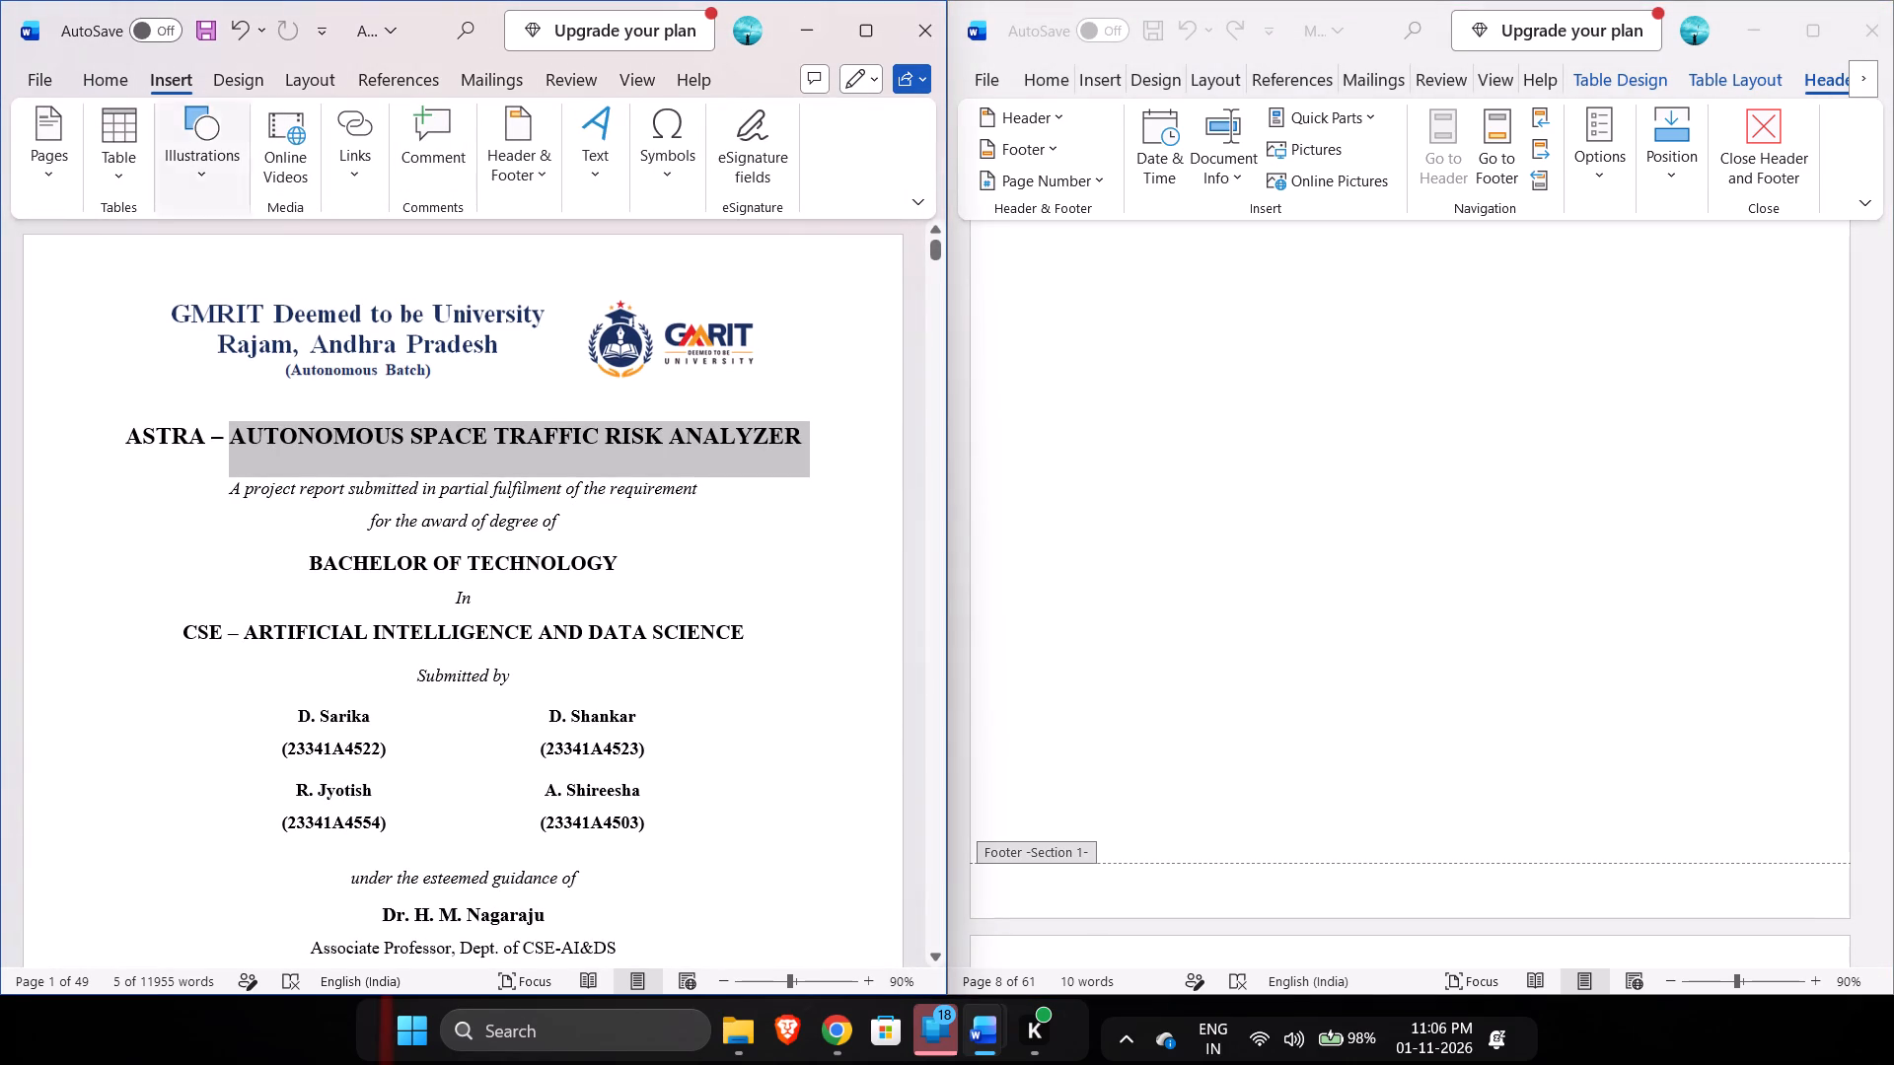
{"action": "left_click", "coordinate": [534, 178]}
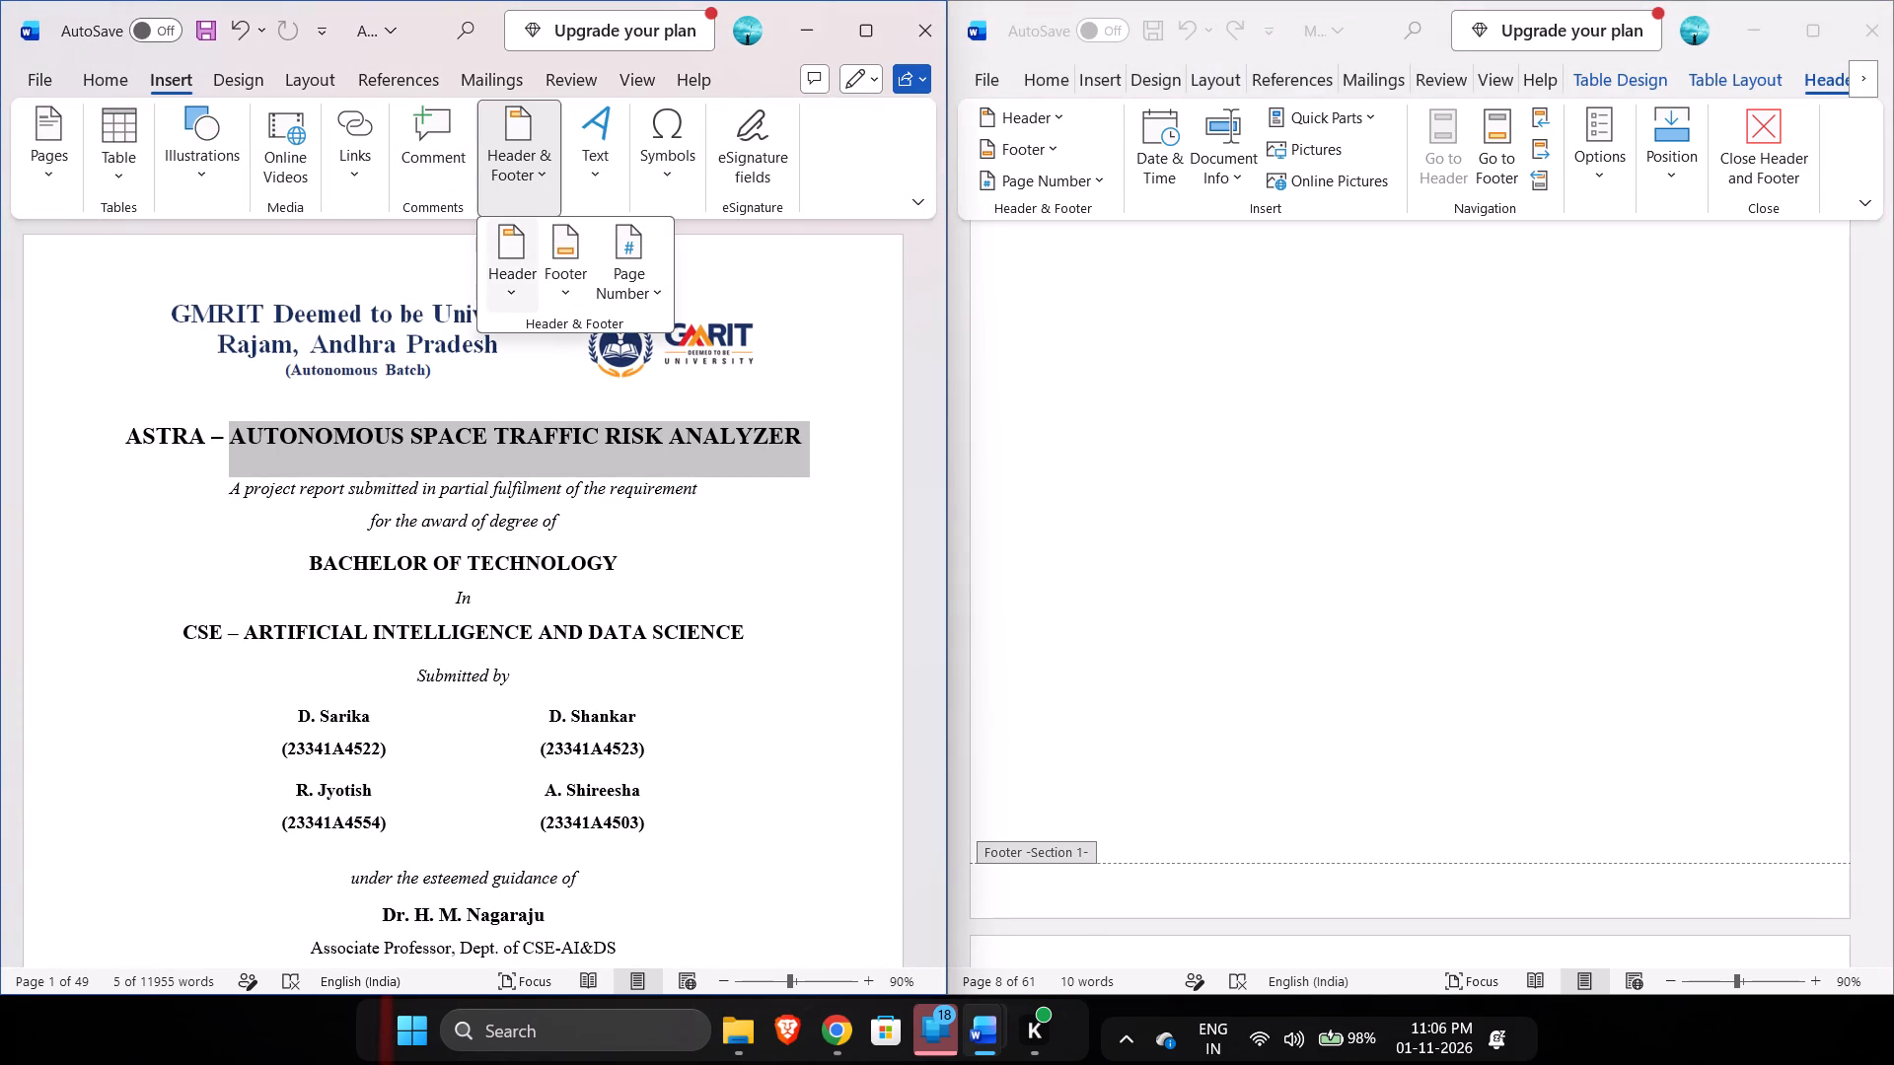
{"action": "left_click", "coordinate": [528, 230]}
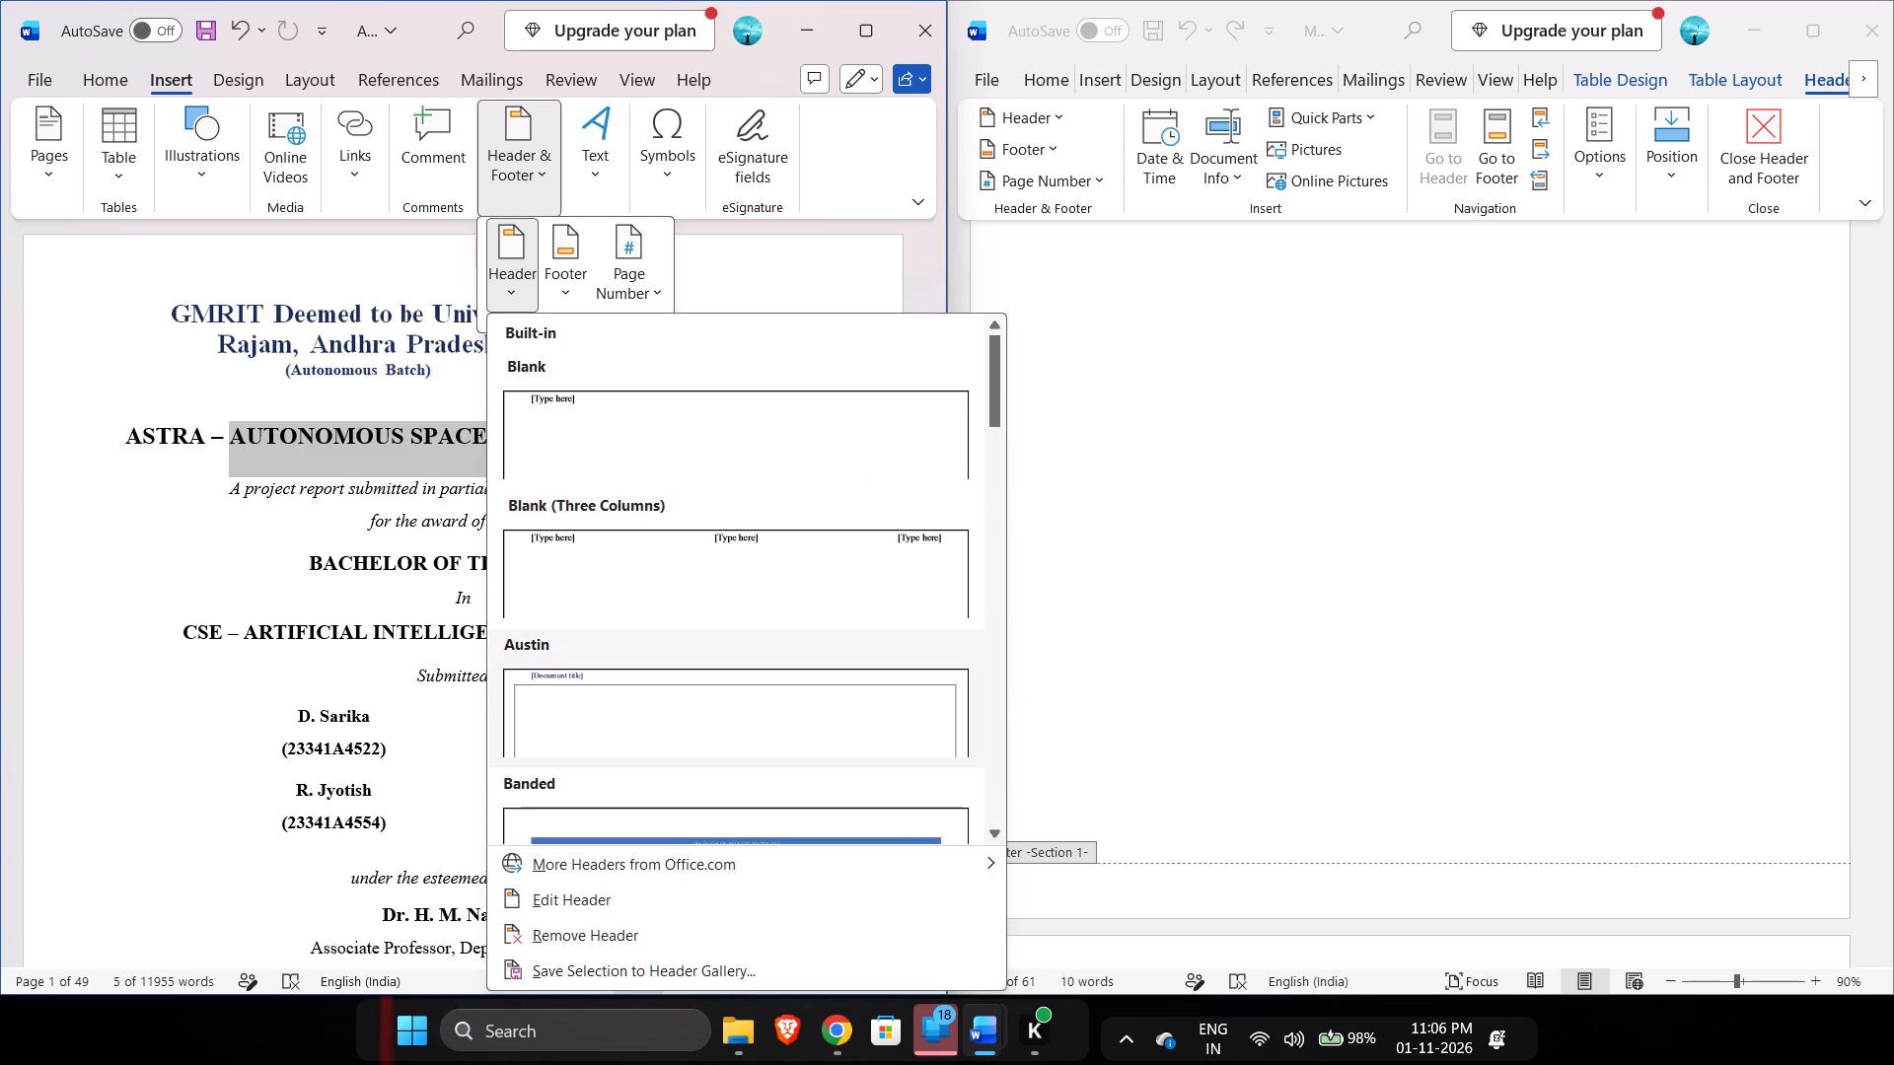
{"action": "scroll", "coordinate": [792, 703], "scroll_direction": "down", "scroll_amount": 2}
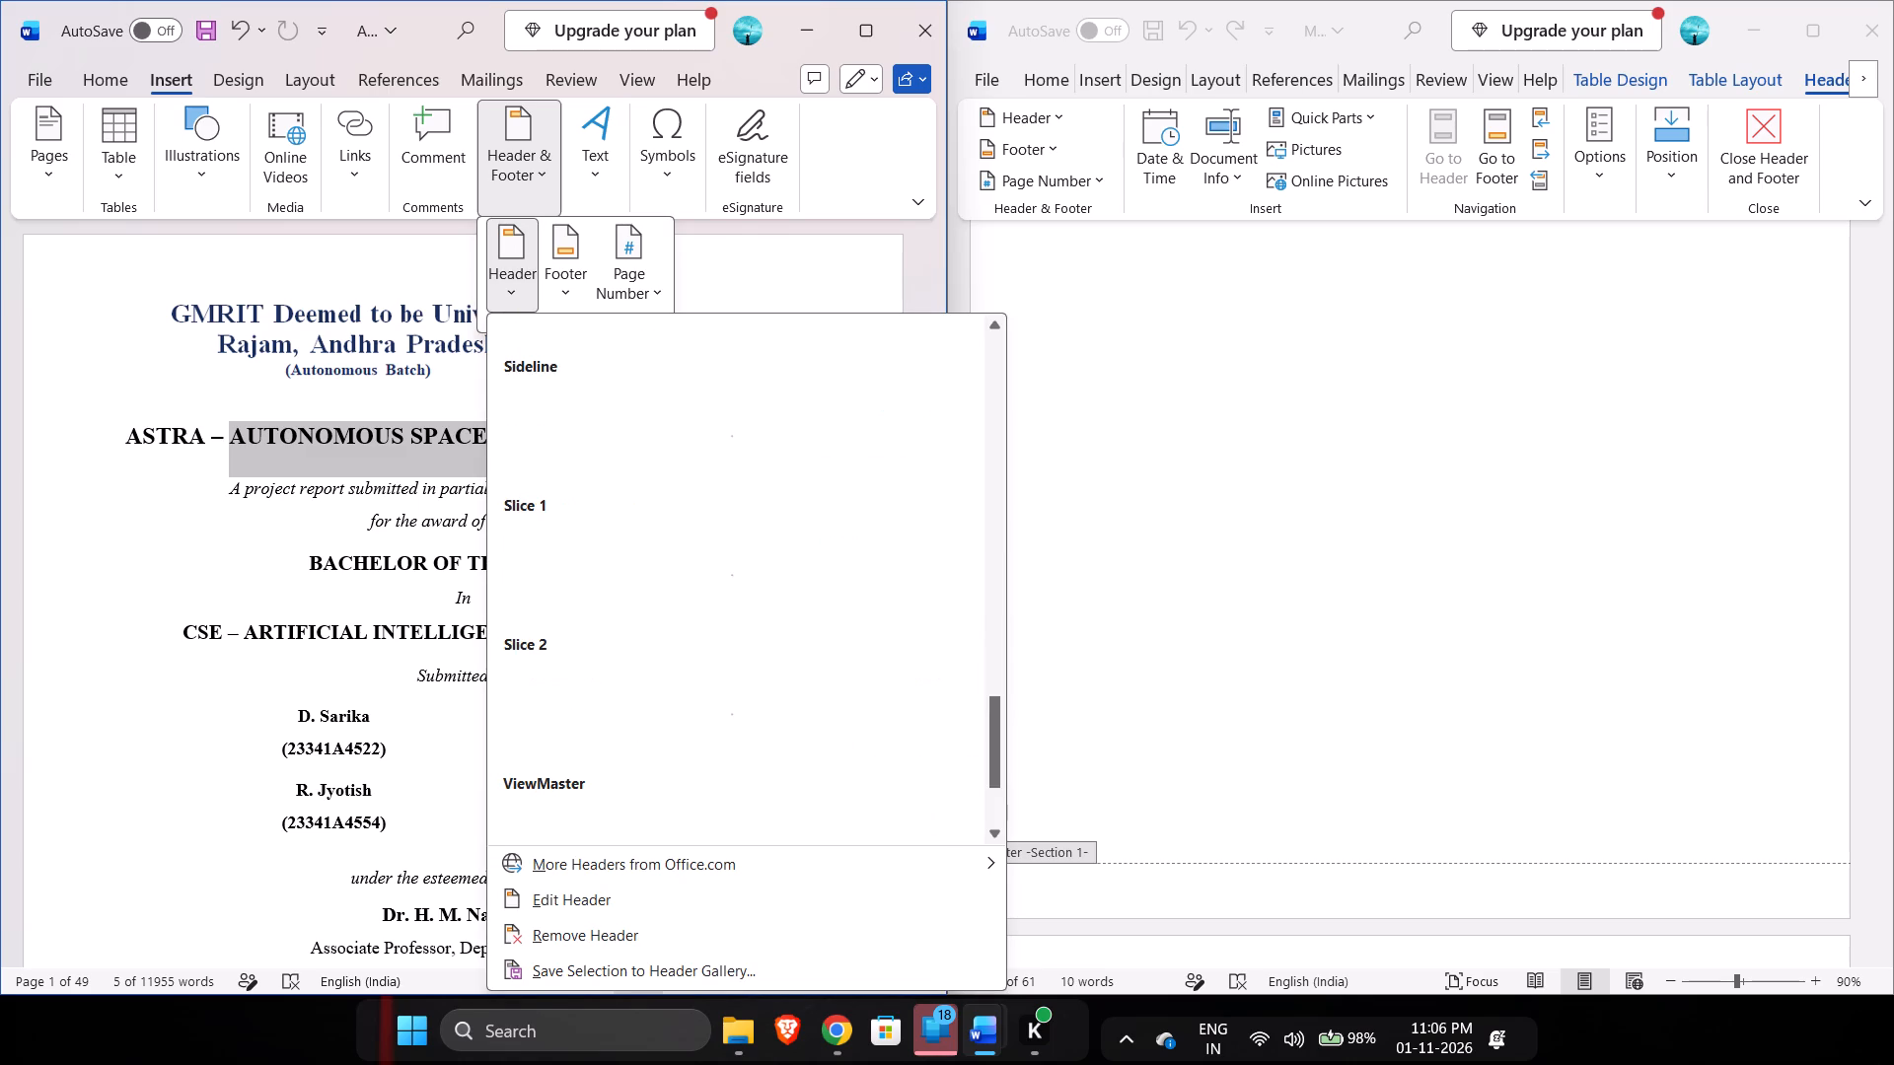
{"action": "scroll", "coordinate": [792, 703], "scroll_direction": "down", "scroll_amount": 1}
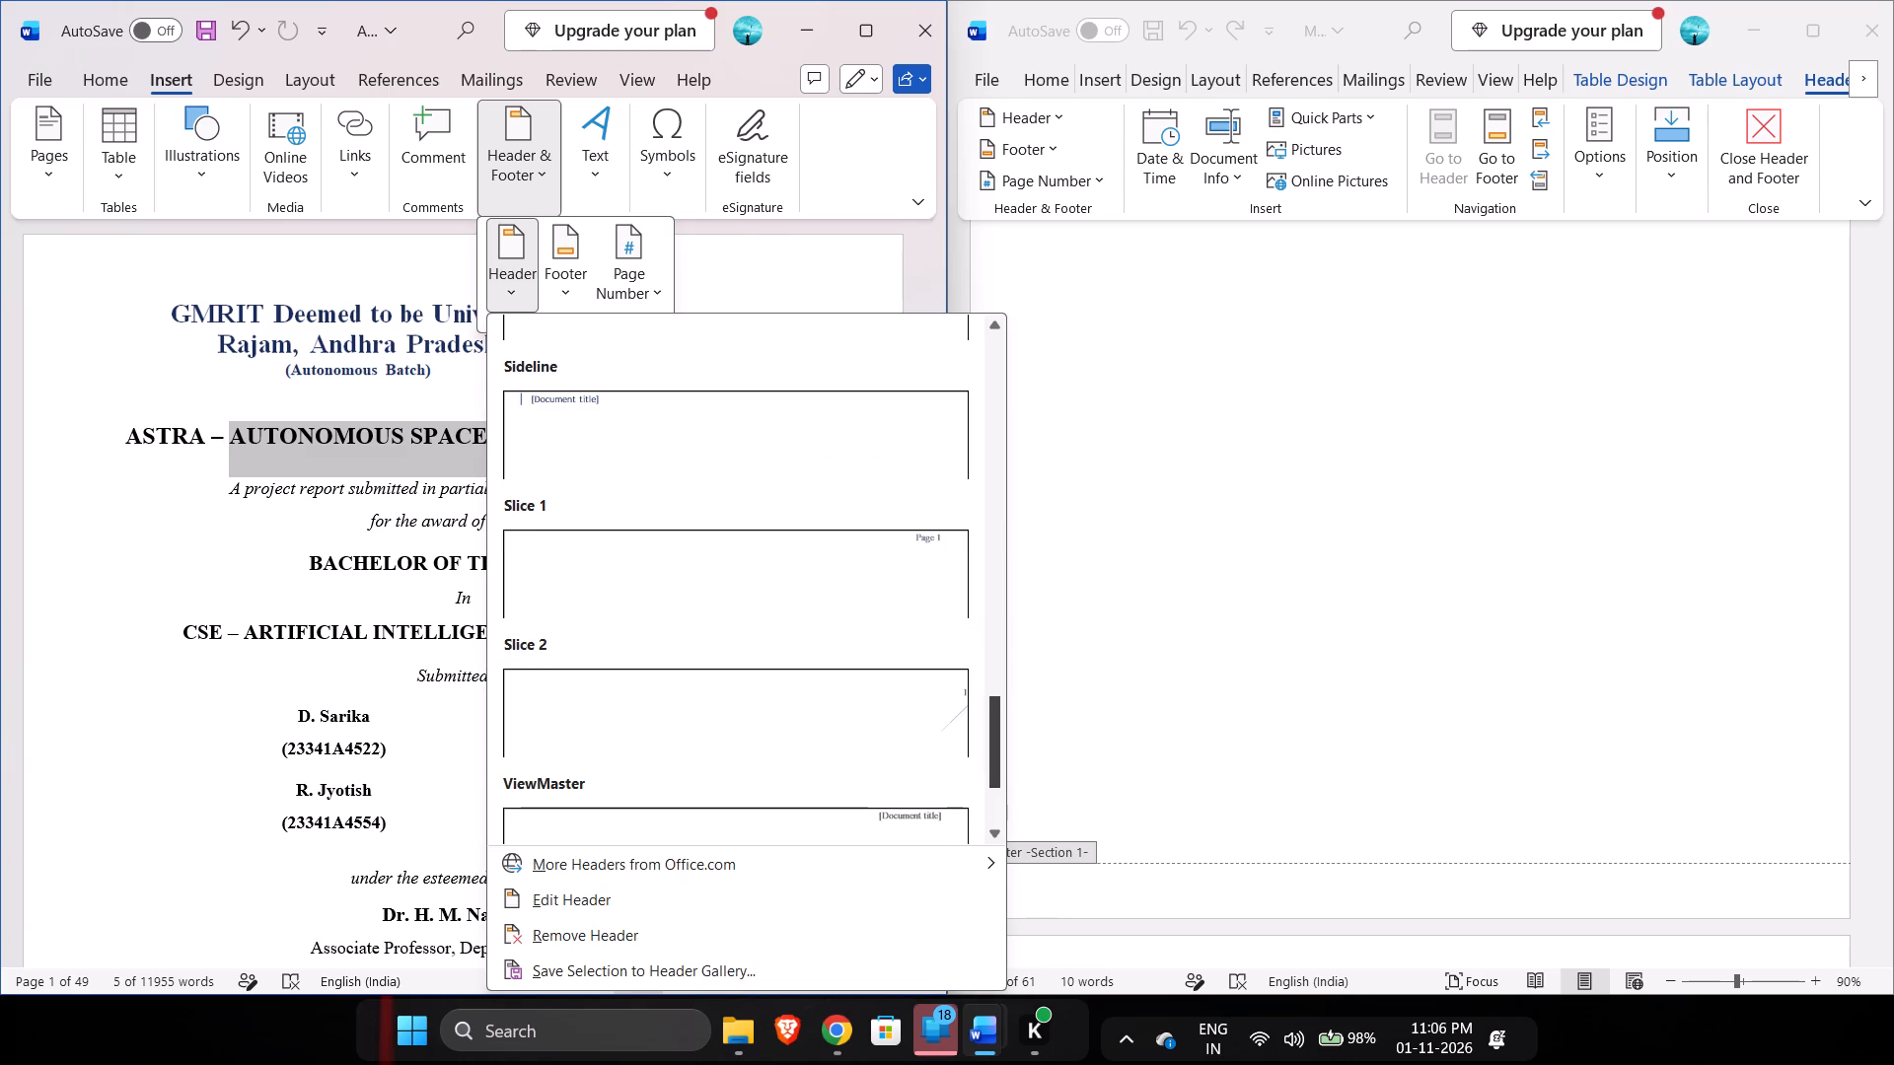
{"action": "left_click_drag", "start_coordinate": [991, 728], "coordinate": [994, 532]}
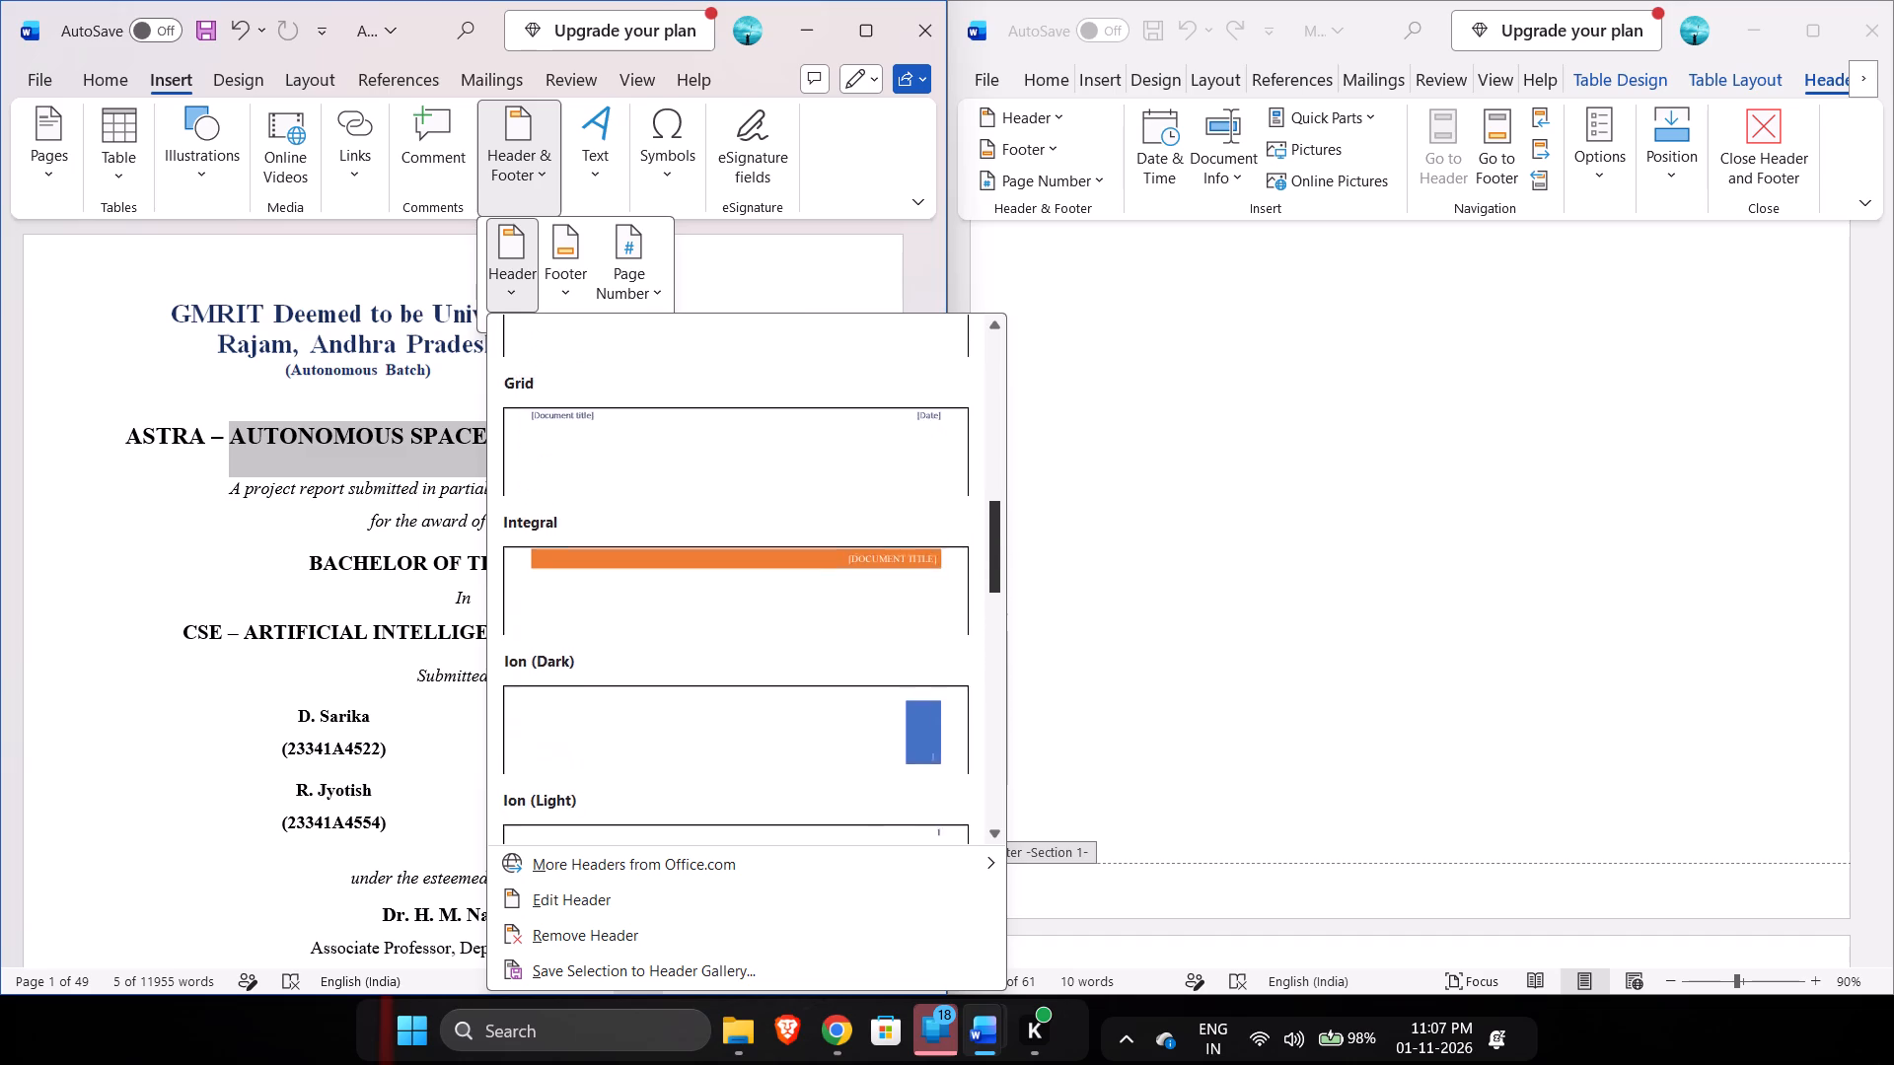
{"action": "left_click_drag", "start_coordinate": [994, 532], "coordinate": [1028, 297]}
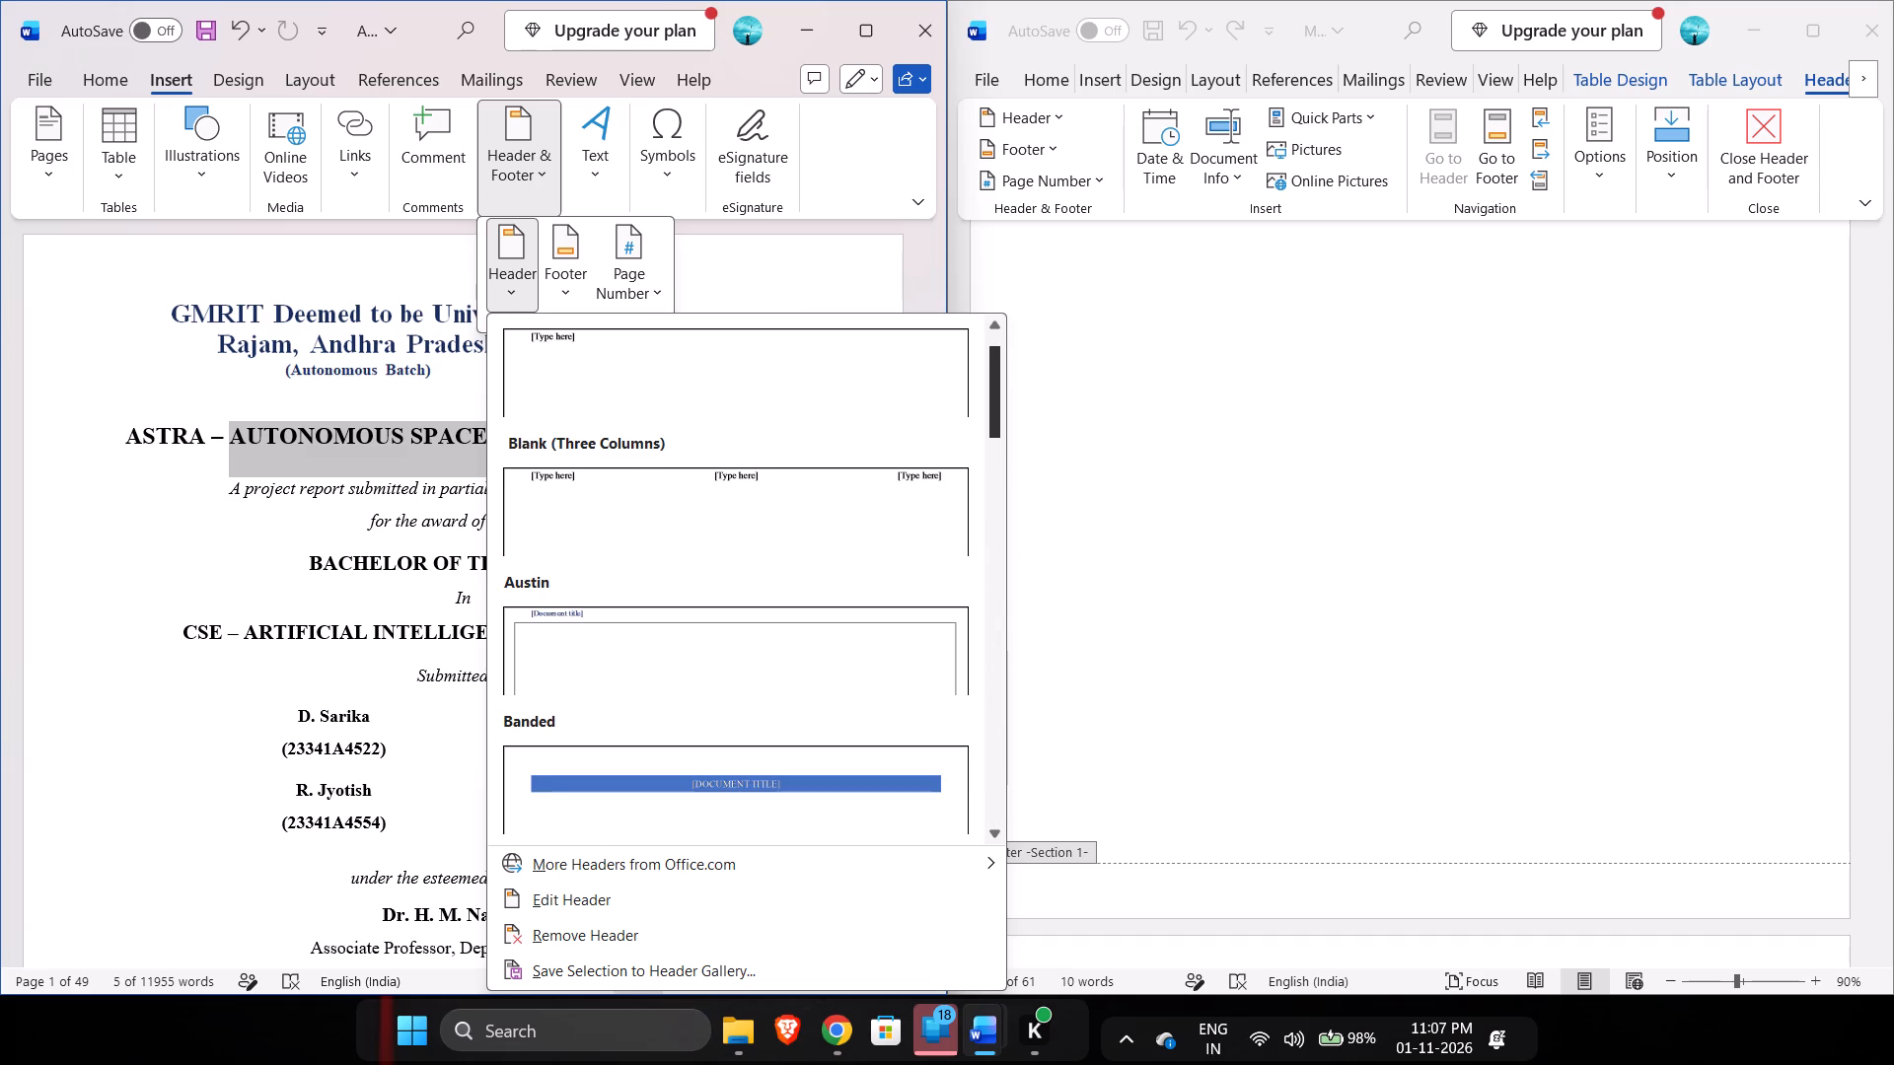
{"action": "left_click_drag", "start_coordinate": [1028, 297], "coordinate": [1014, 405]}
{"action": "scroll", "coordinate": [1328, 622], "scroll_direction": "down", "scroll_amount": 1}
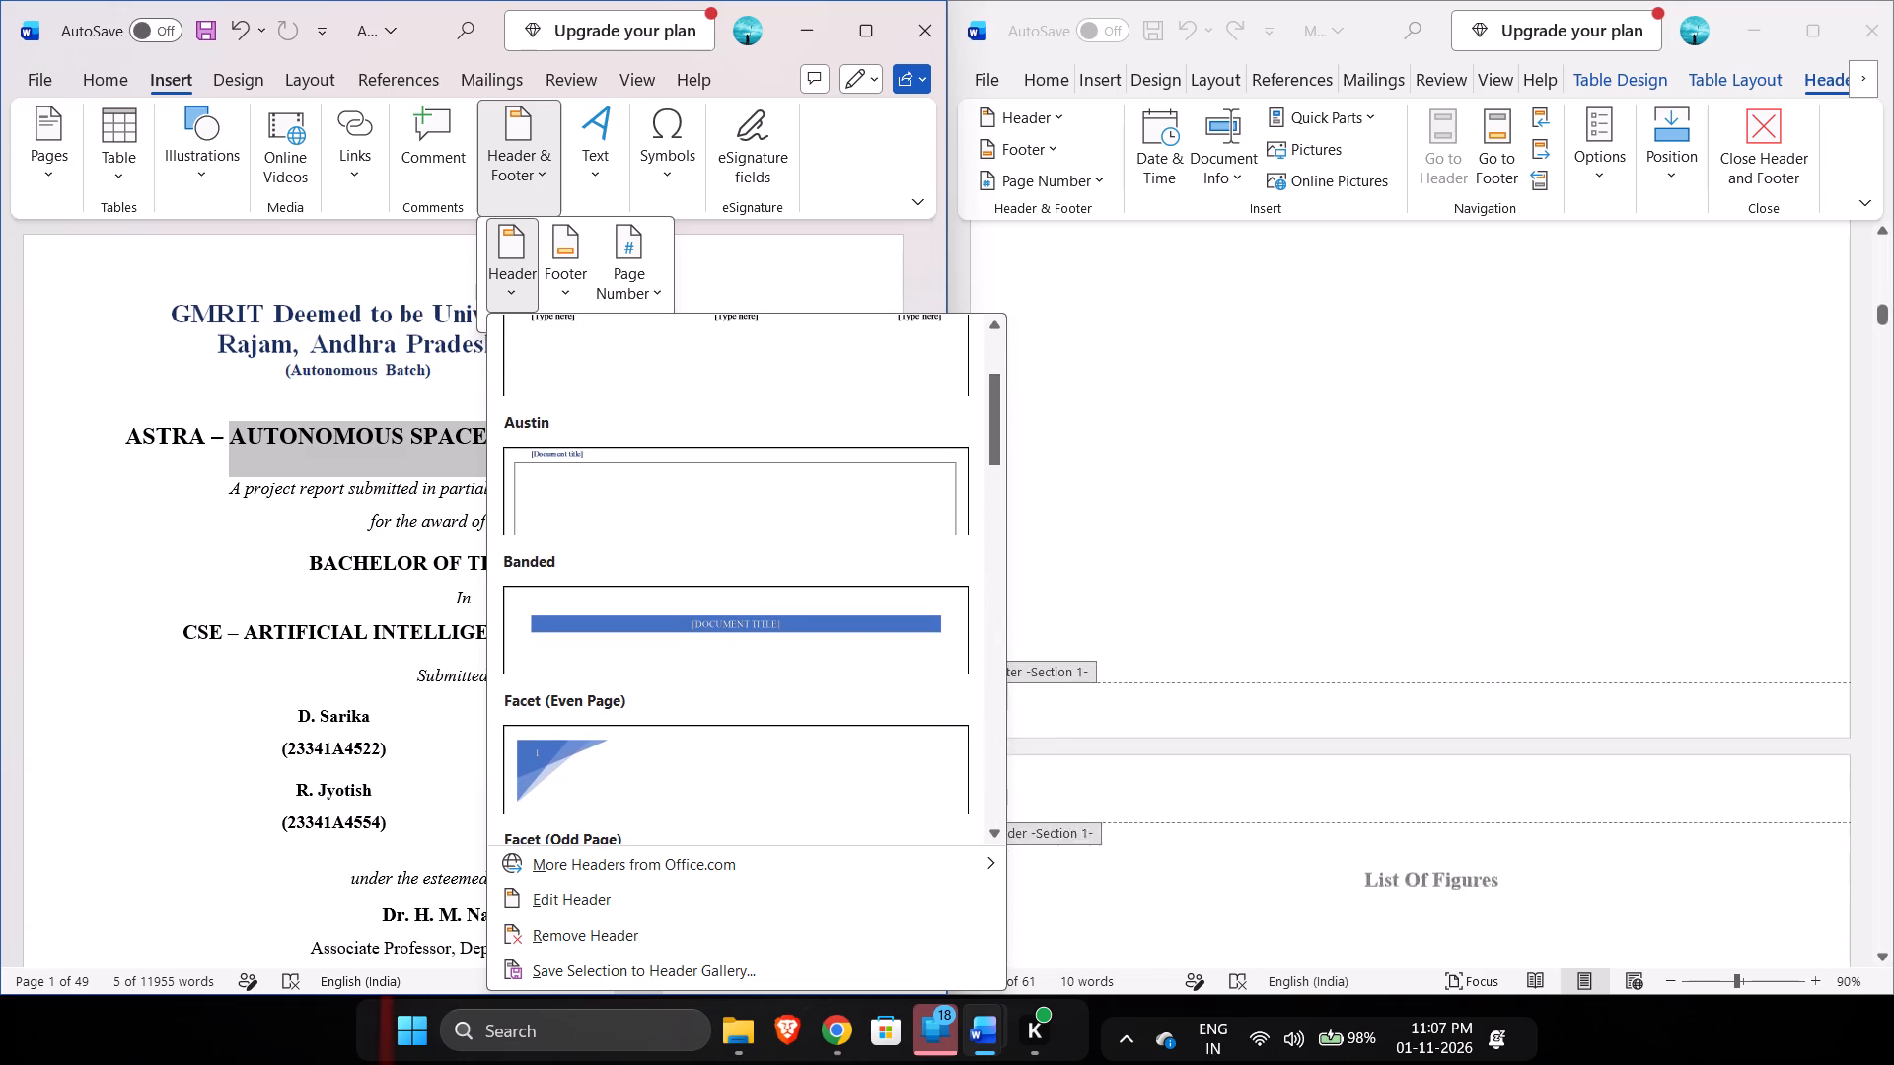
{"action": "scroll", "coordinate": [1328, 622], "scroll_direction": "down", "scroll_amount": 4}
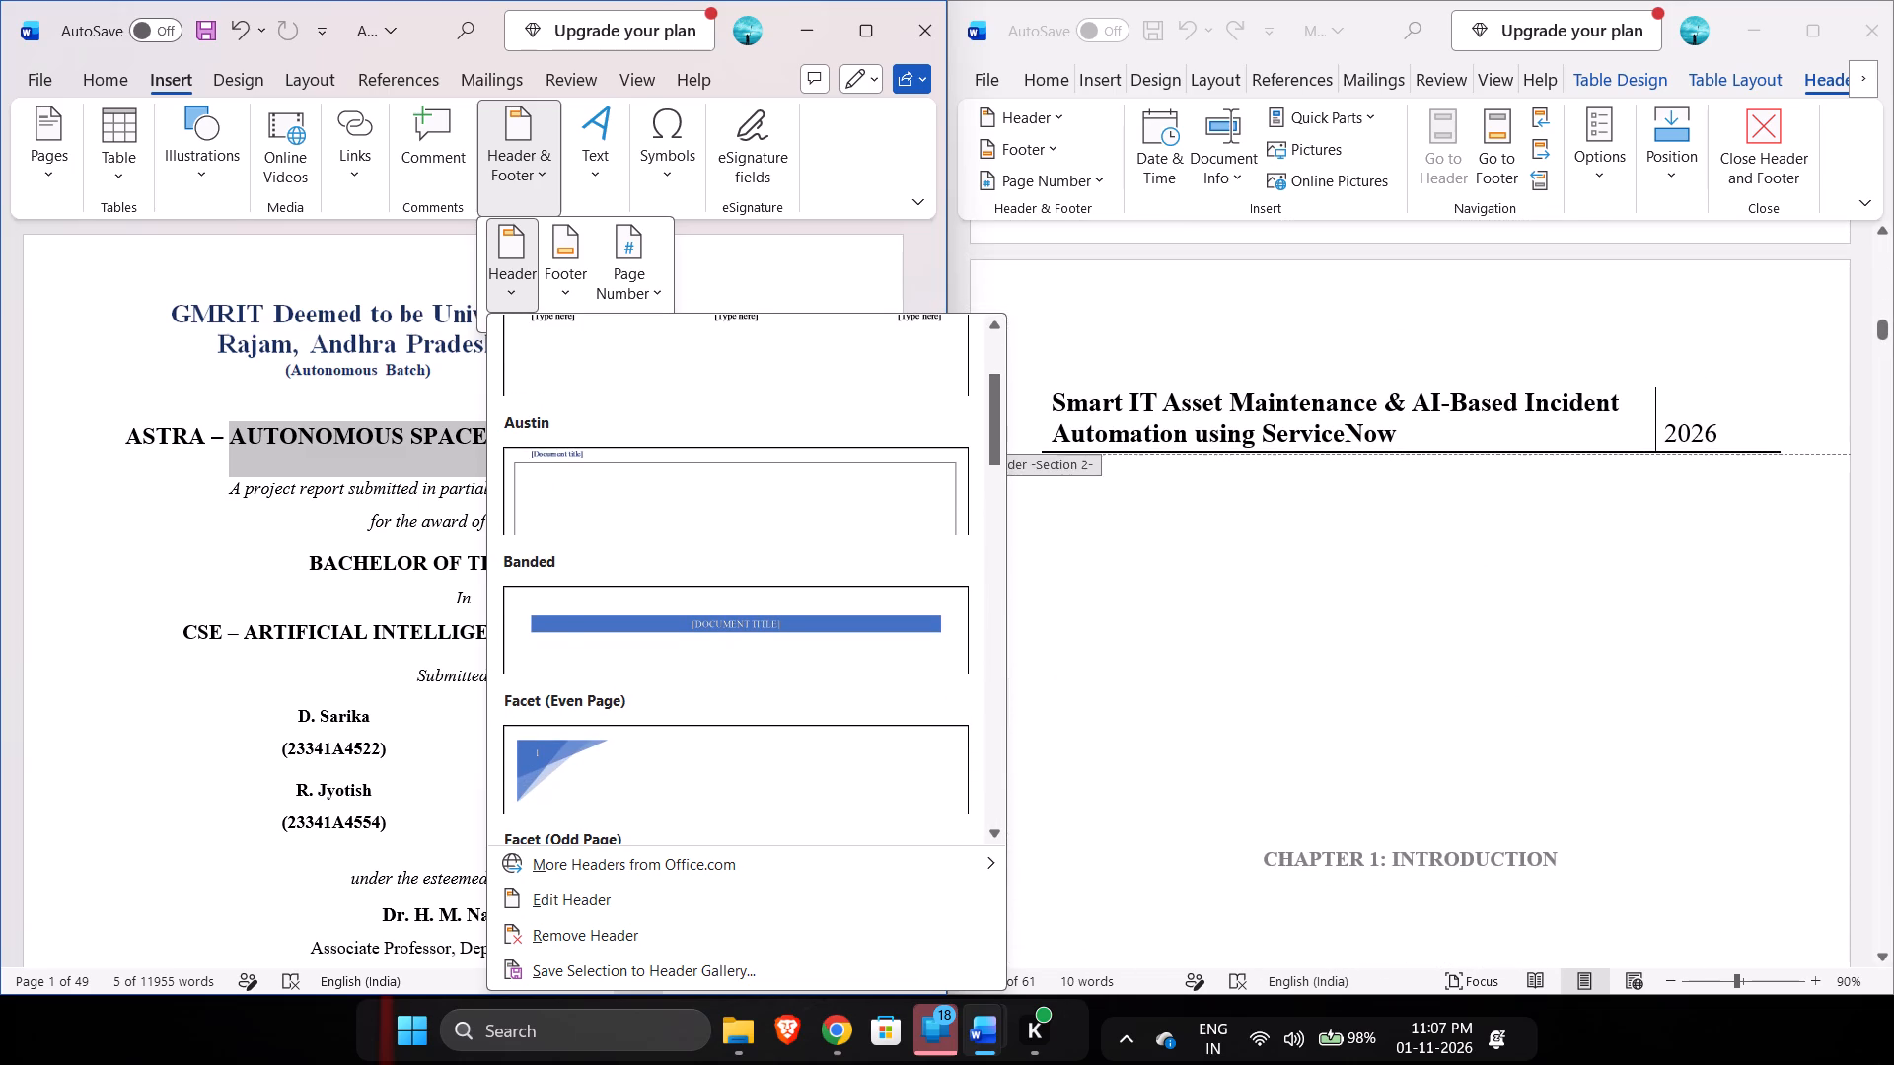
{"action": "left_click", "coordinate": [1328, 622]}
Leave header editing in the ServiceNow report and return to the body of the Chapter 1 page.
{"action": "scroll", "coordinate": [1328, 622], "scroll_direction": "down", "scroll_amount": 1}
{"action": "left_click", "coordinate": [1328, 622]}
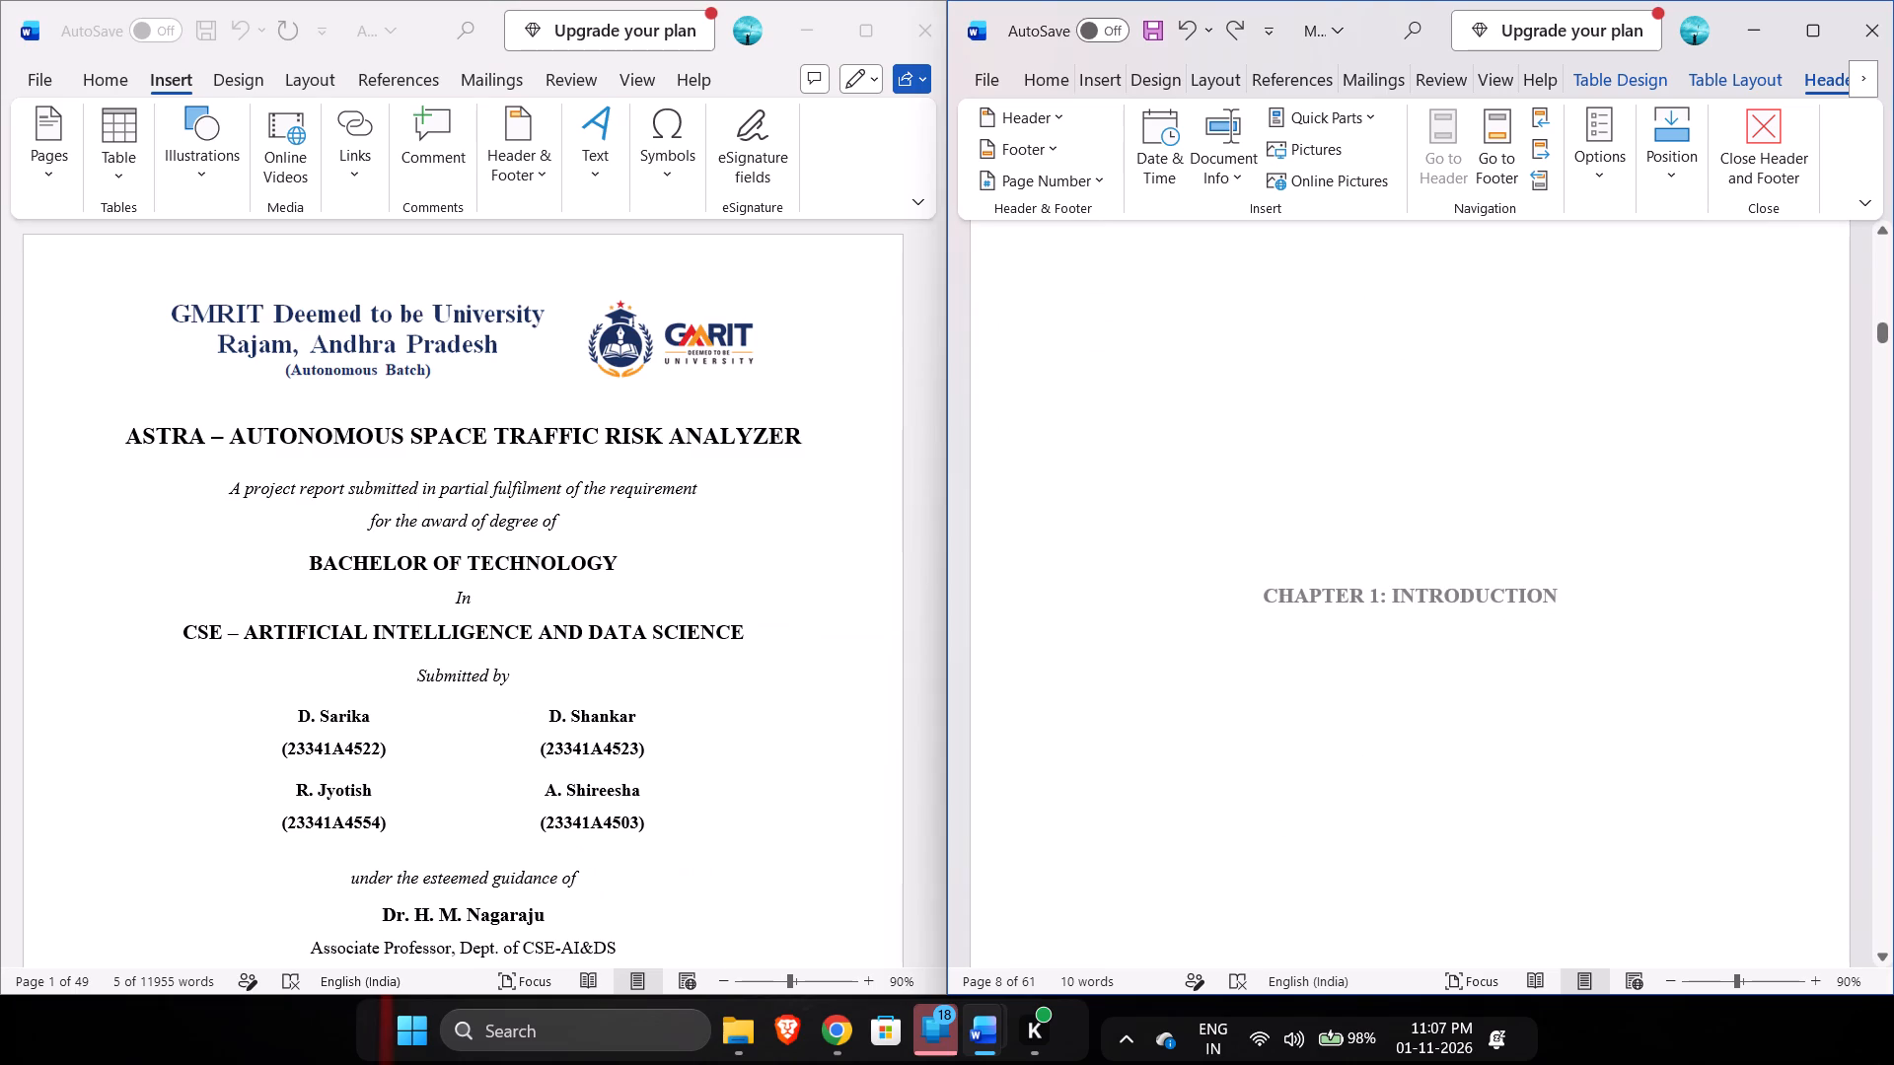
{"action": "double_click", "coordinate": [1328, 622]}
{"action": "key", "text": "Escape"}
{"action": "scroll", "coordinate": [1328, 622], "scroll_direction": "up", "scroll_amount": 1}
{"action": "left_click", "coordinate": [1328, 622]}
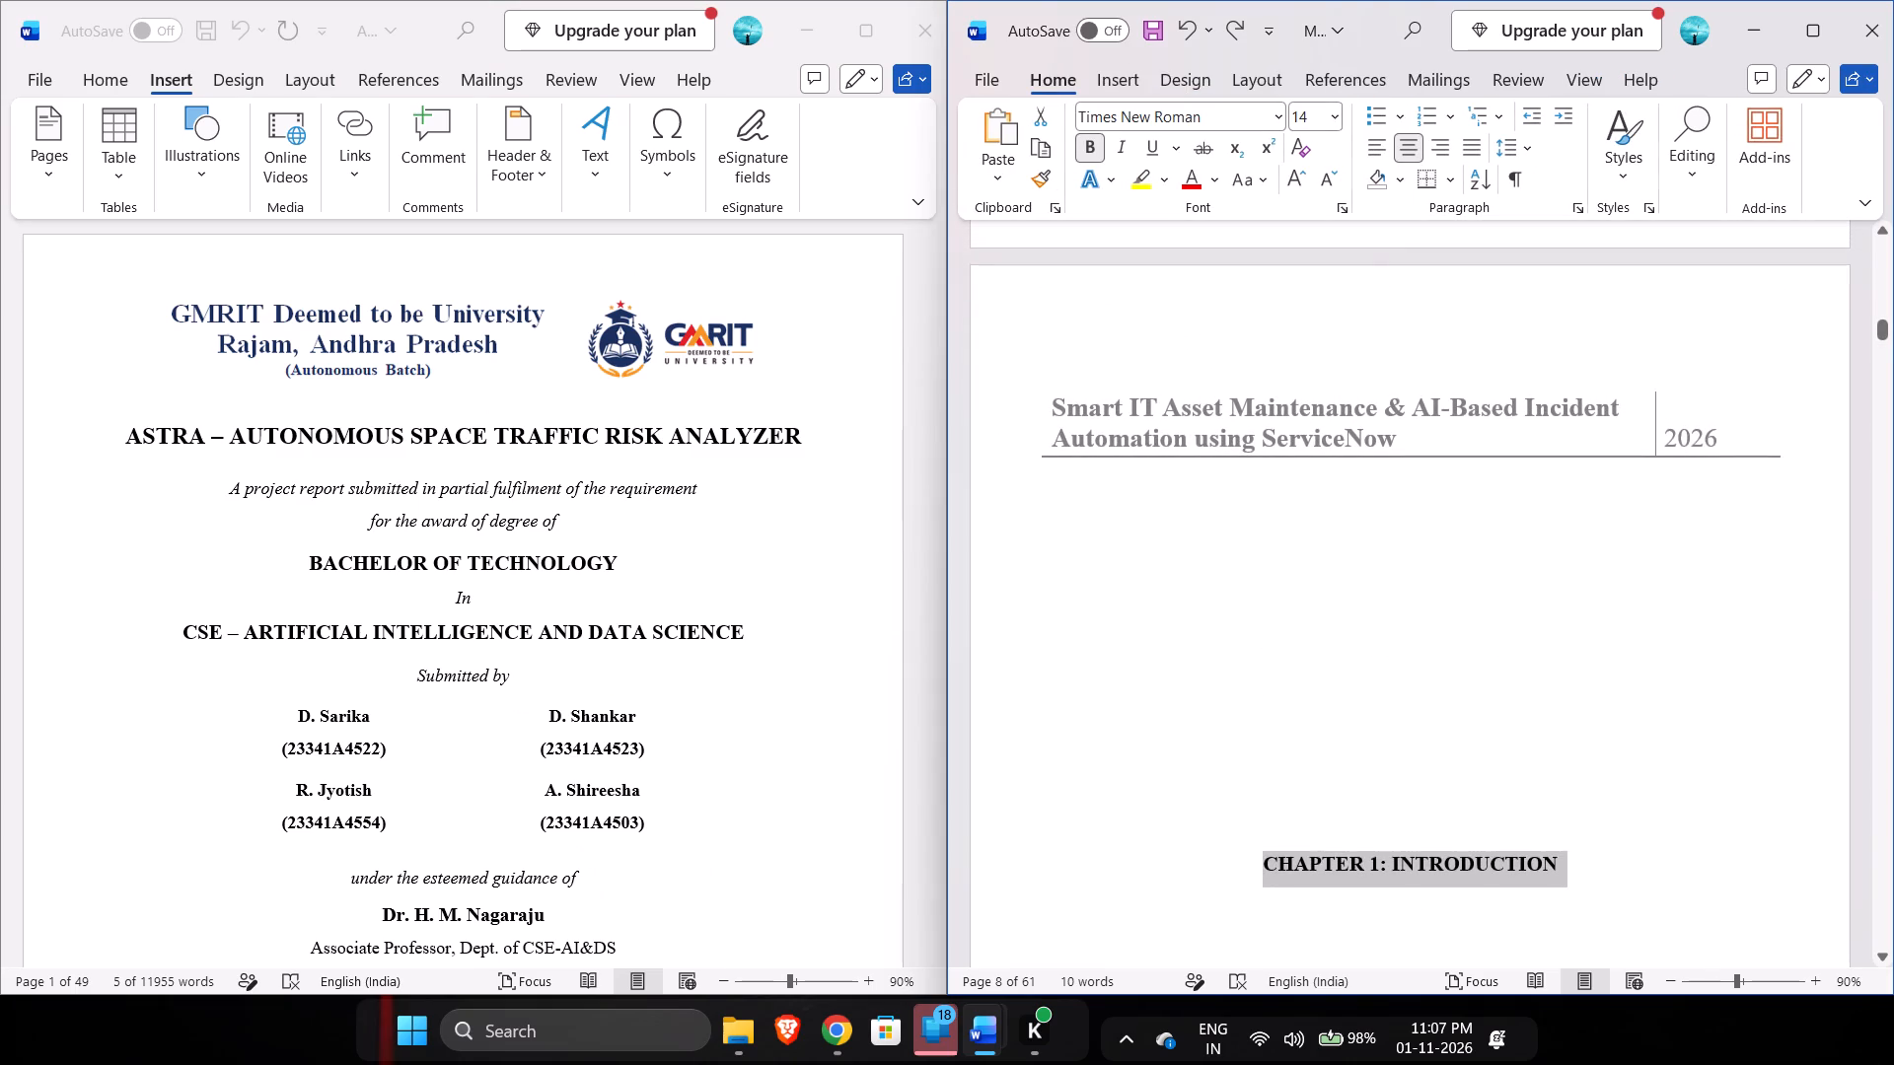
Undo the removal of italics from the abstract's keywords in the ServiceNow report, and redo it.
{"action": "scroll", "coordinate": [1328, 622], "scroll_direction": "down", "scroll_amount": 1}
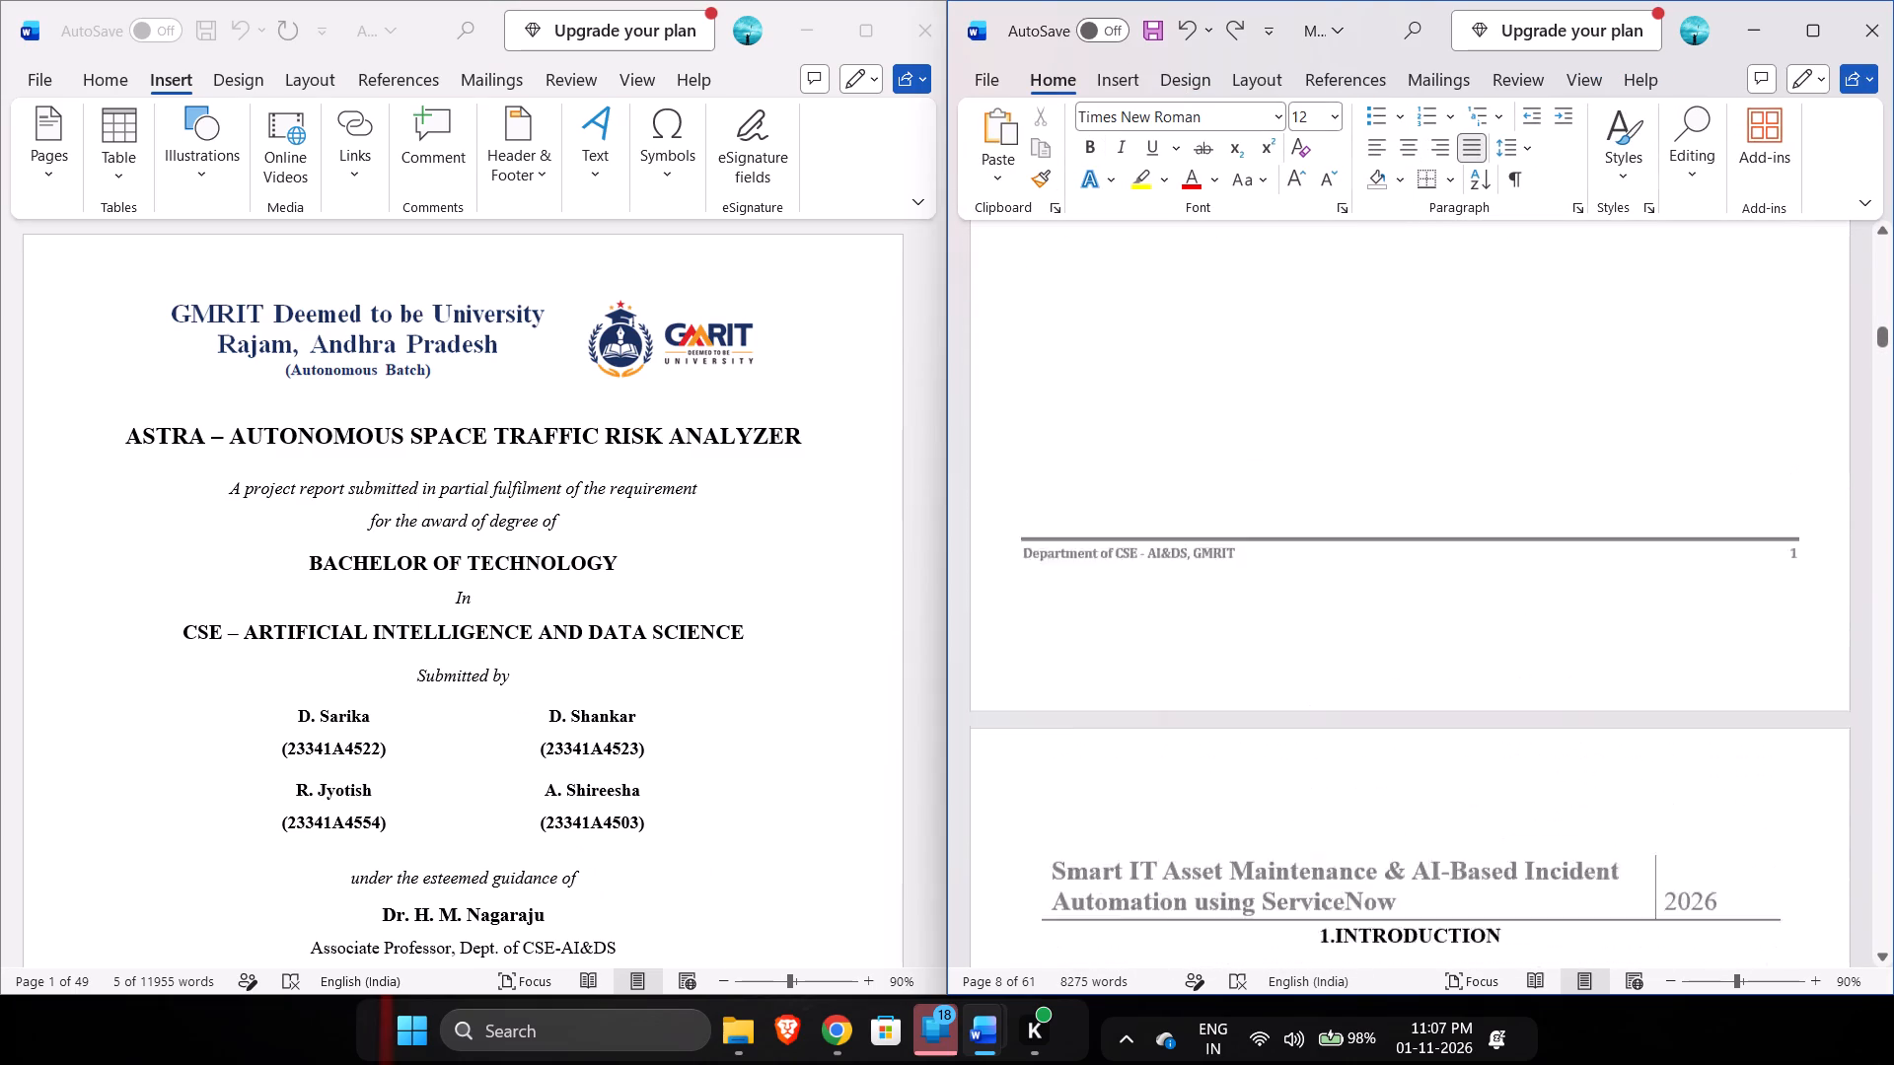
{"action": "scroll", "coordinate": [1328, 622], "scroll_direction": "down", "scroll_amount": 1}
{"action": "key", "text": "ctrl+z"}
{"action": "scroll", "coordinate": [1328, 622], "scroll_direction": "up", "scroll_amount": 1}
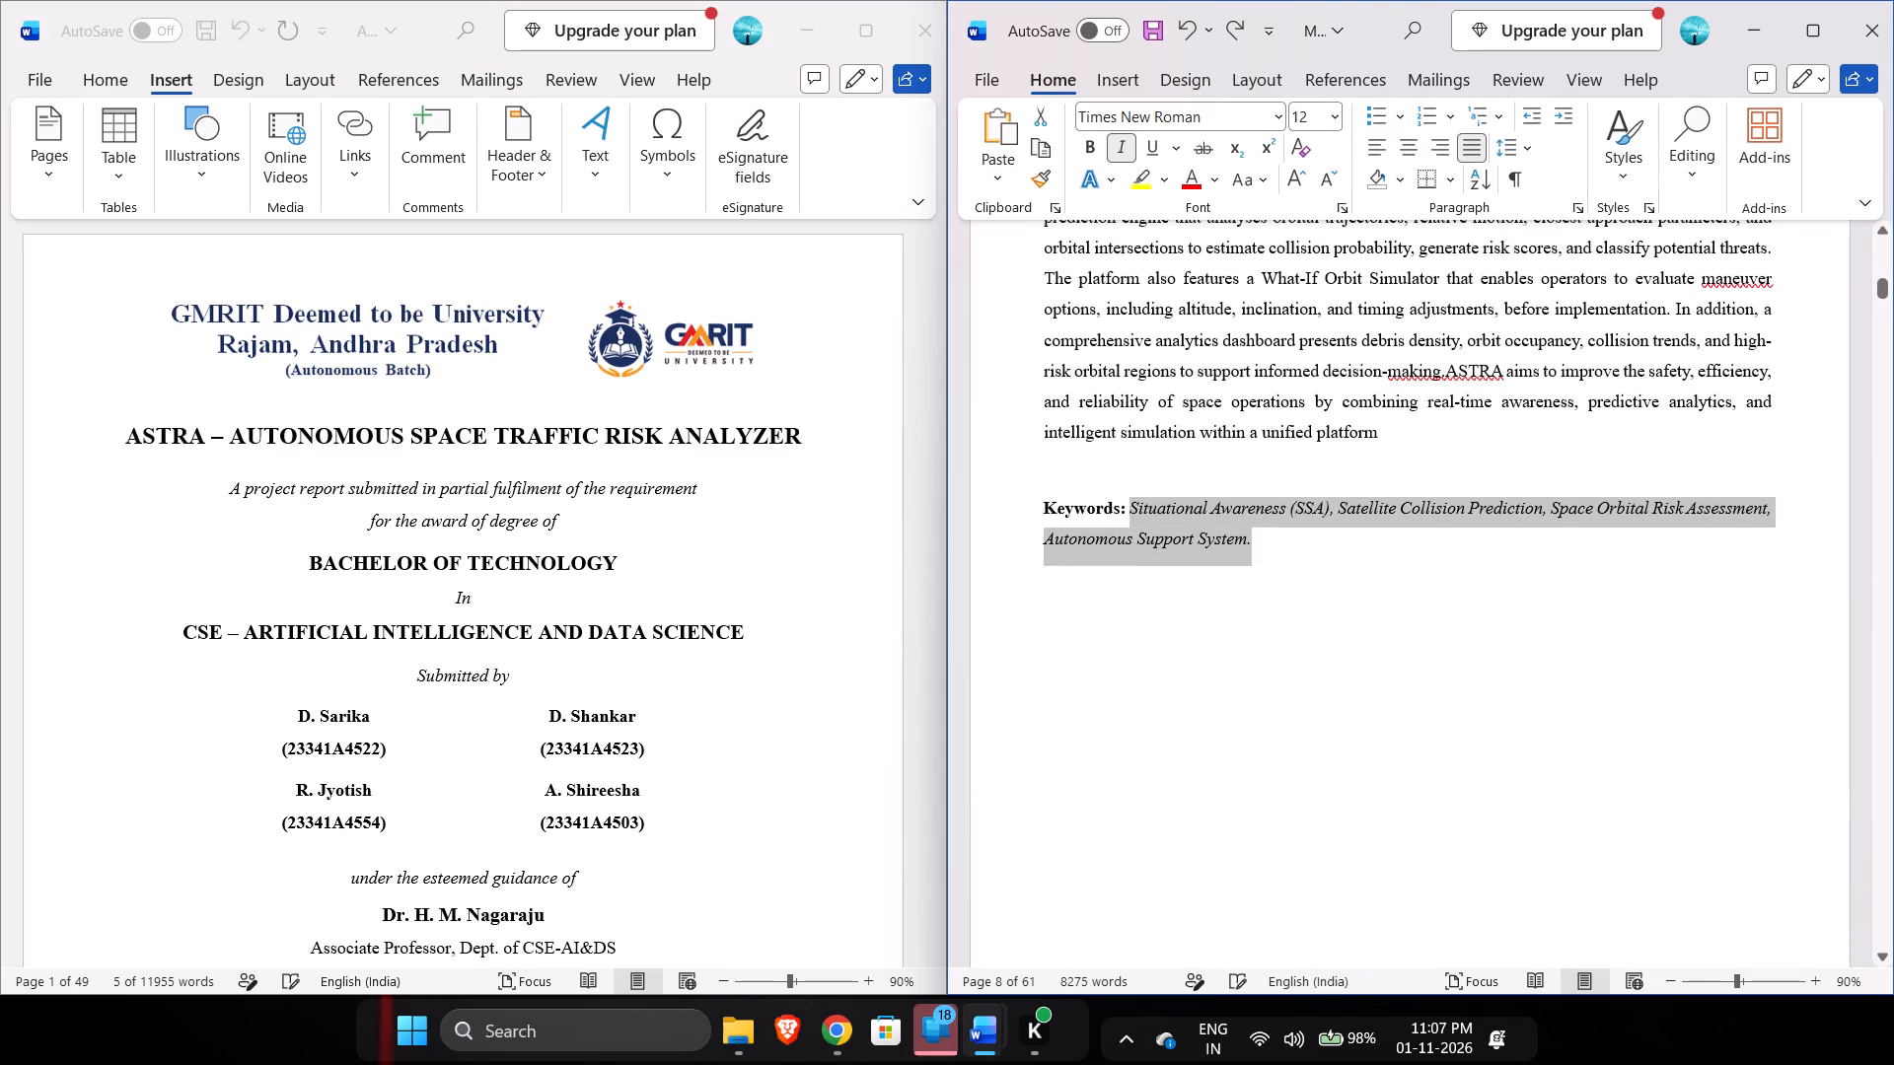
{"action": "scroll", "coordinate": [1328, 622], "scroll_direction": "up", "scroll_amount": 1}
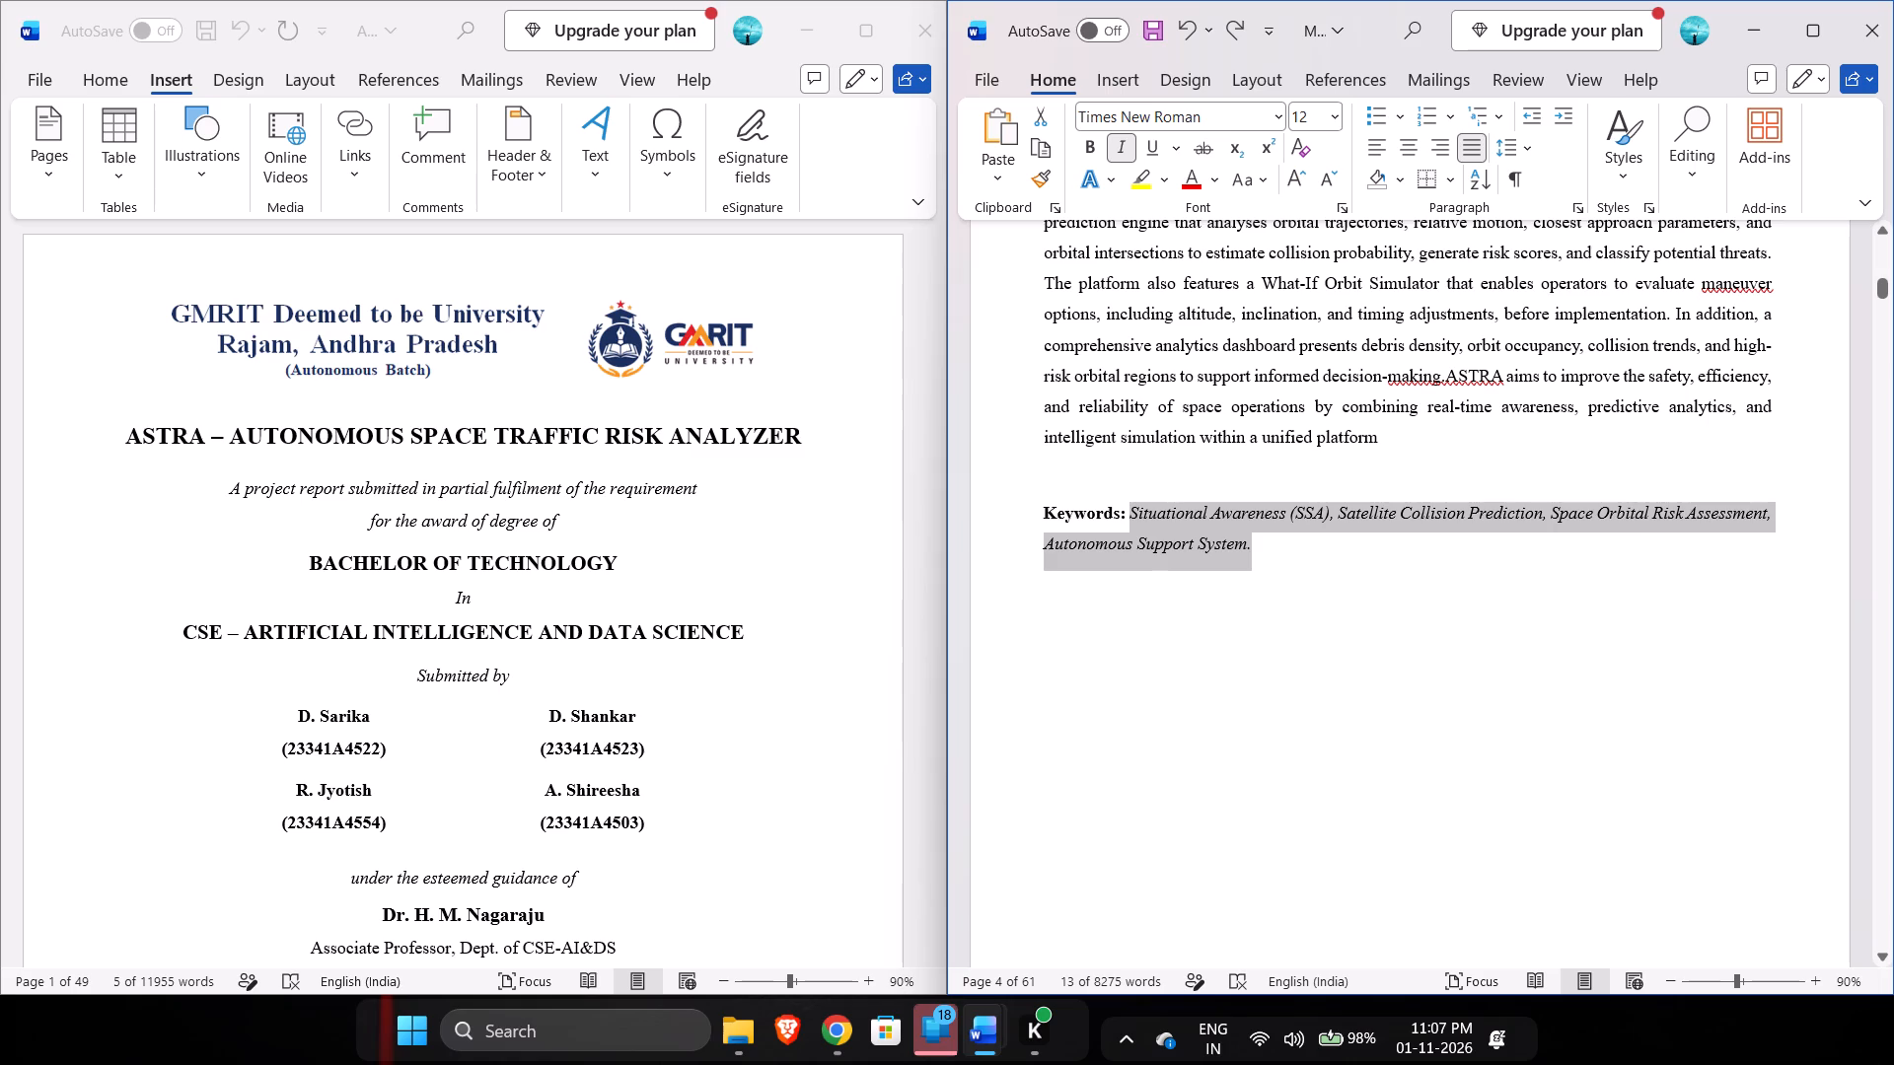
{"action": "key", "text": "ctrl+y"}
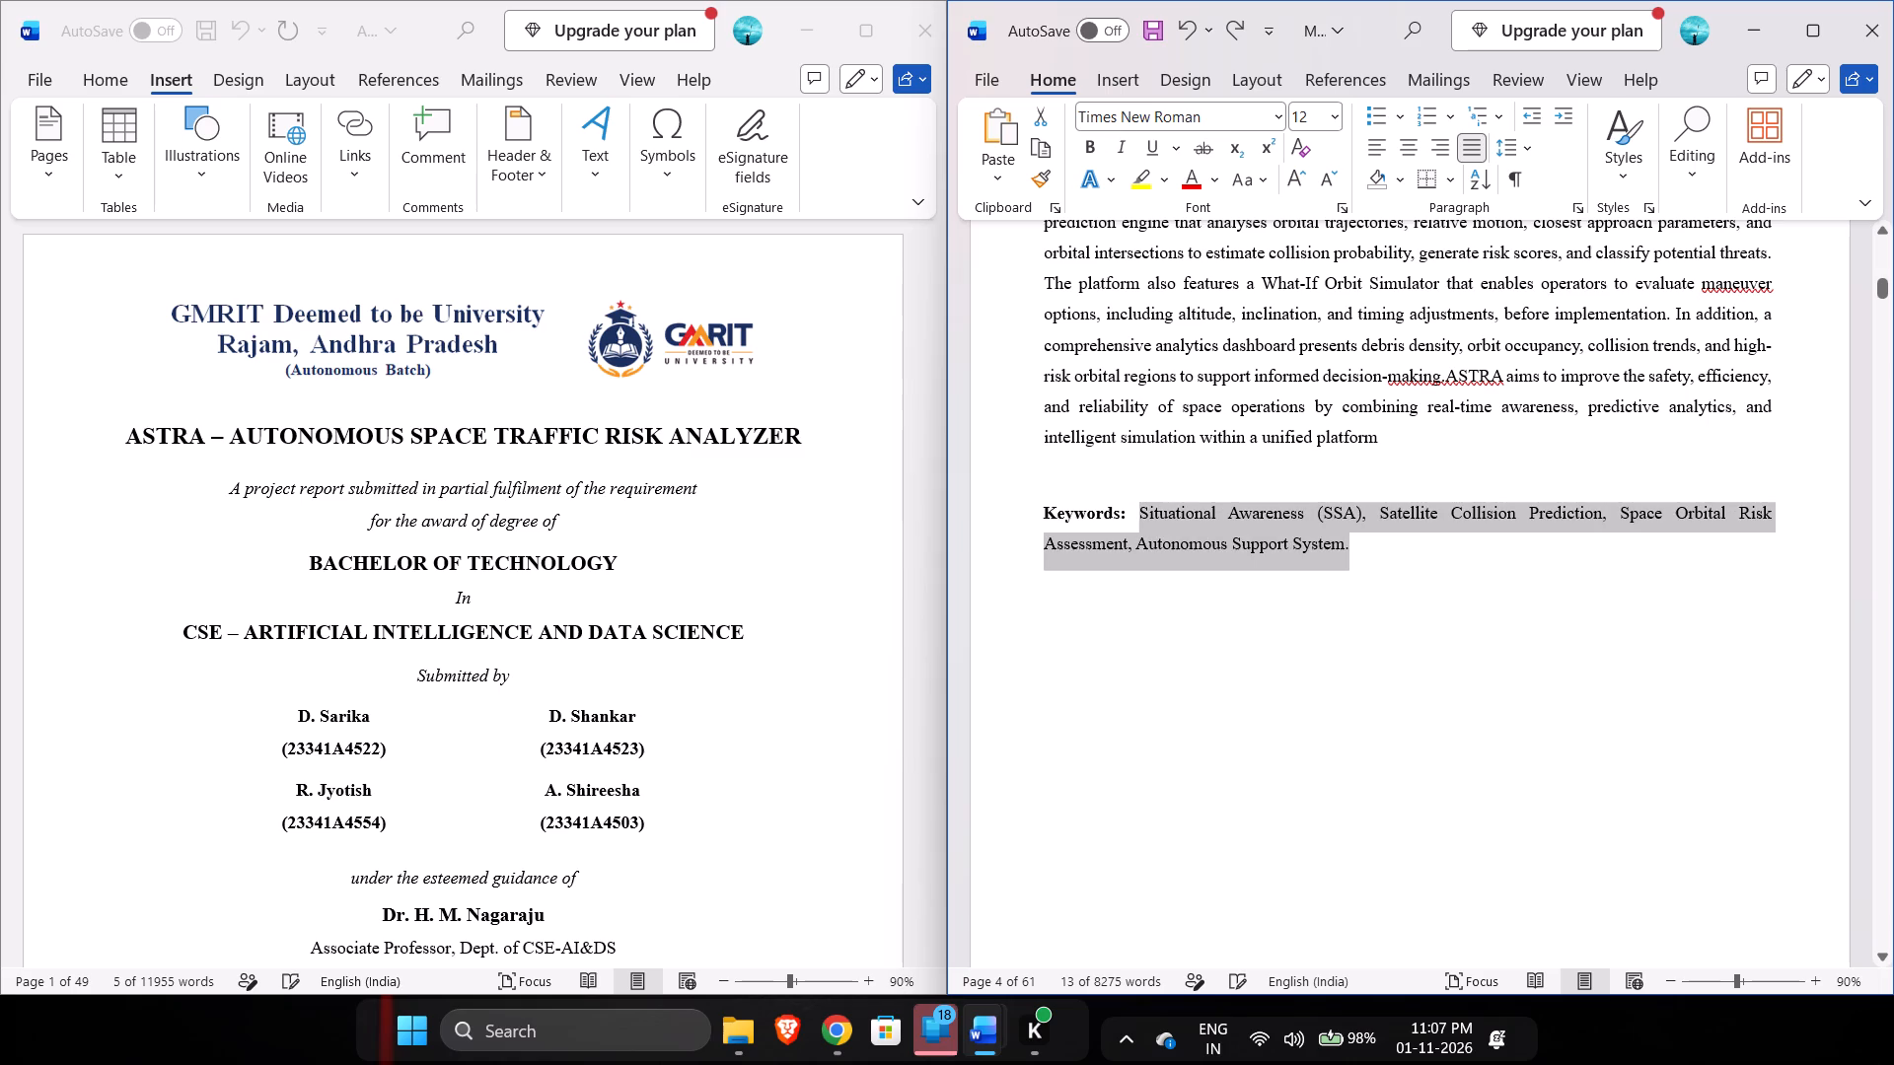
Examine the ServiceNow report's front matter up to the Chapter 1 header, and the ASTRA report's acknowledgement page.
{"action": "scroll", "coordinate": [1328, 622], "scroll_direction": "down", "scroll_amount": 2}
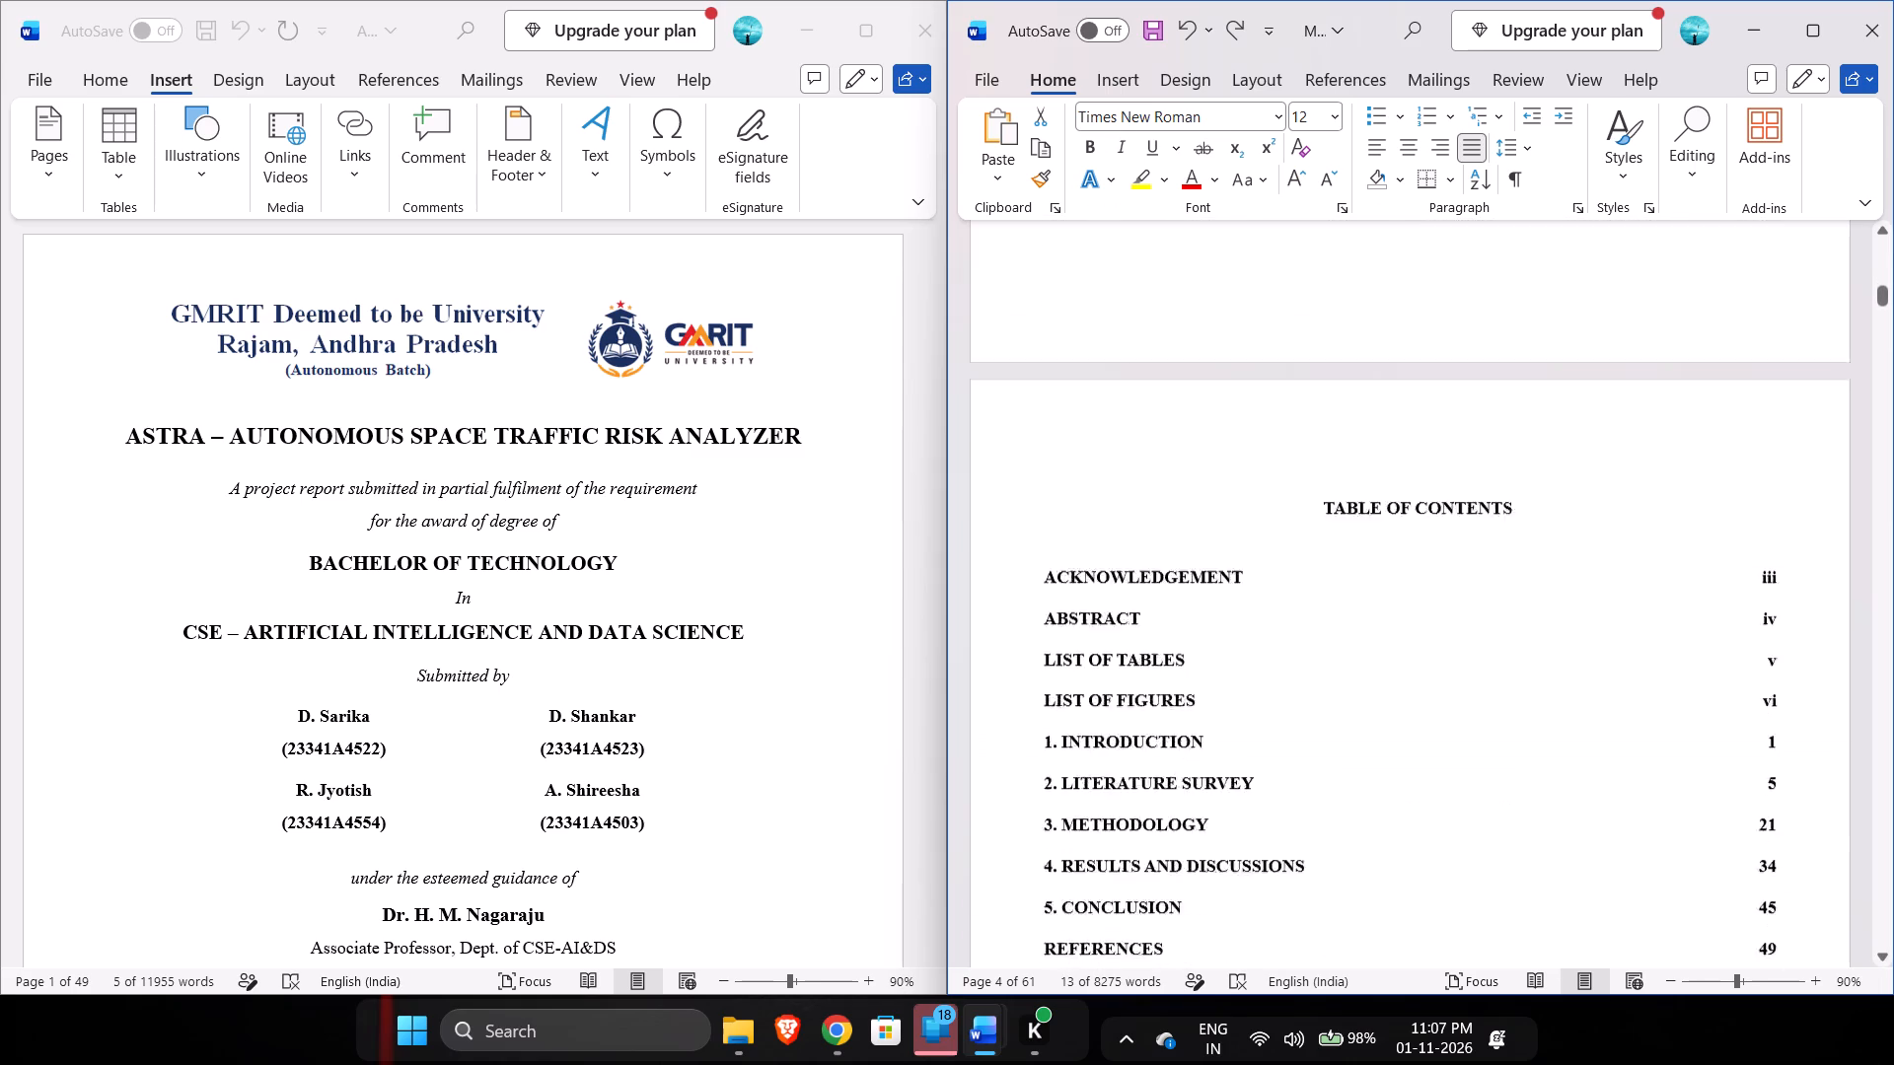
{"action": "scroll", "coordinate": [1328, 622], "scroll_direction": "down", "scroll_amount": 7}
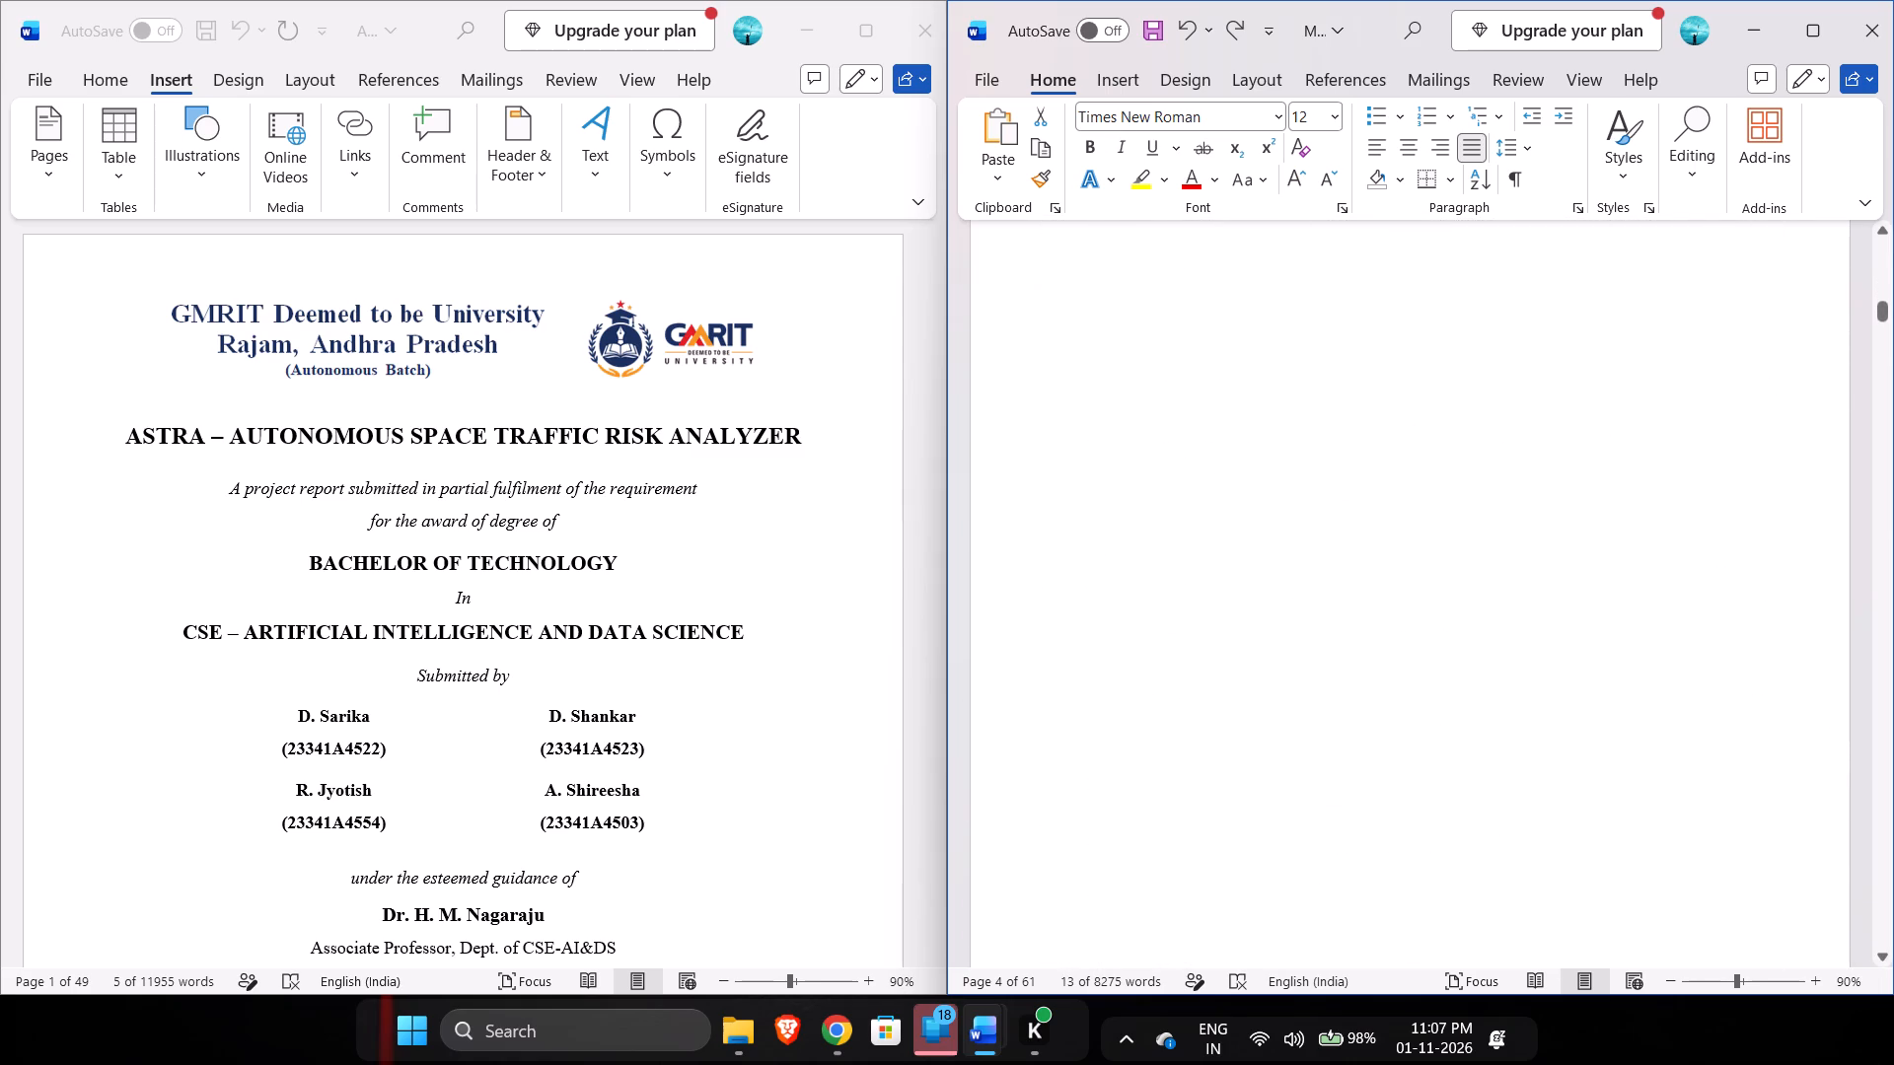
{"action": "scroll", "coordinate": [1328, 622], "scroll_direction": "down", "scroll_amount": 7}
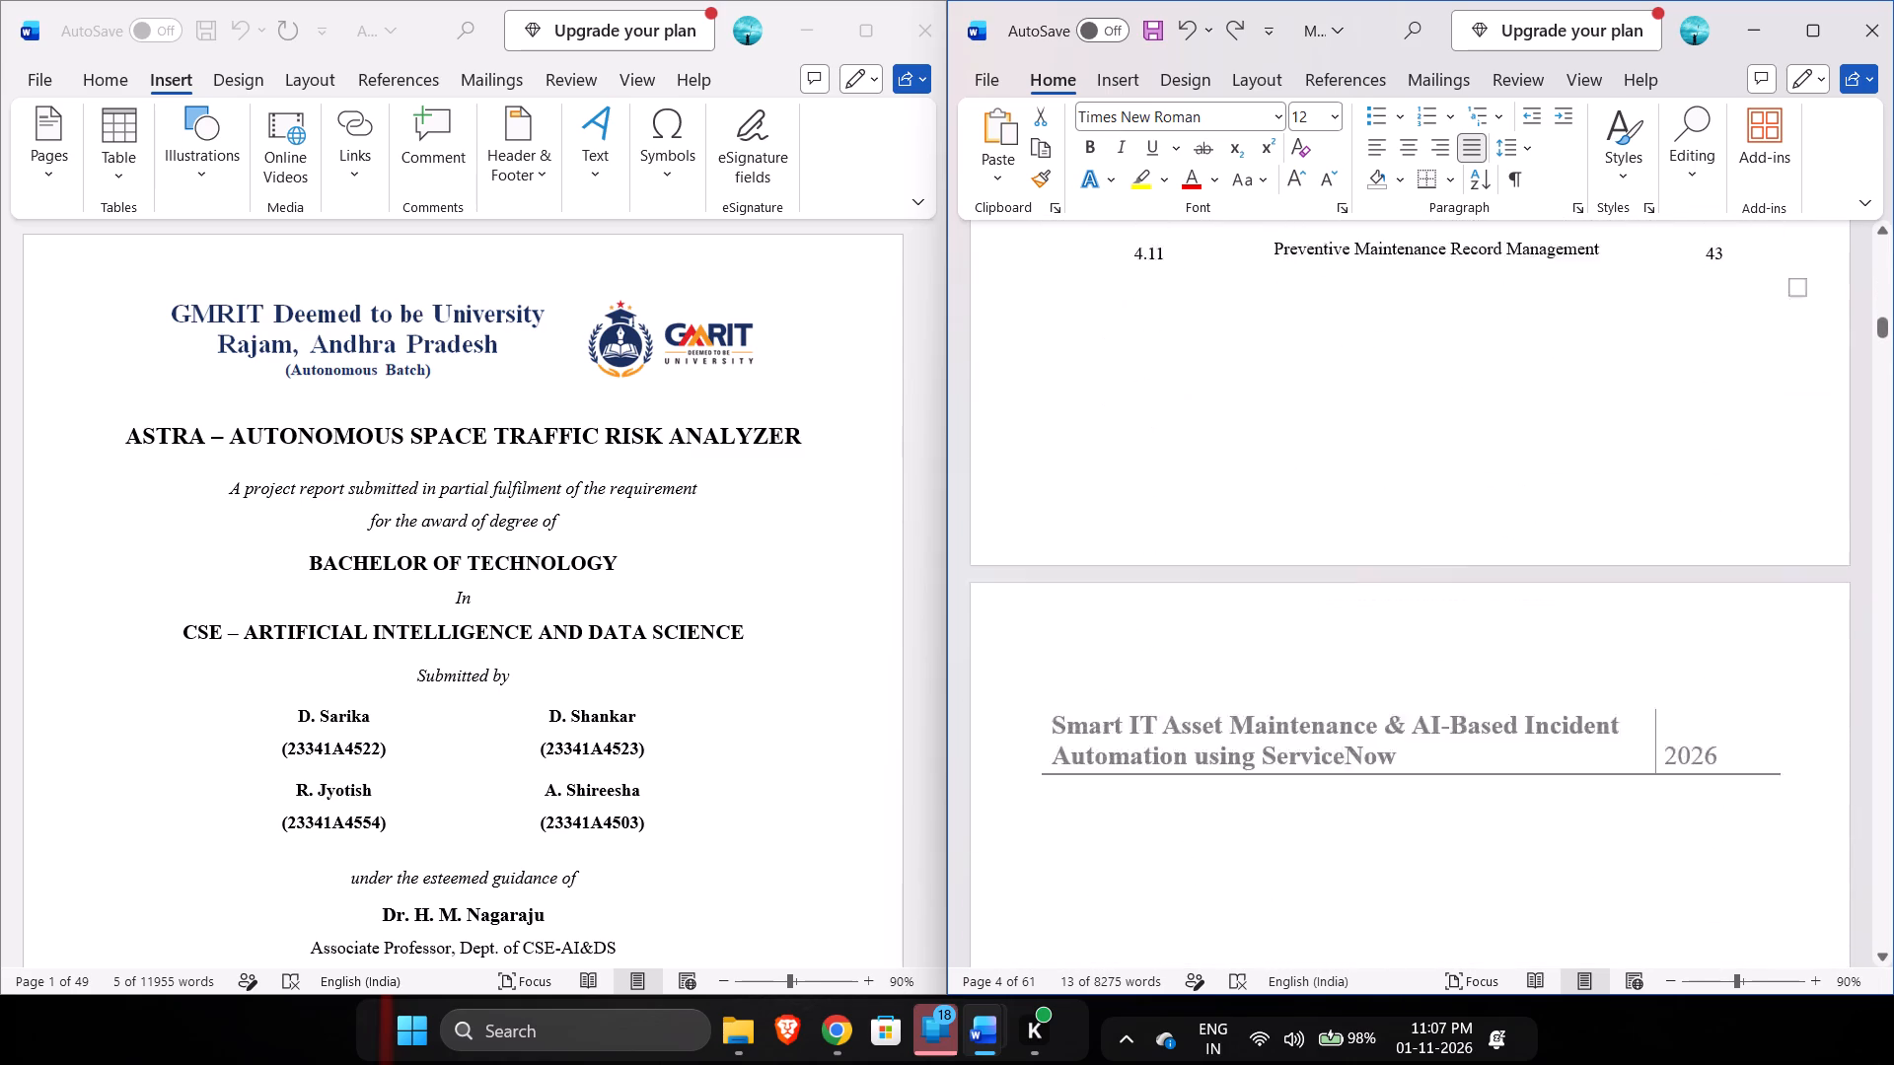
{"action": "scroll", "coordinate": [1328, 622], "scroll_direction": "down", "scroll_amount": 1}
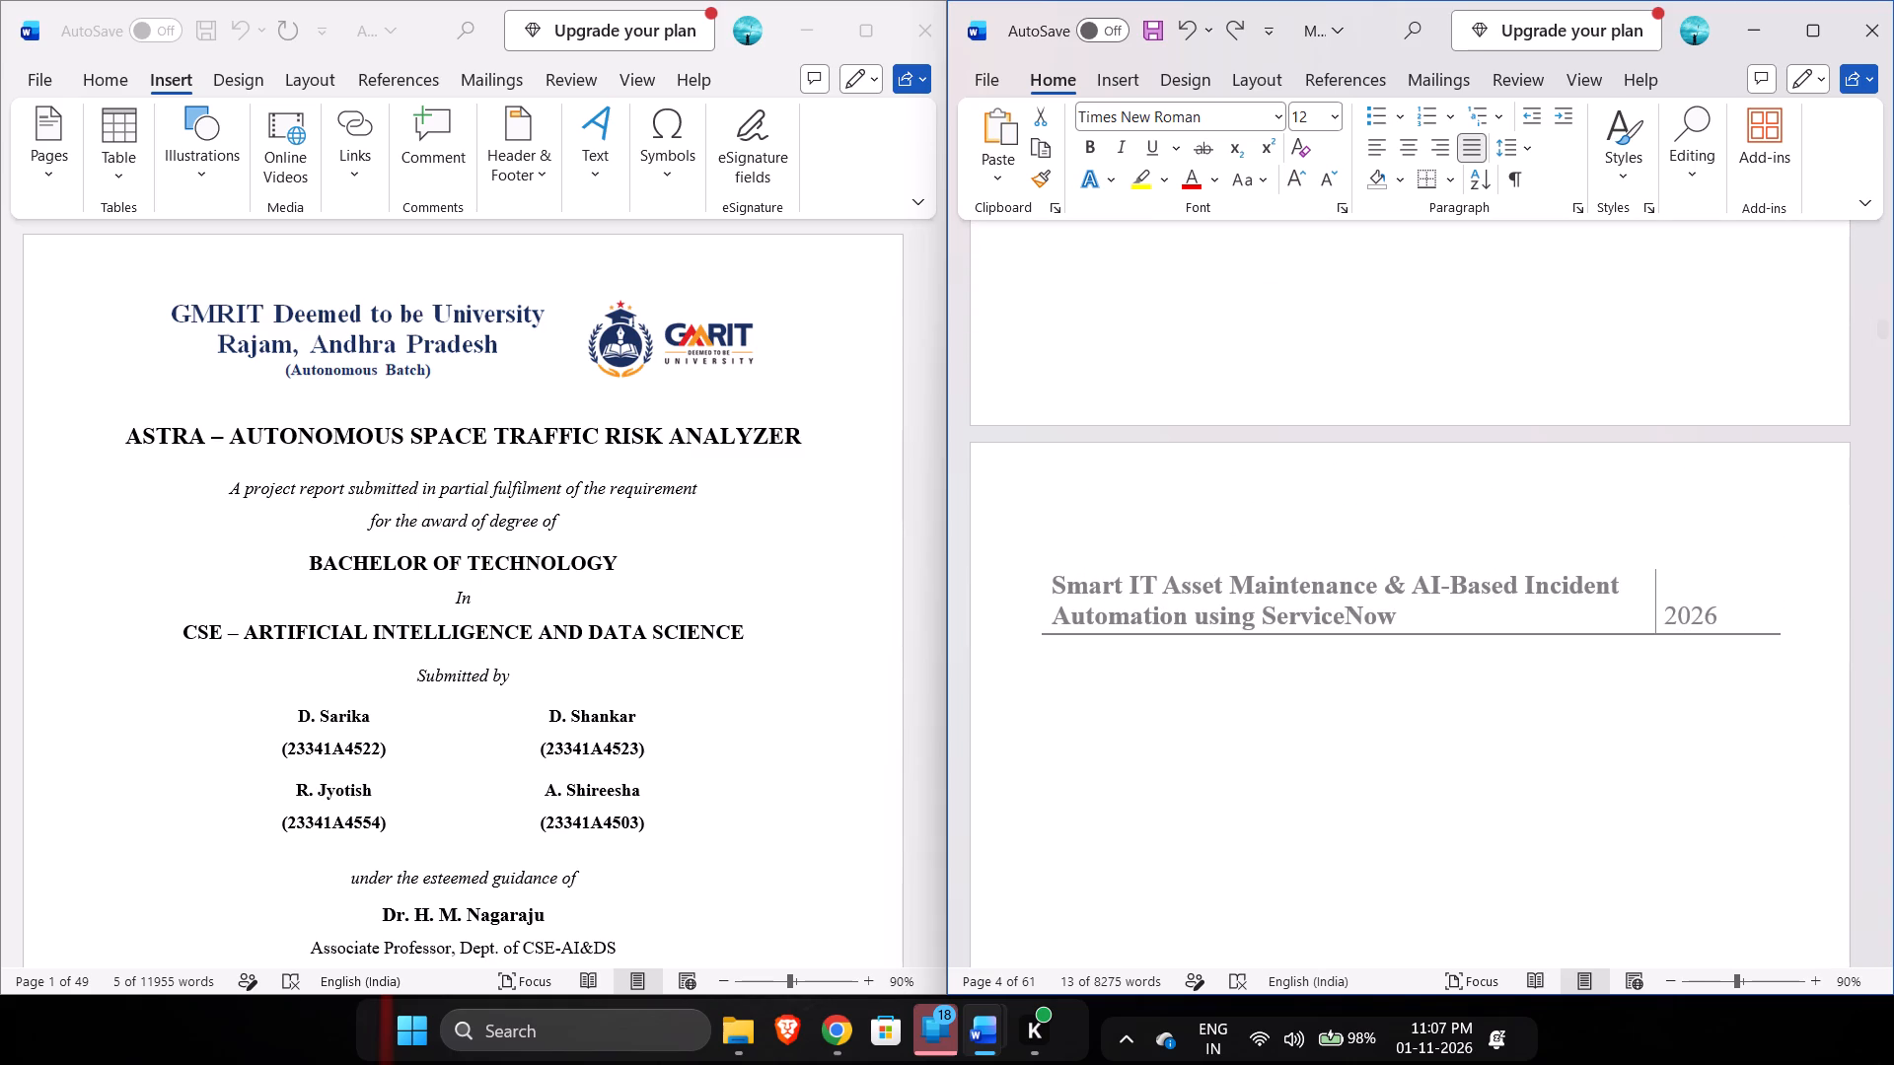
{"action": "scroll", "coordinate": [779, 577], "scroll_direction": "down", "scroll_amount": 7}
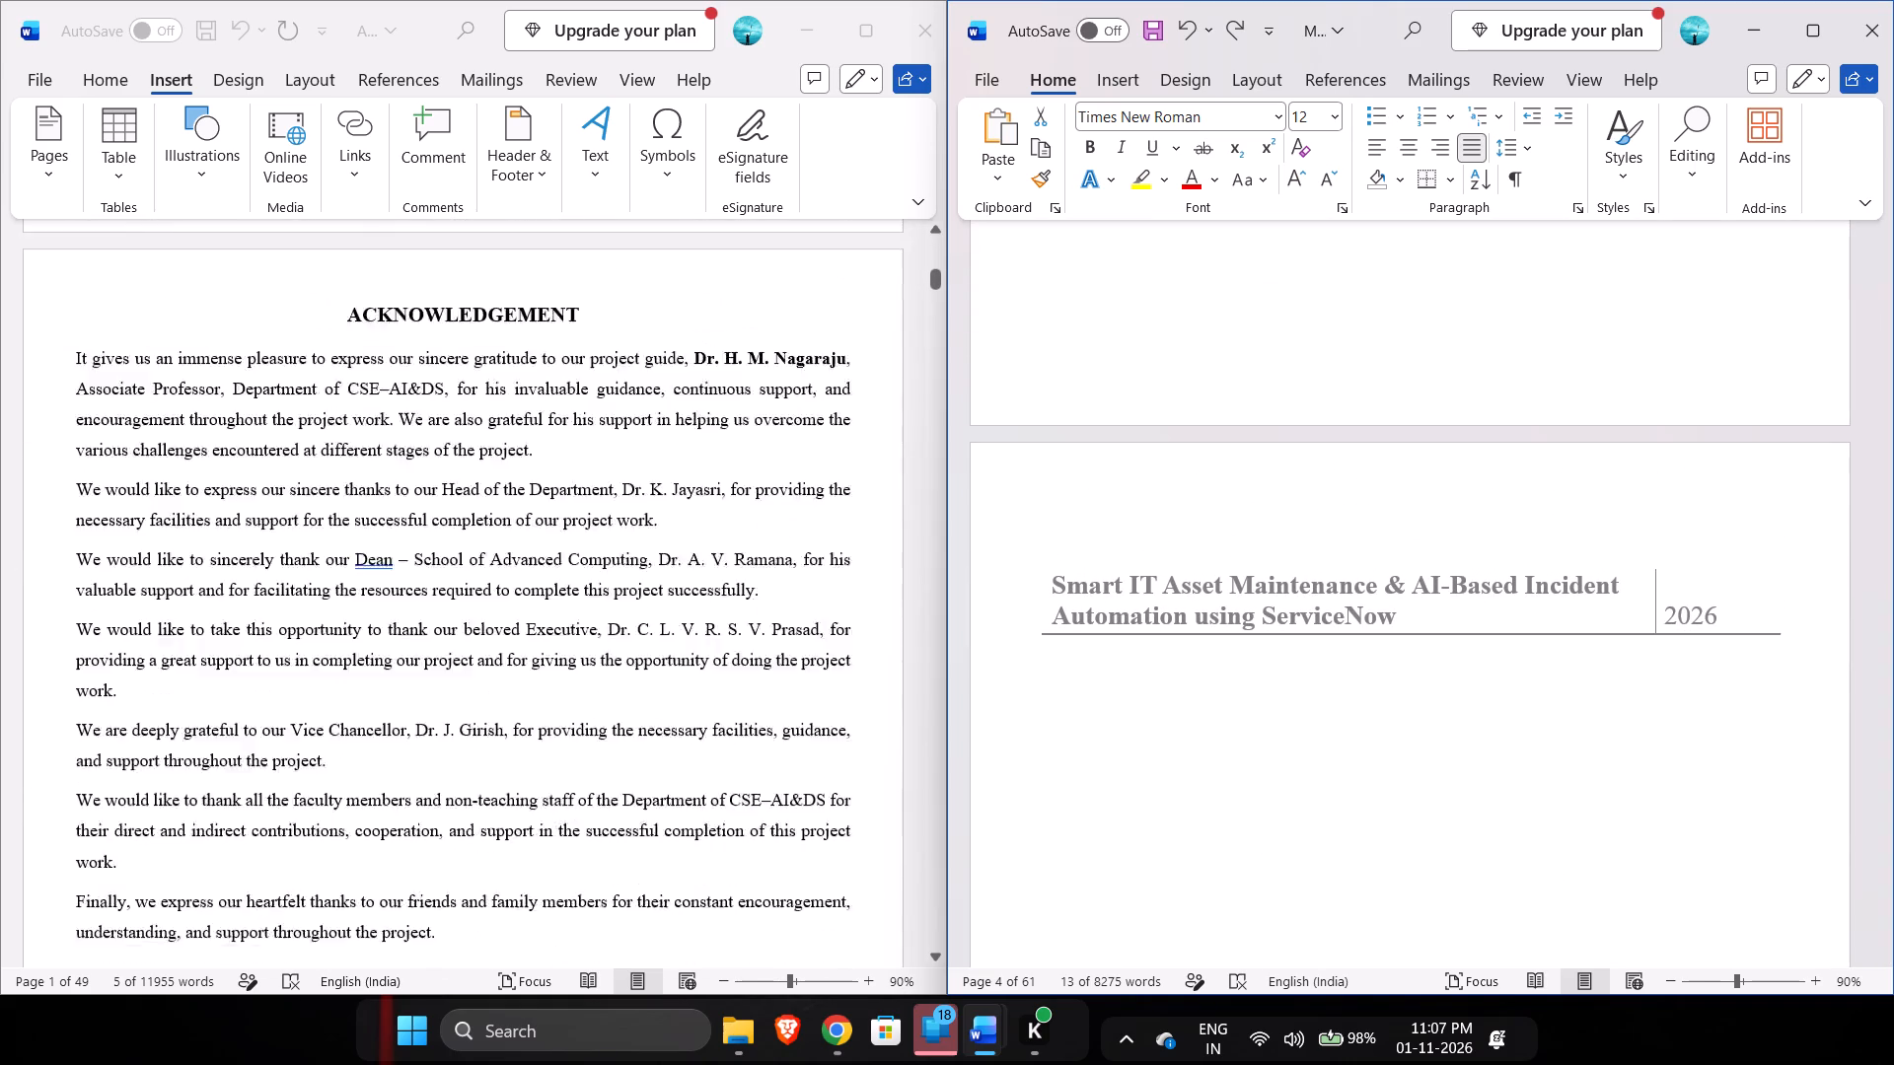
{"action": "scroll", "coordinate": [779, 577], "scroll_direction": "down", "scroll_amount": 2}
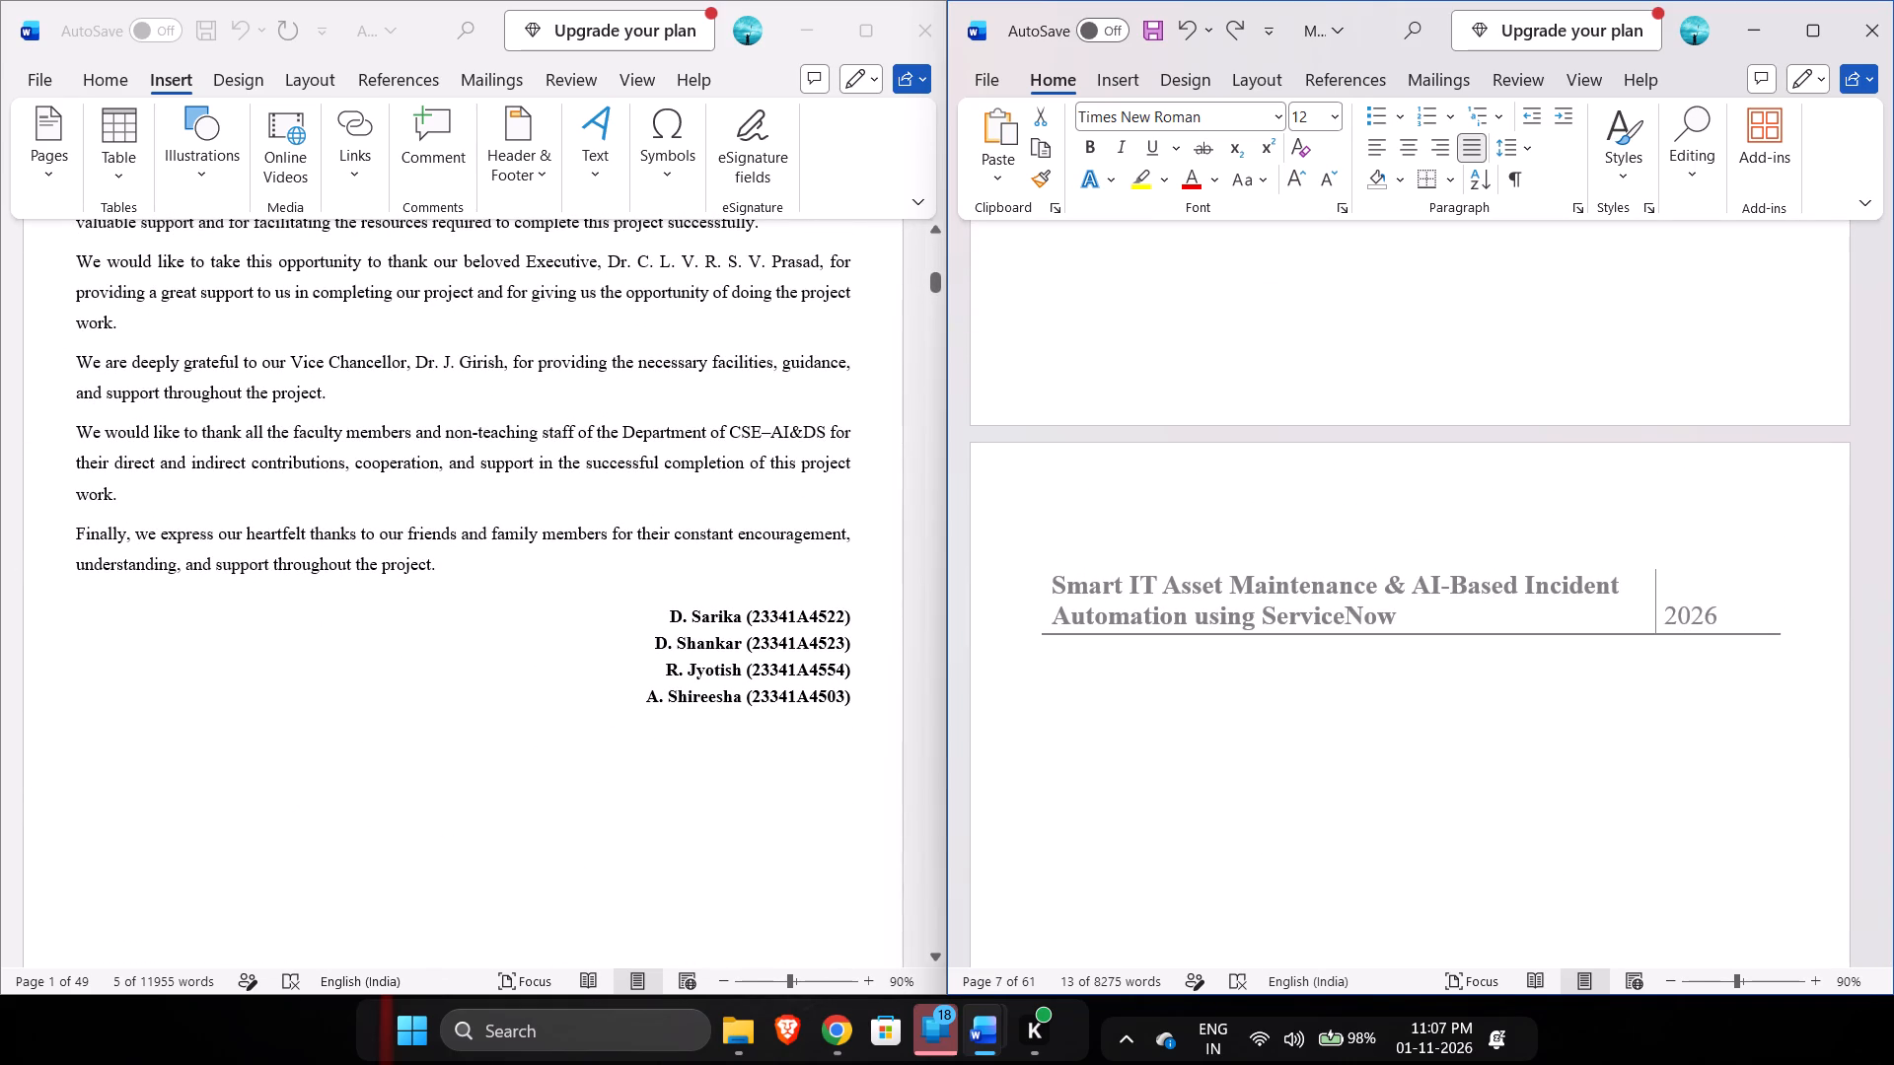
Browse the built-in header designs for the ASTRA report, looking for one that matches the ServiceNow report's header.
{"action": "left_click", "coordinate": [523, 180]}
{"action": "left_click", "coordinate": [523, 180]}
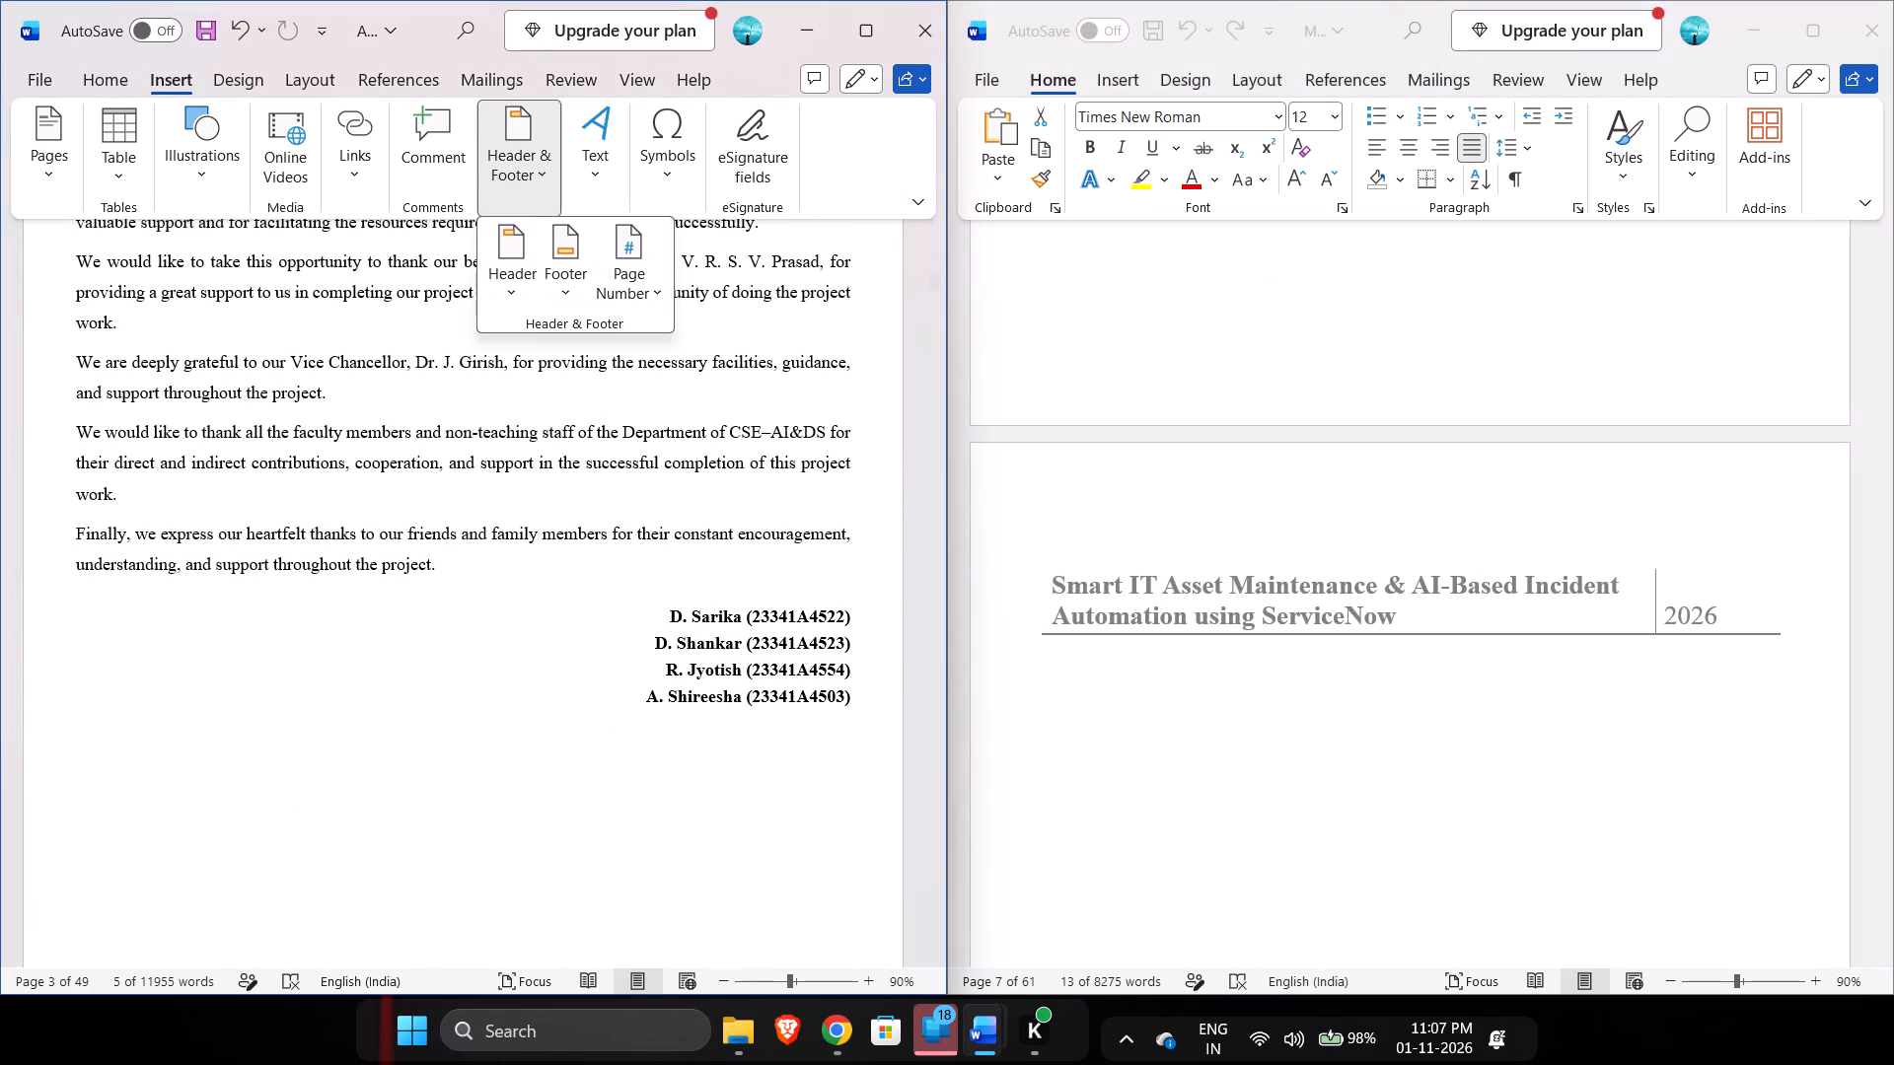
{"action": "left_click", "coordinate": [618, 299]}
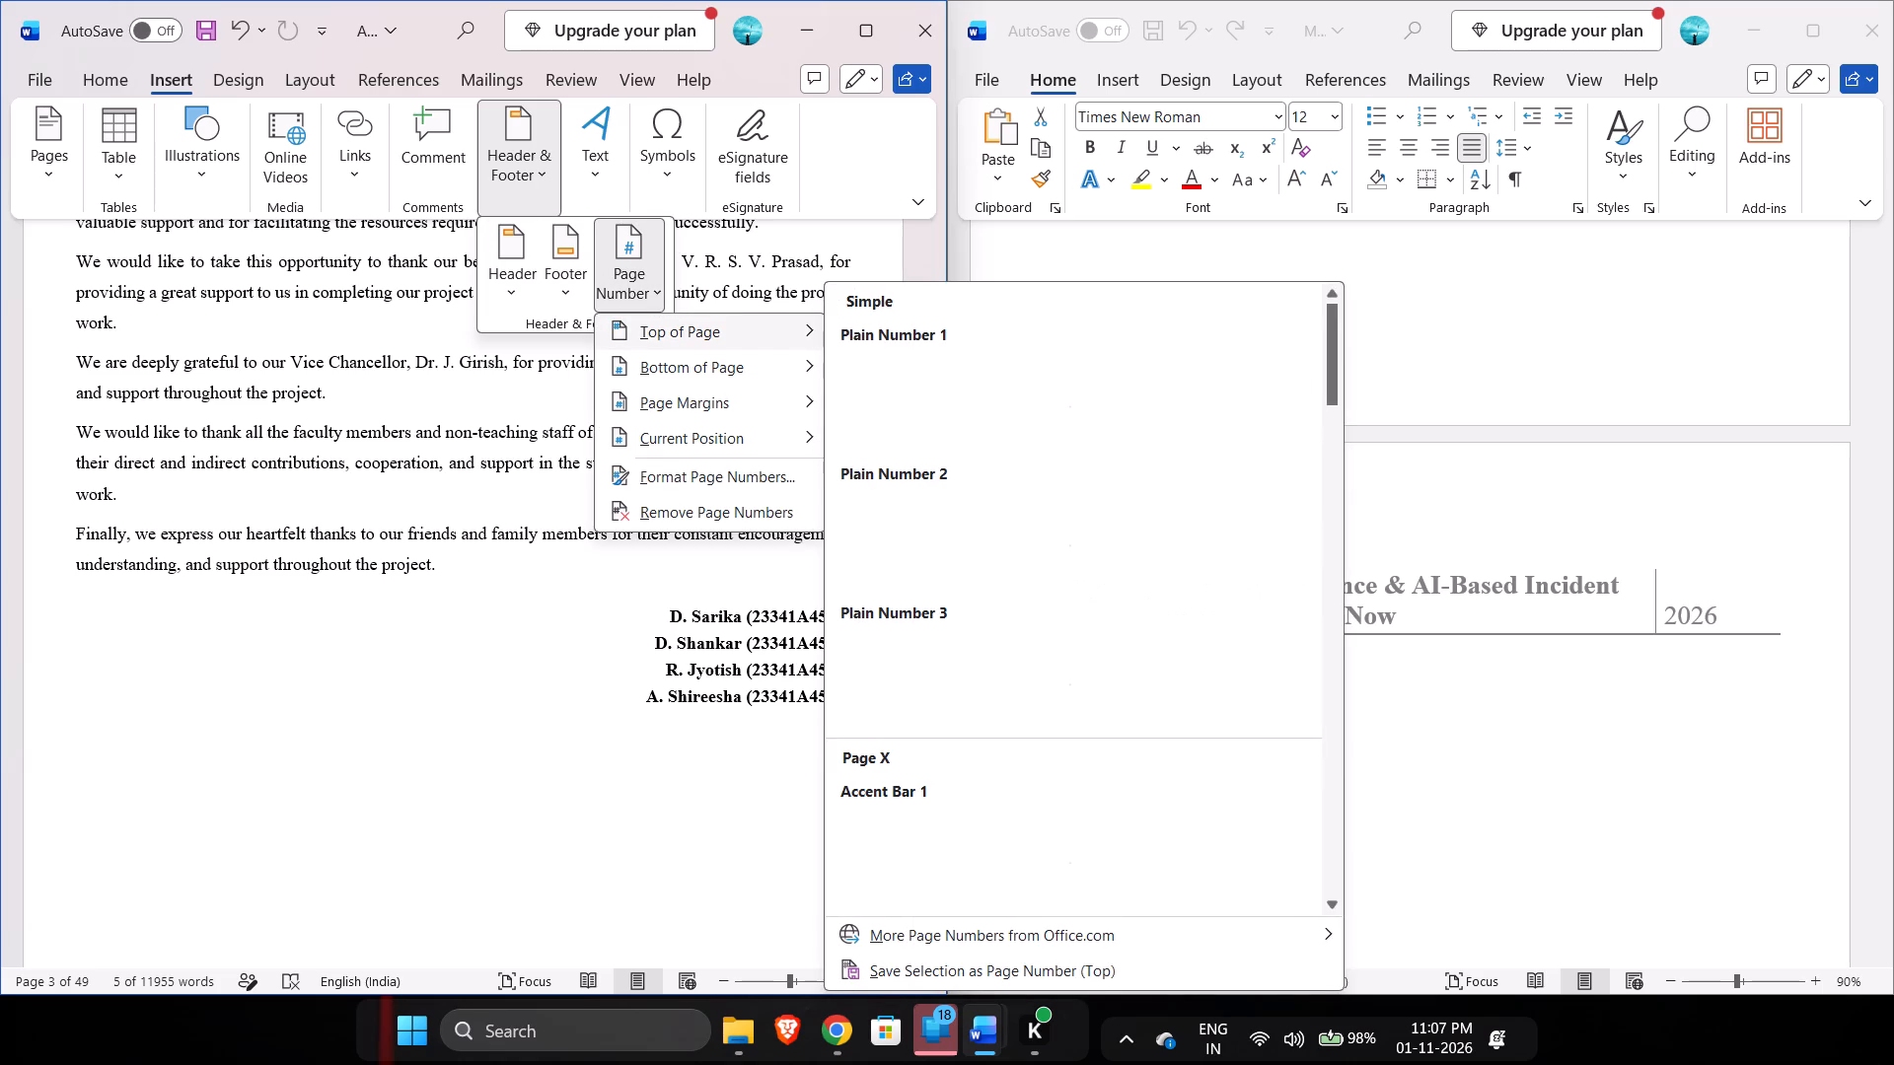
{"action": "left_click", "coordinate": [519, 280]}
{"action": "scroll", "coordinate": [660, 640], "scroll_direction": "down", "scroll_amount": 1}
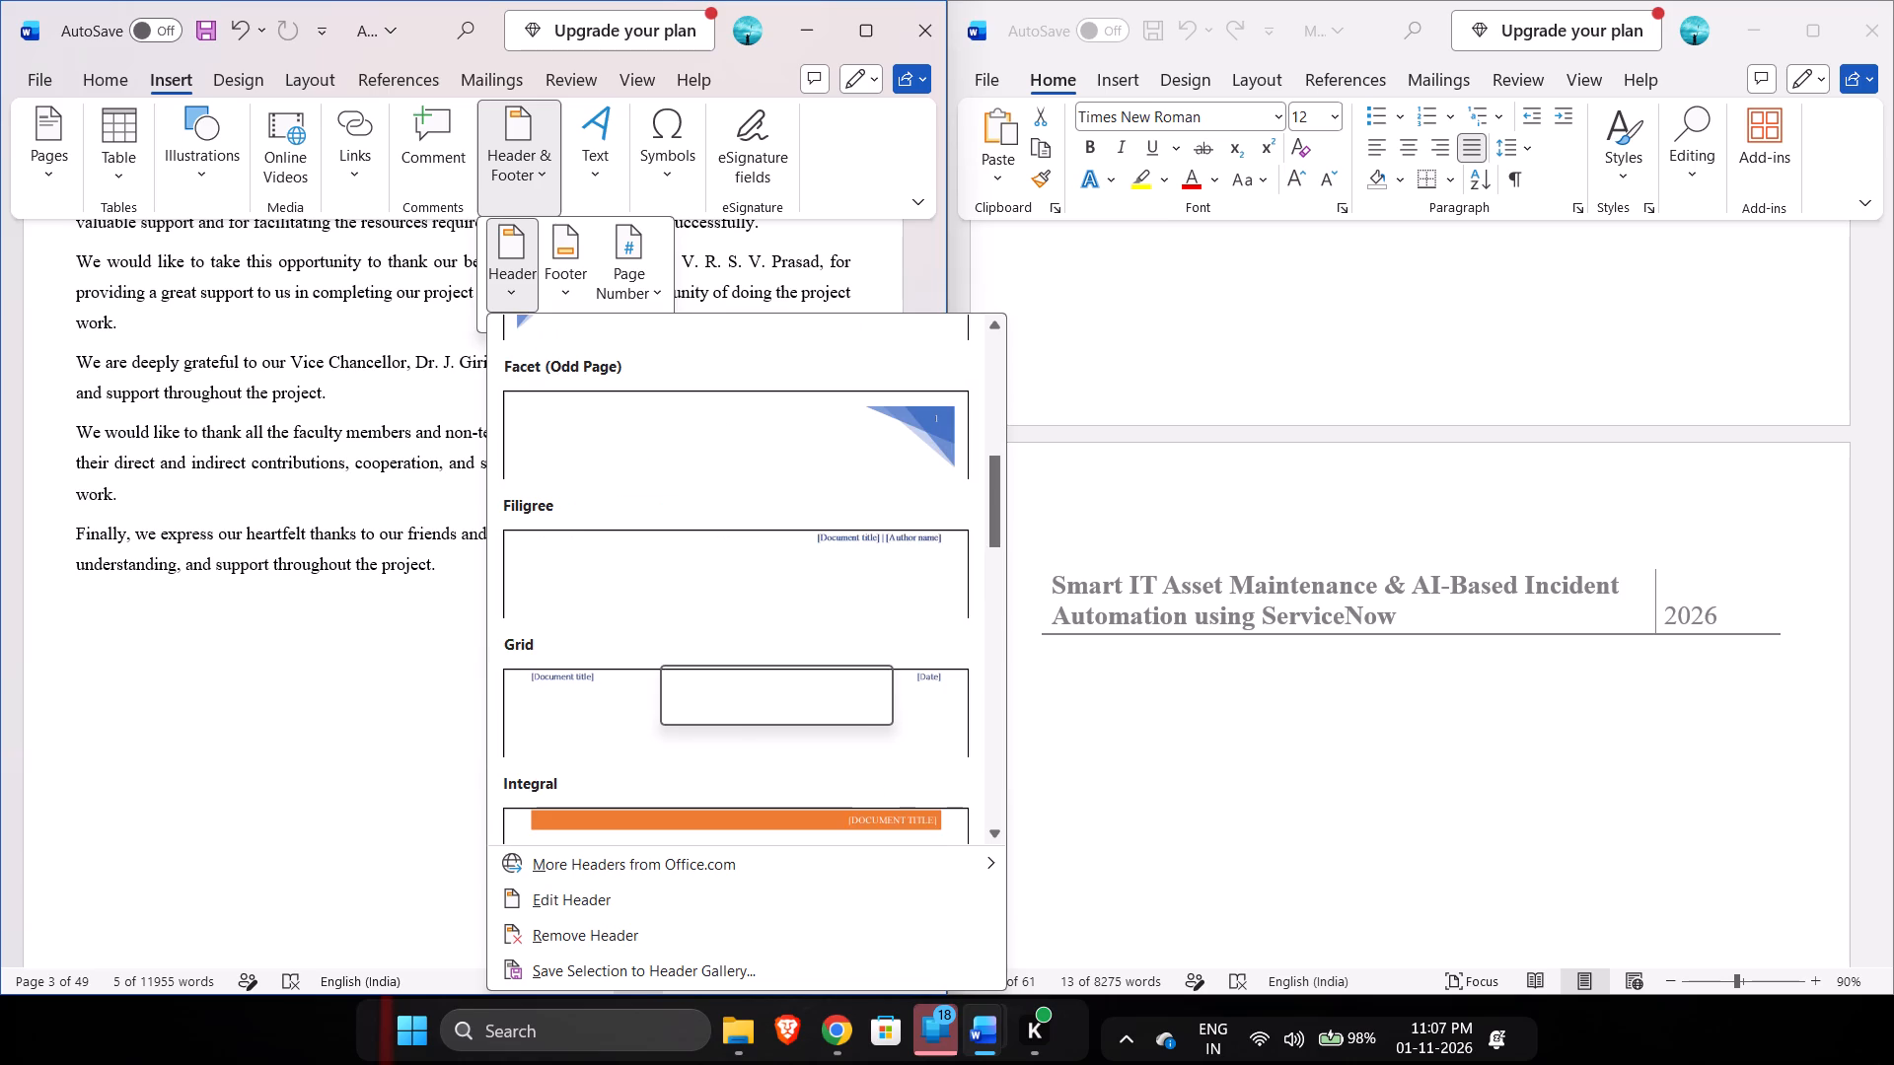
{"action": "scroll", "coordinate": [660, 640], "scroll_direction": "down", "scroll_amount": 3}
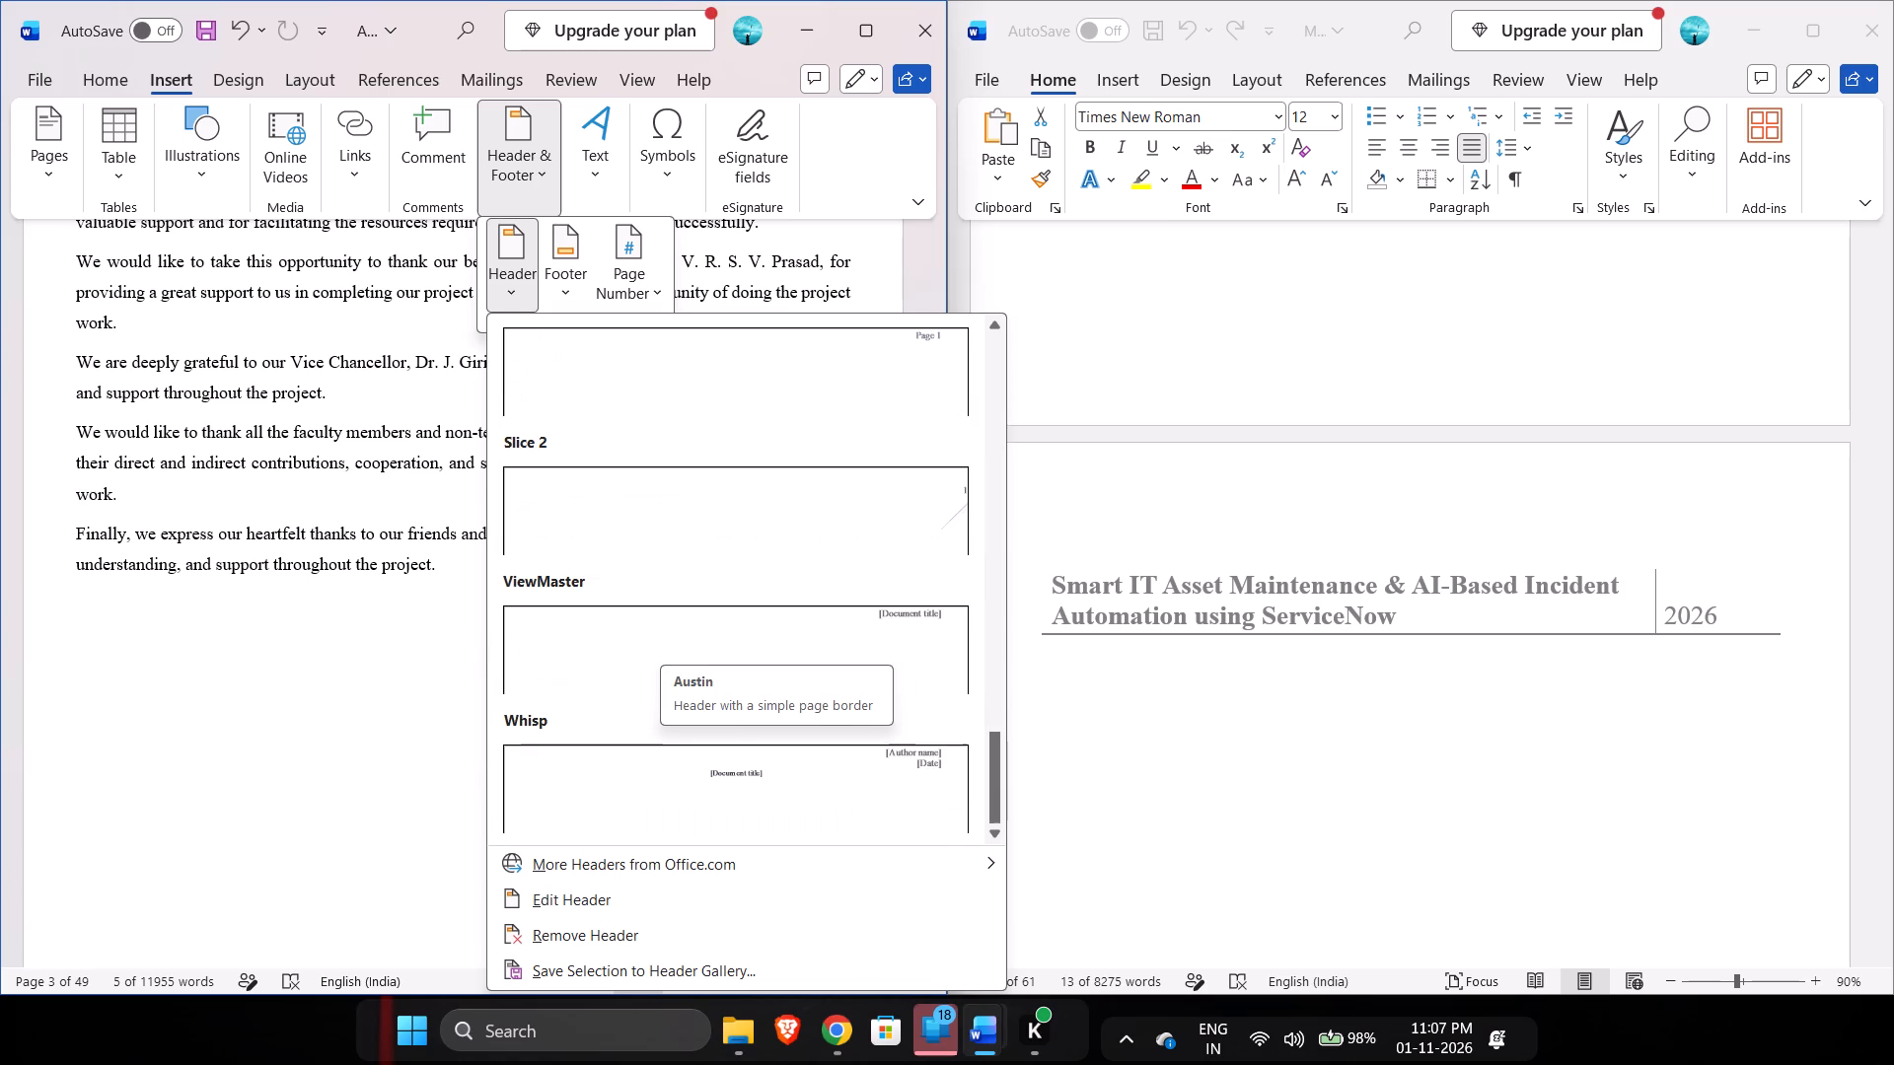
{"action": "scroll", "coordinate": [660, 640], "scroll_direction": "down", "scroll_amount": 1}
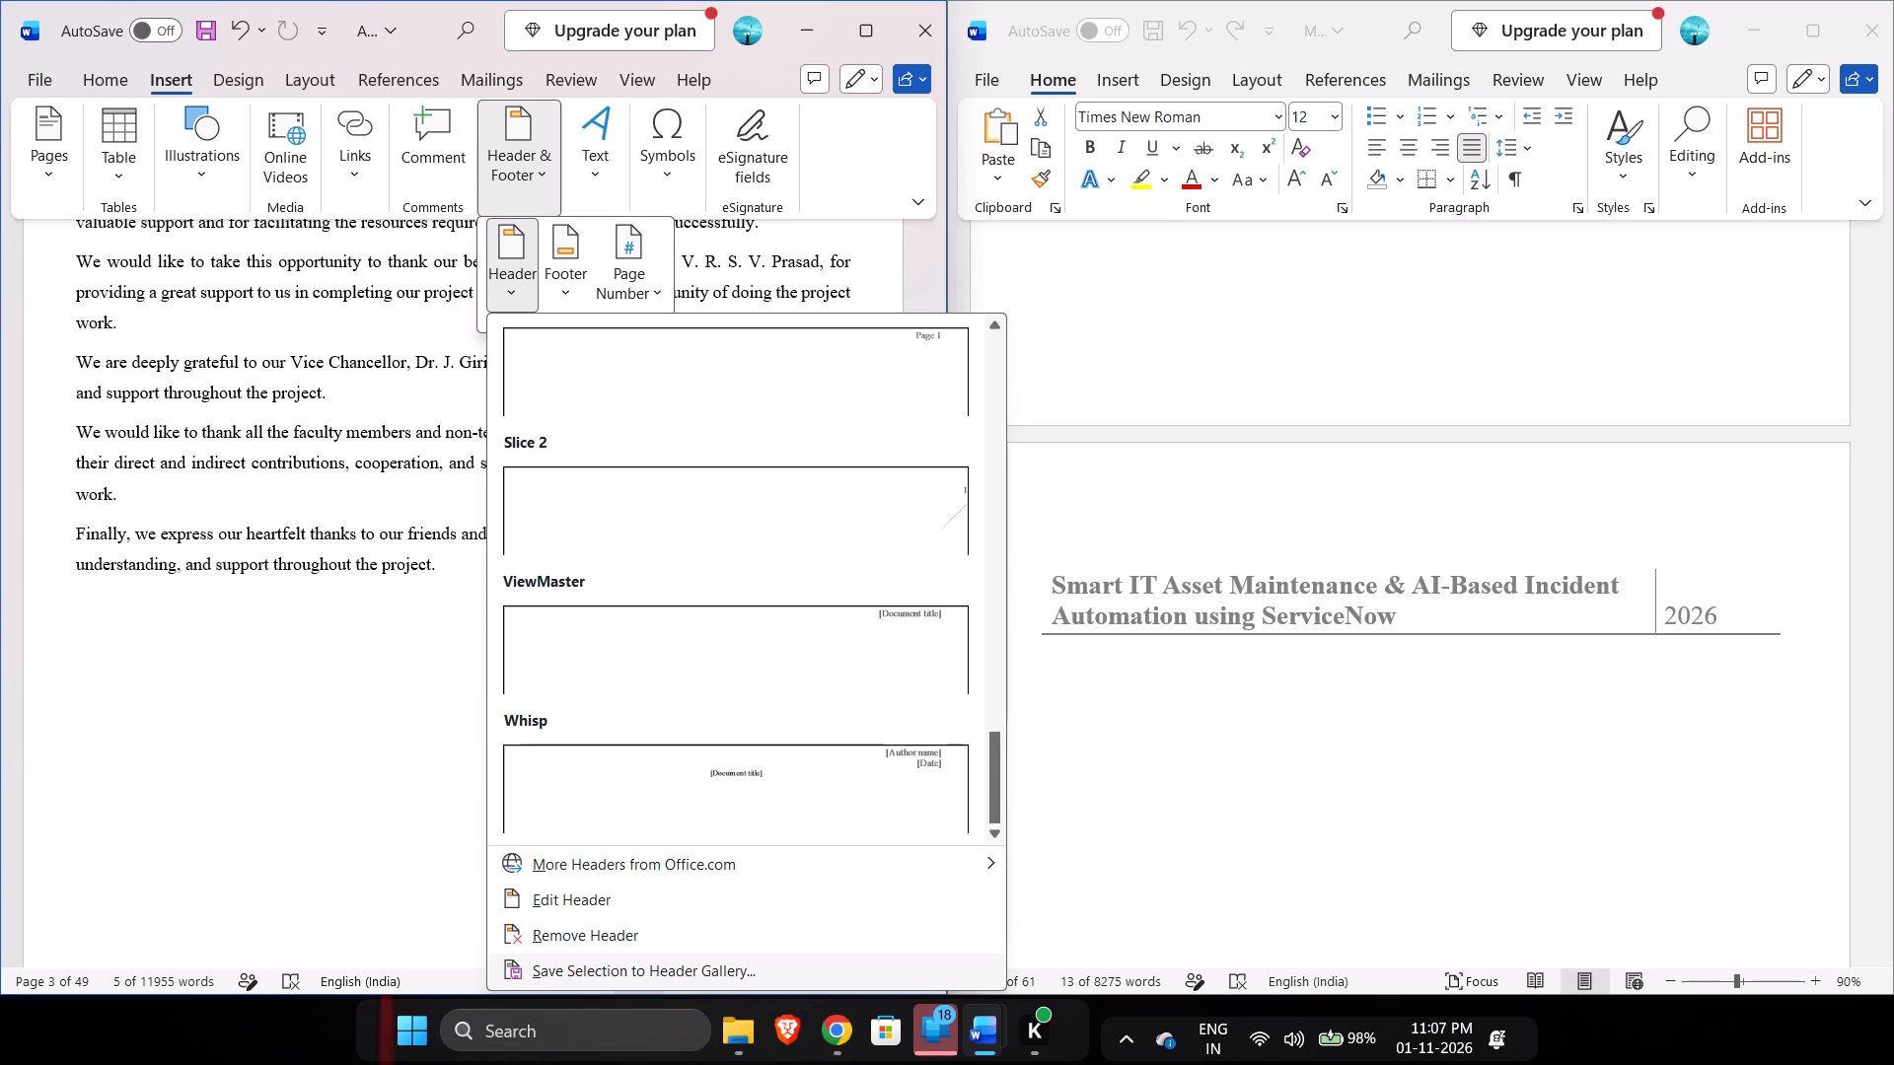
{"action": "left_click", "coordinate": [1099, 721]}
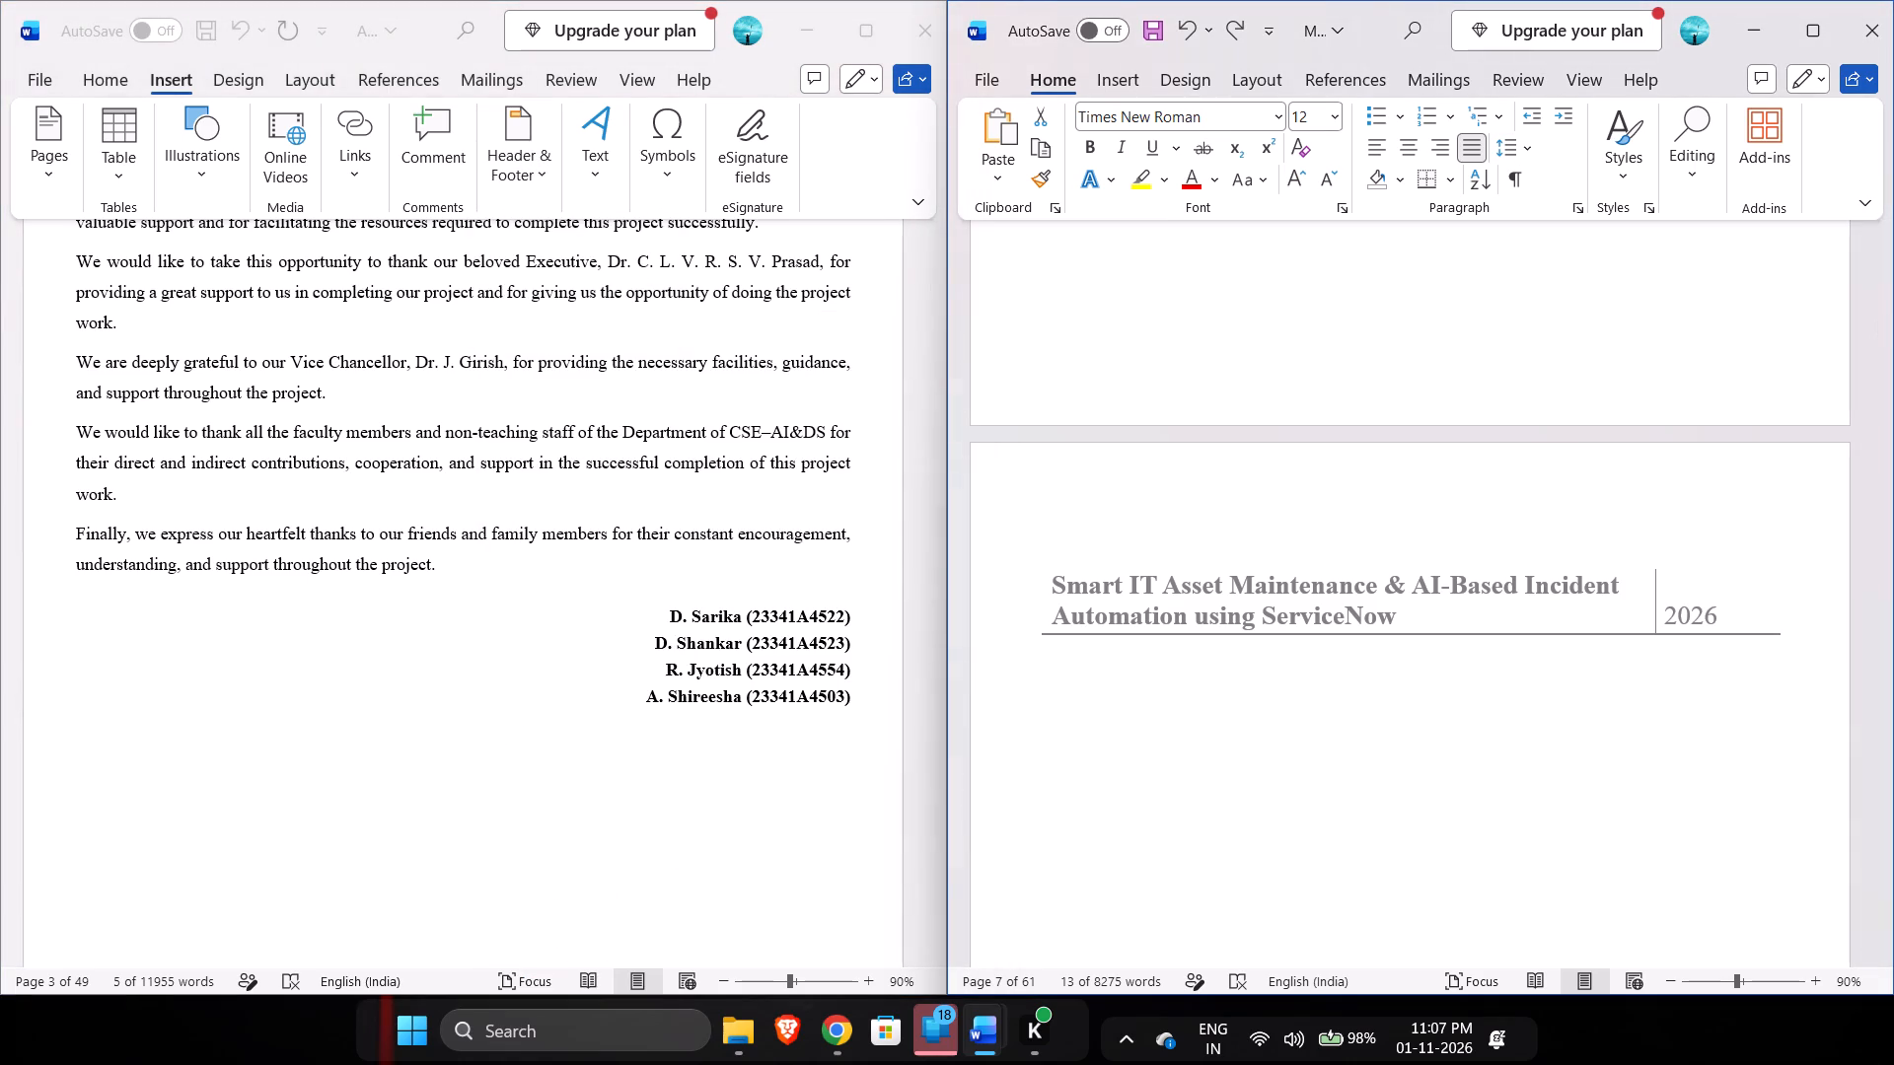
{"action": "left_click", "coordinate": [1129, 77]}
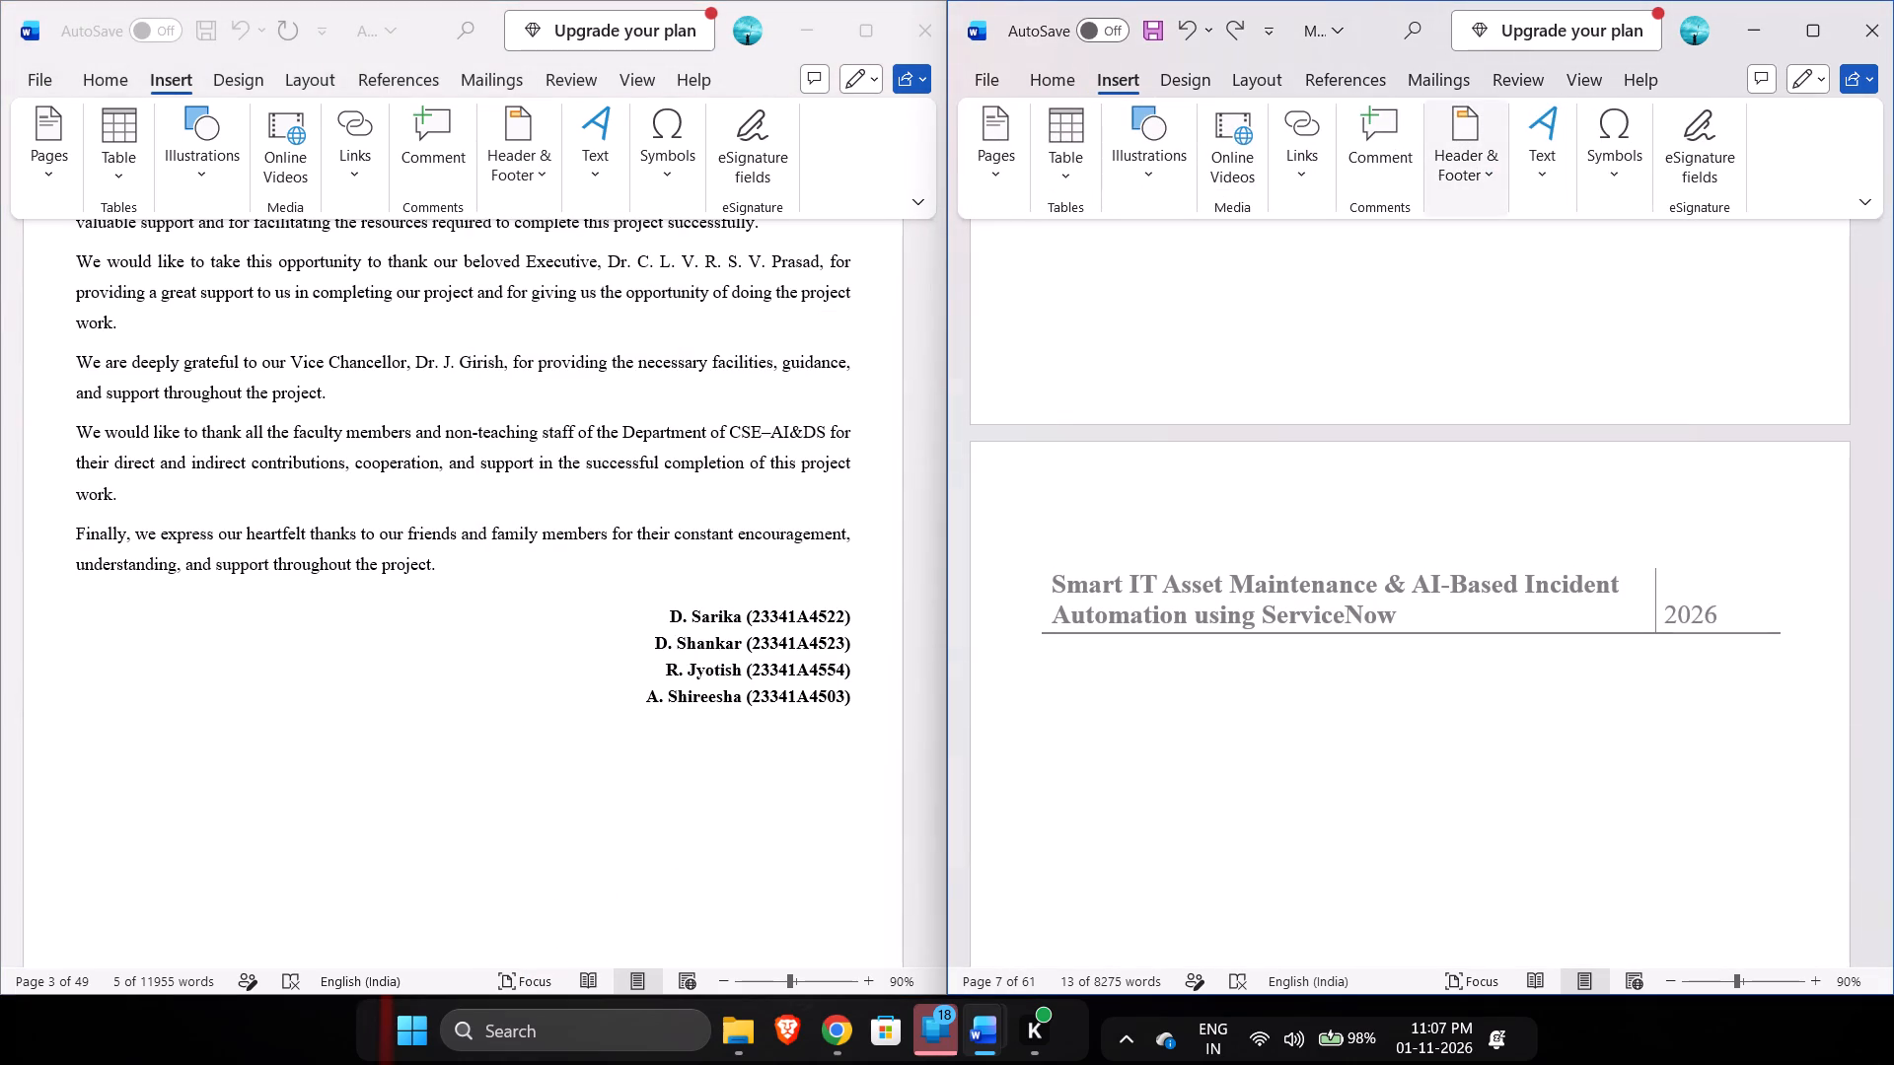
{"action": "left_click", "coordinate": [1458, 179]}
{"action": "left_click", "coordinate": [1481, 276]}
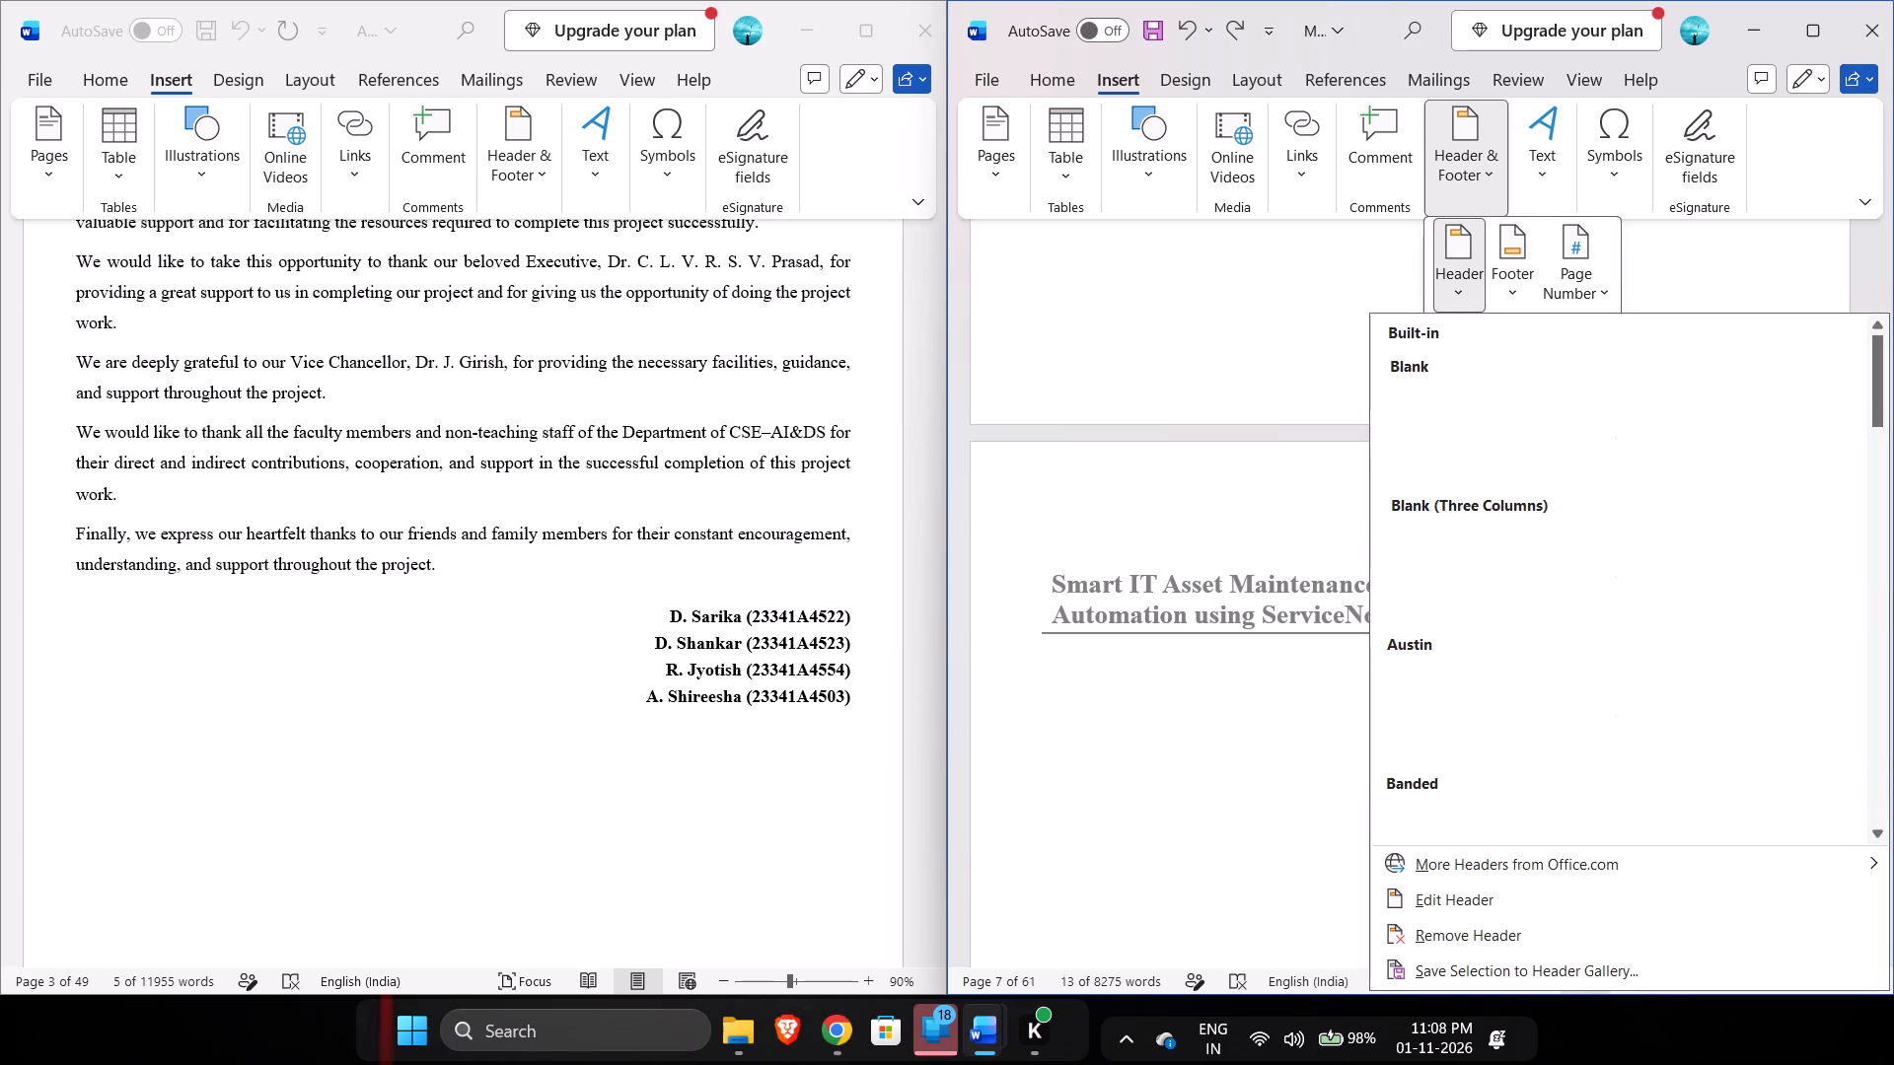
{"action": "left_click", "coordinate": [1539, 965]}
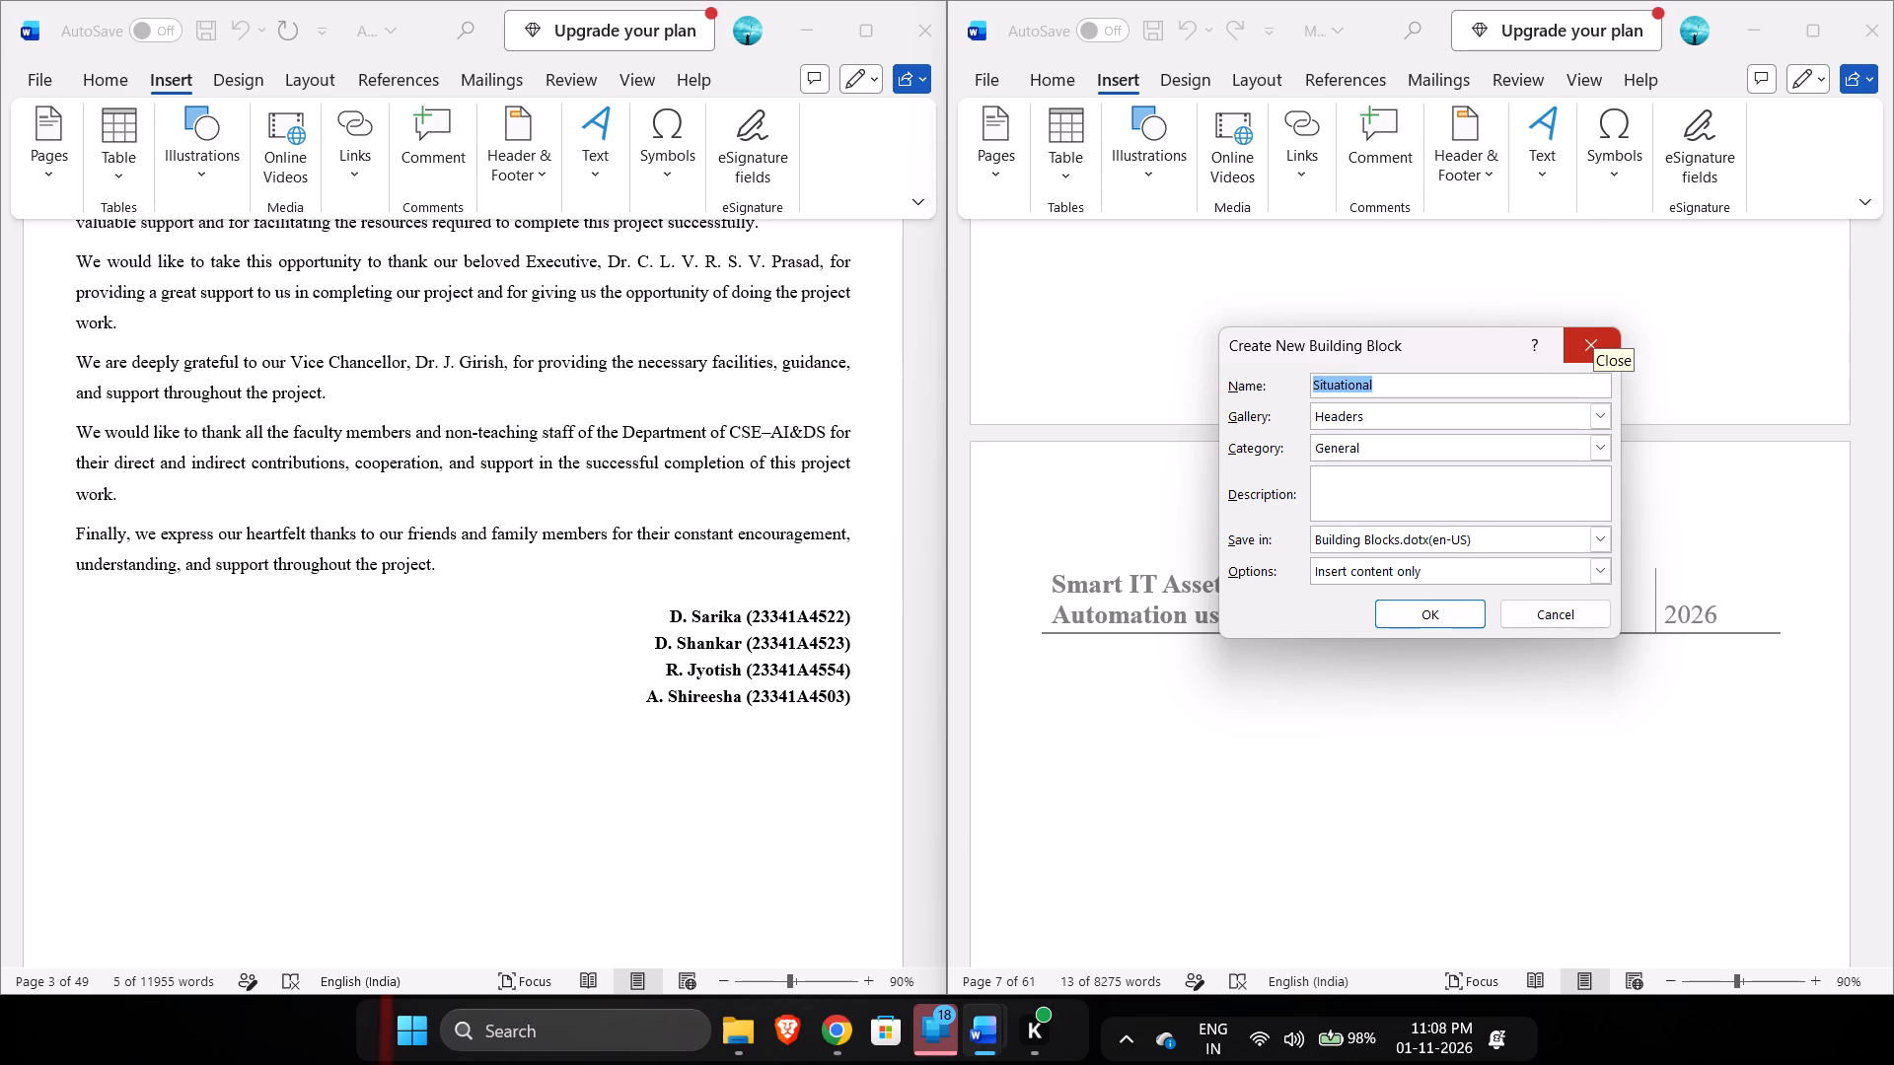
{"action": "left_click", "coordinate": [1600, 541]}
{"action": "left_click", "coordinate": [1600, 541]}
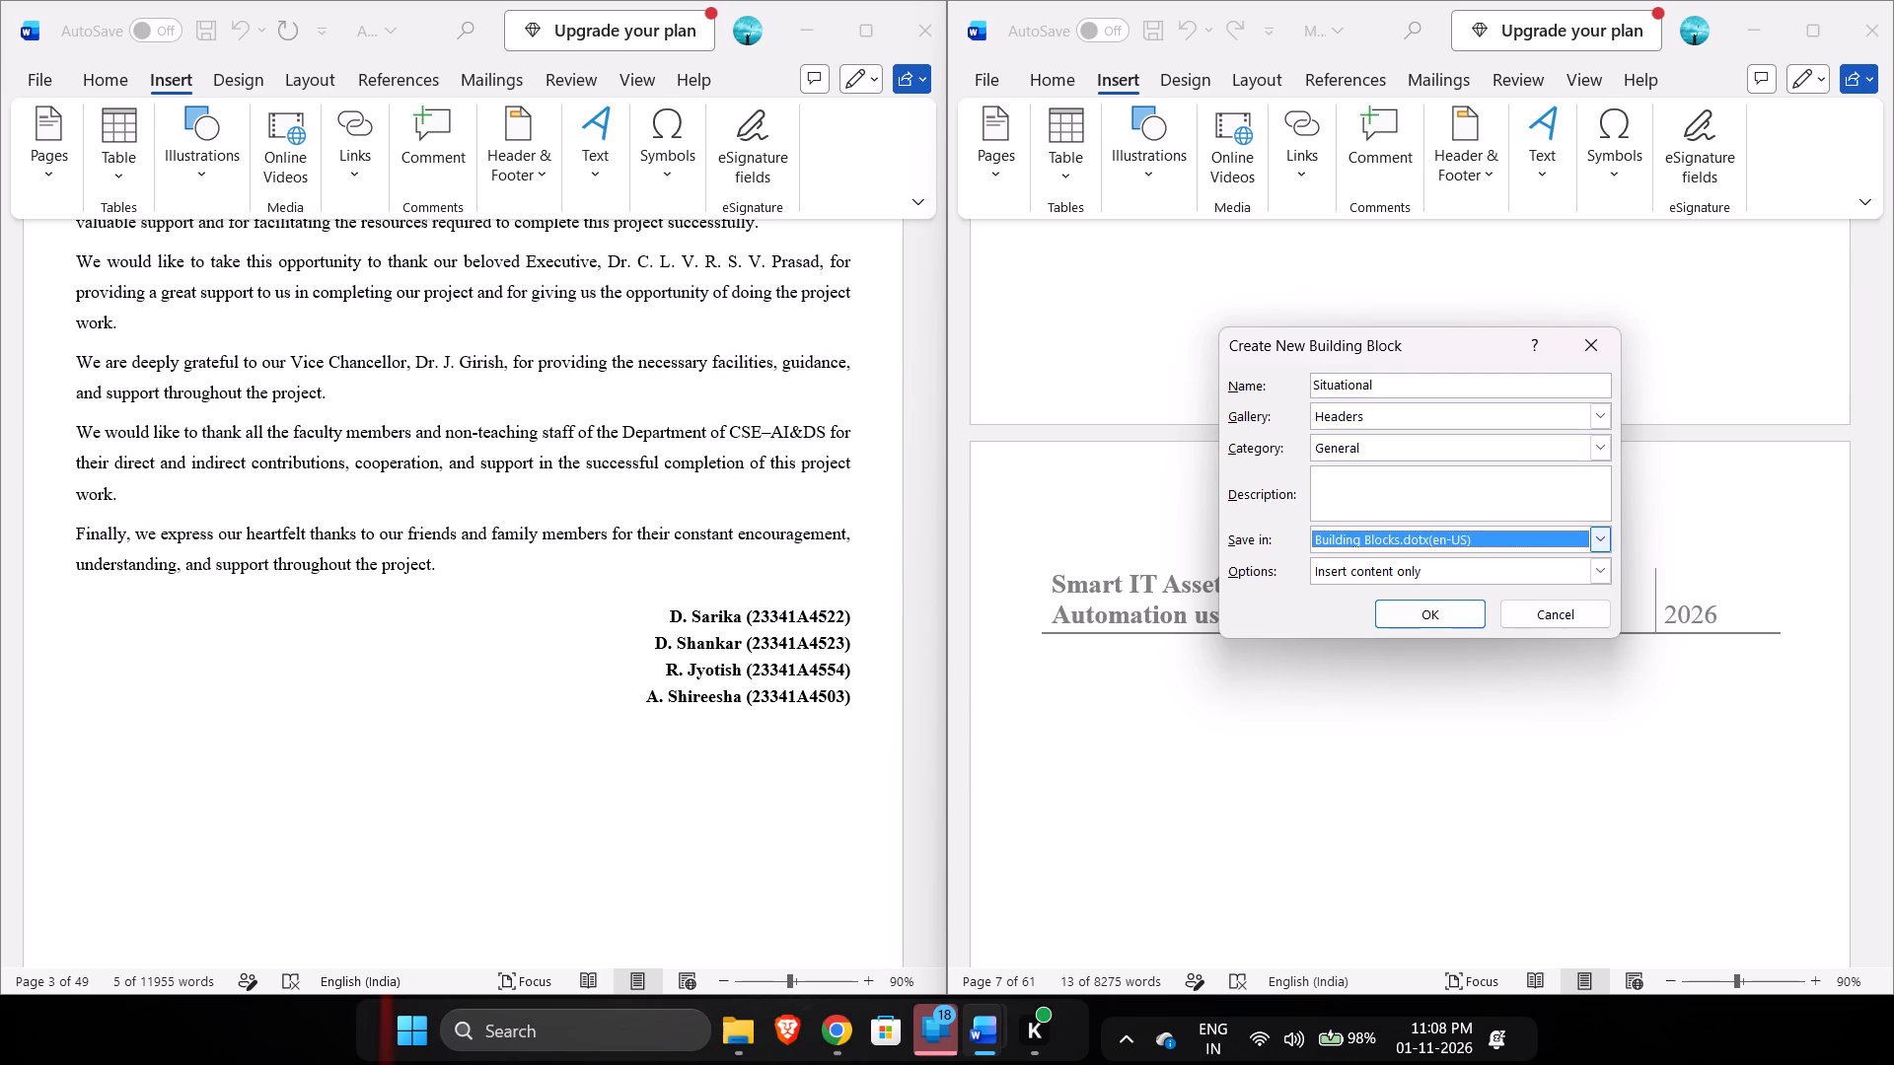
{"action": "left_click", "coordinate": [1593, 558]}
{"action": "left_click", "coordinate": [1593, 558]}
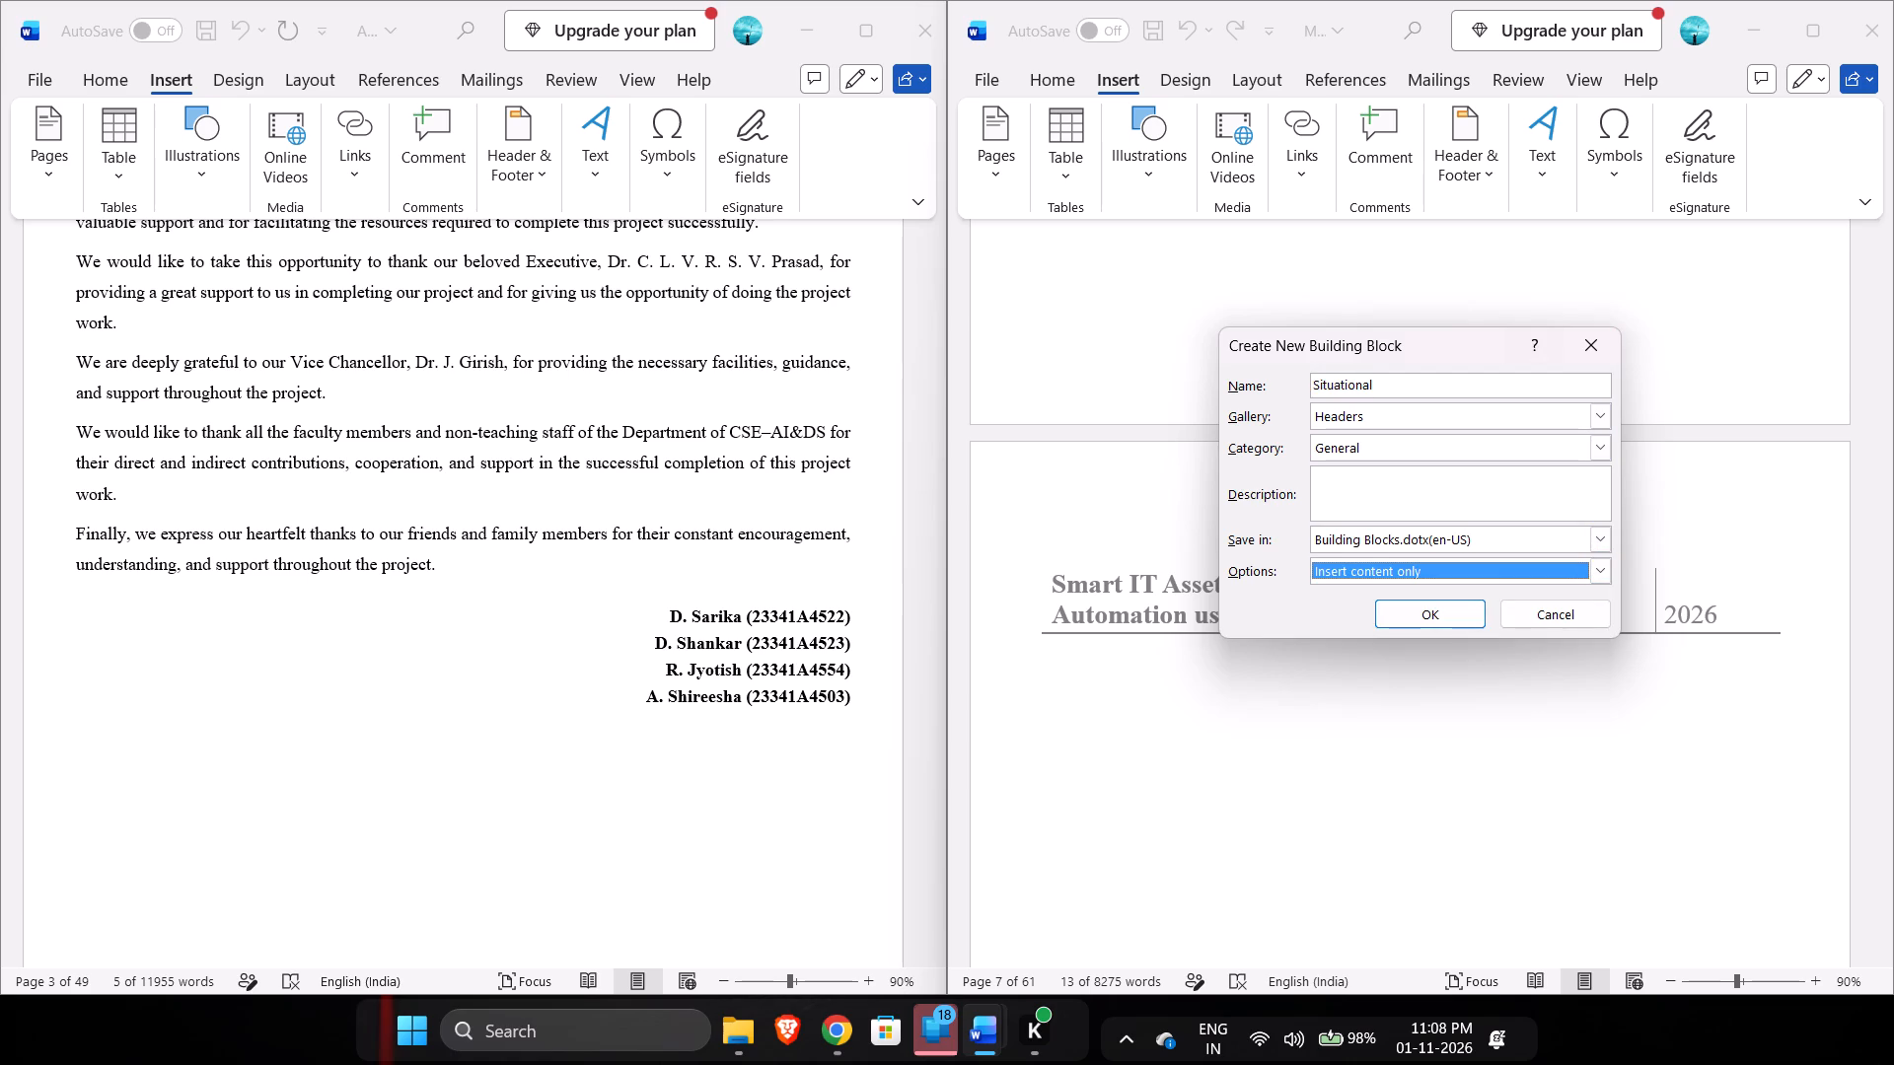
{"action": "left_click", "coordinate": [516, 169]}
Lower the computer's sound volume.
{"action": "left_click", "coordinate": [1309, 1034]}
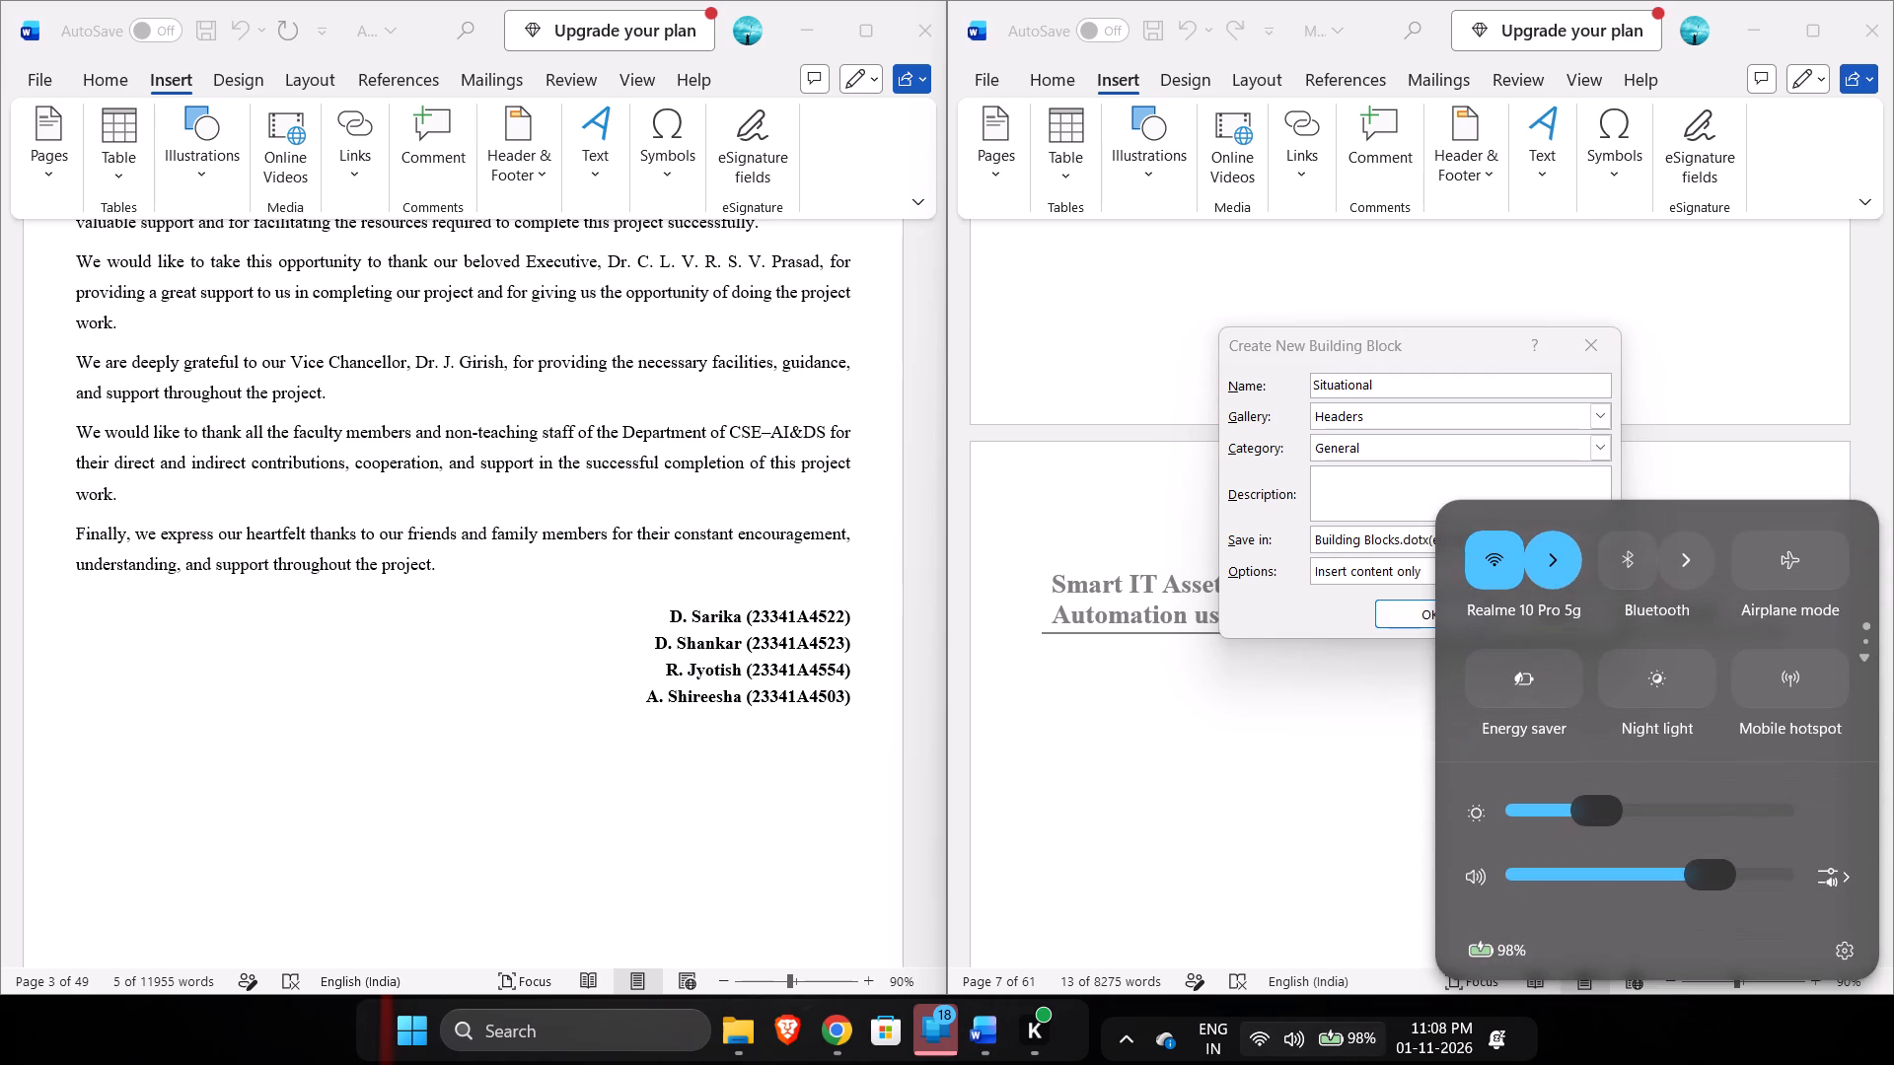
{"action": "left_click", "coordinate": [1555, 881]}
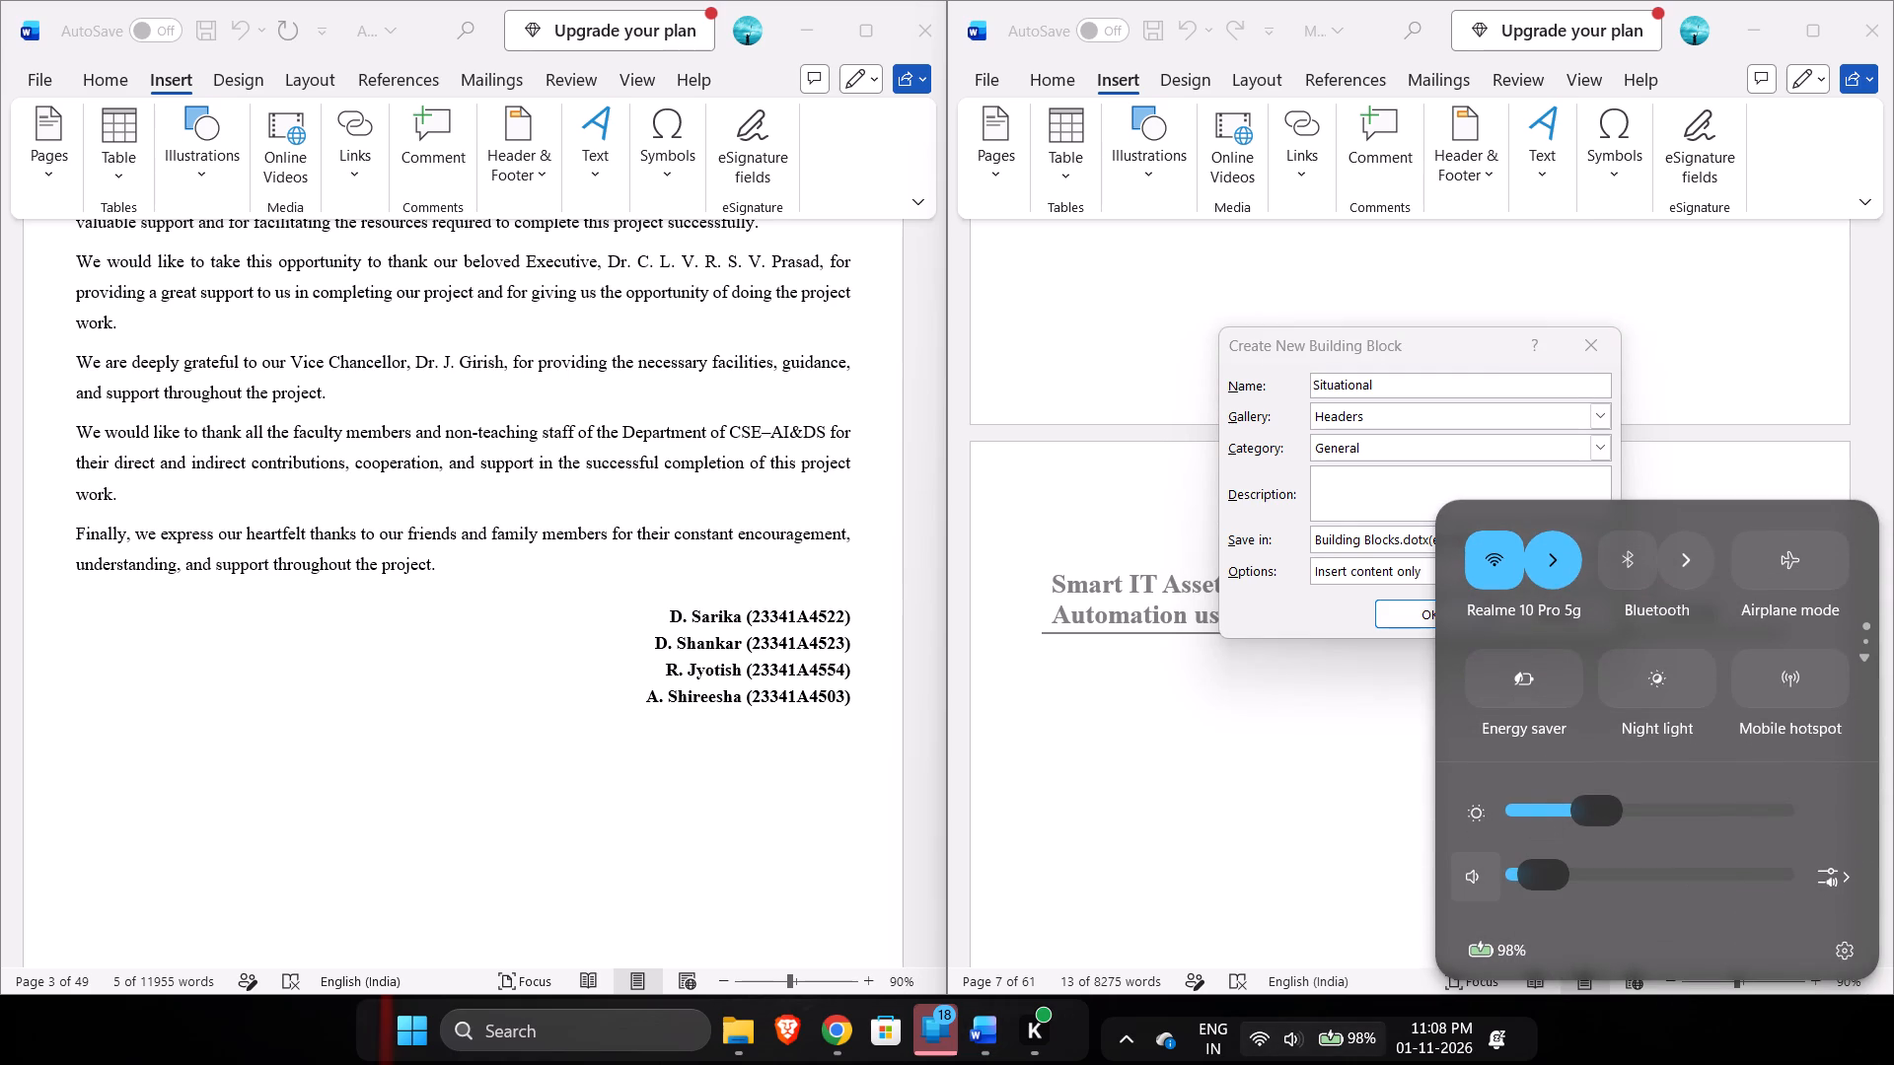
{"action": "left_click", "coordinate": [539, 167]}
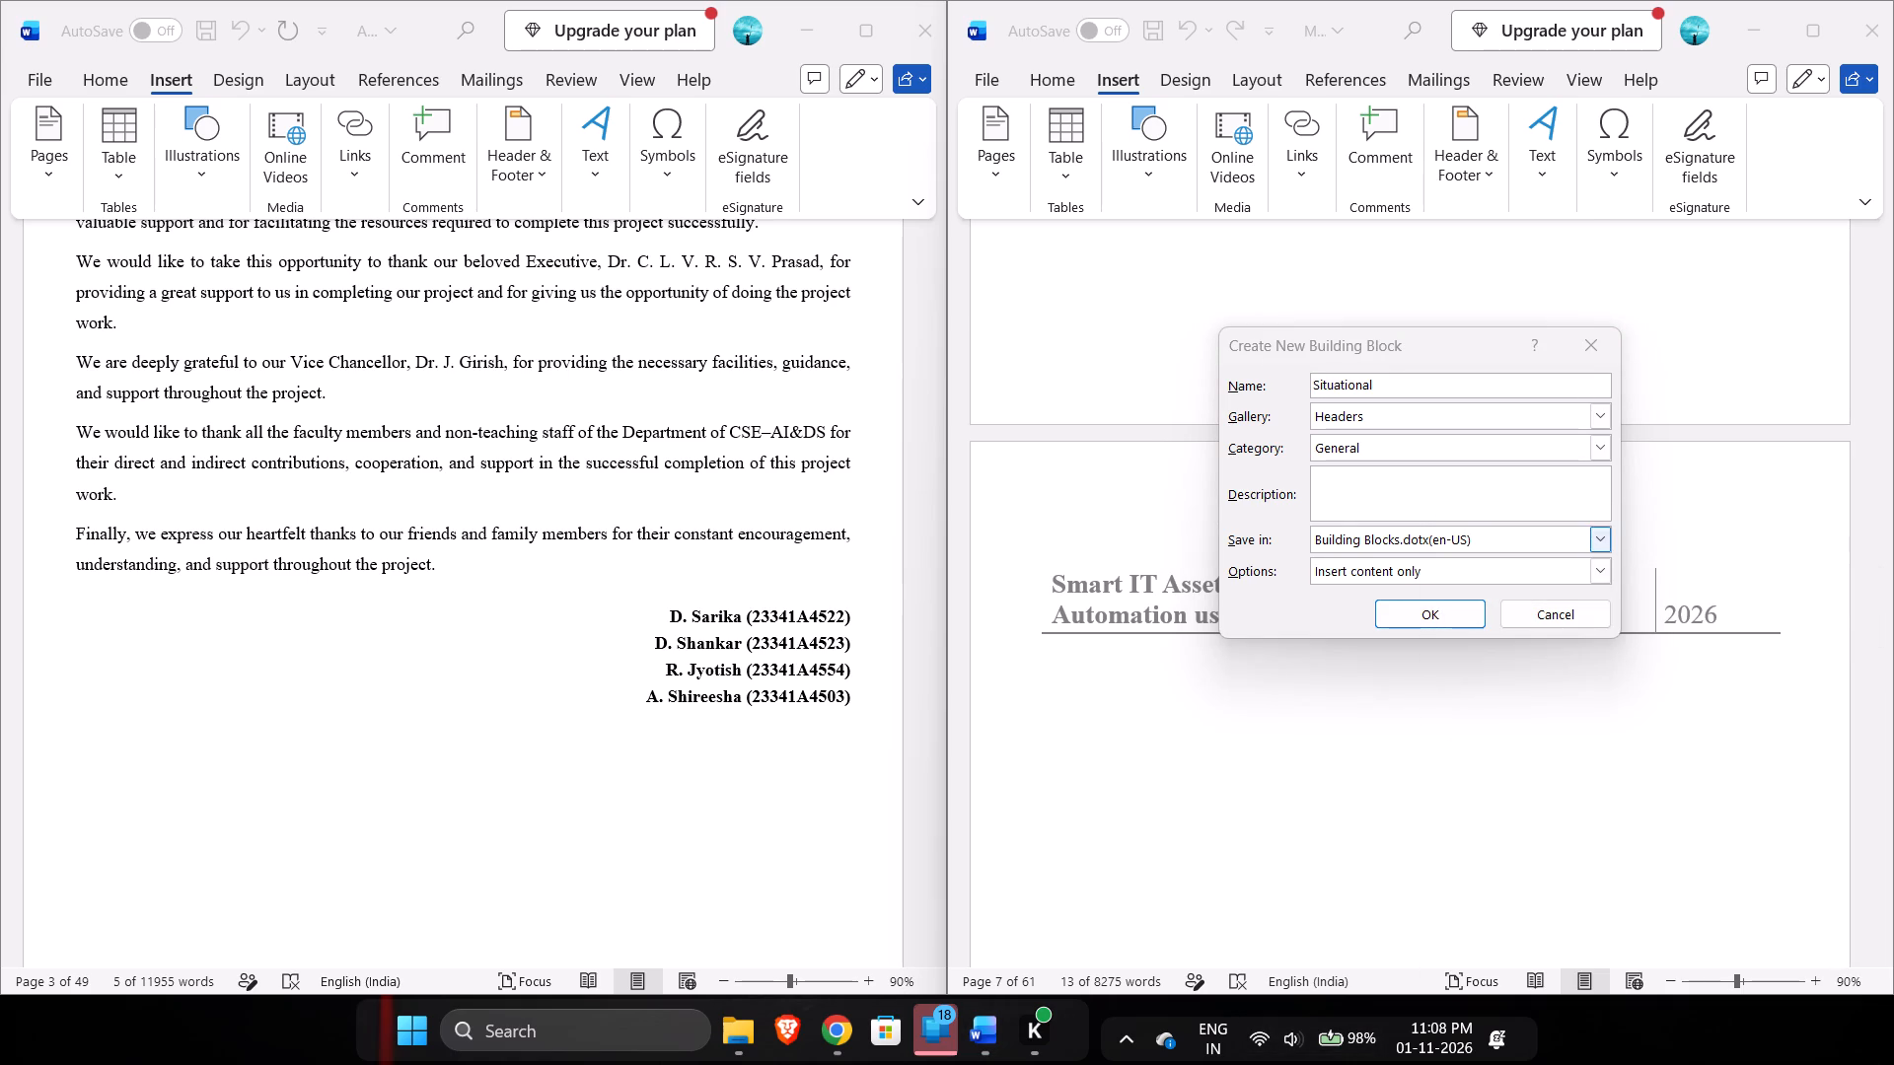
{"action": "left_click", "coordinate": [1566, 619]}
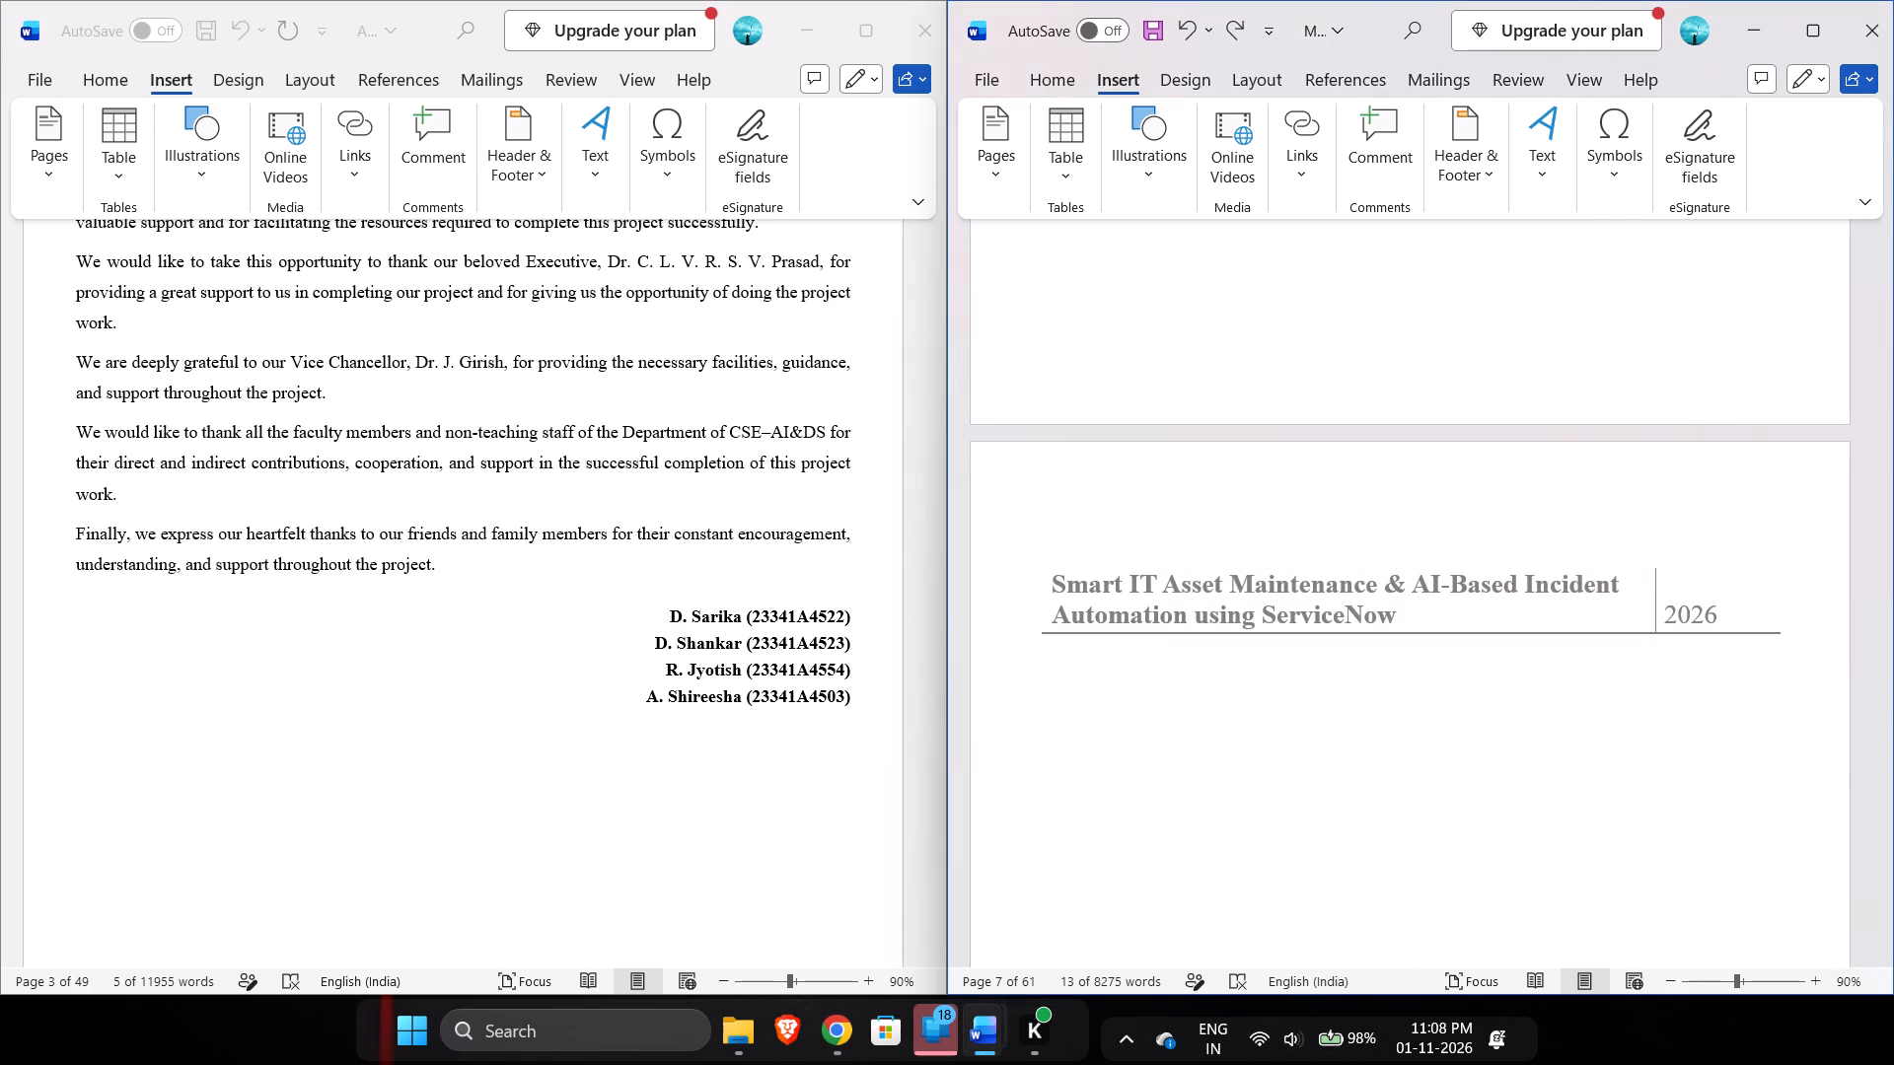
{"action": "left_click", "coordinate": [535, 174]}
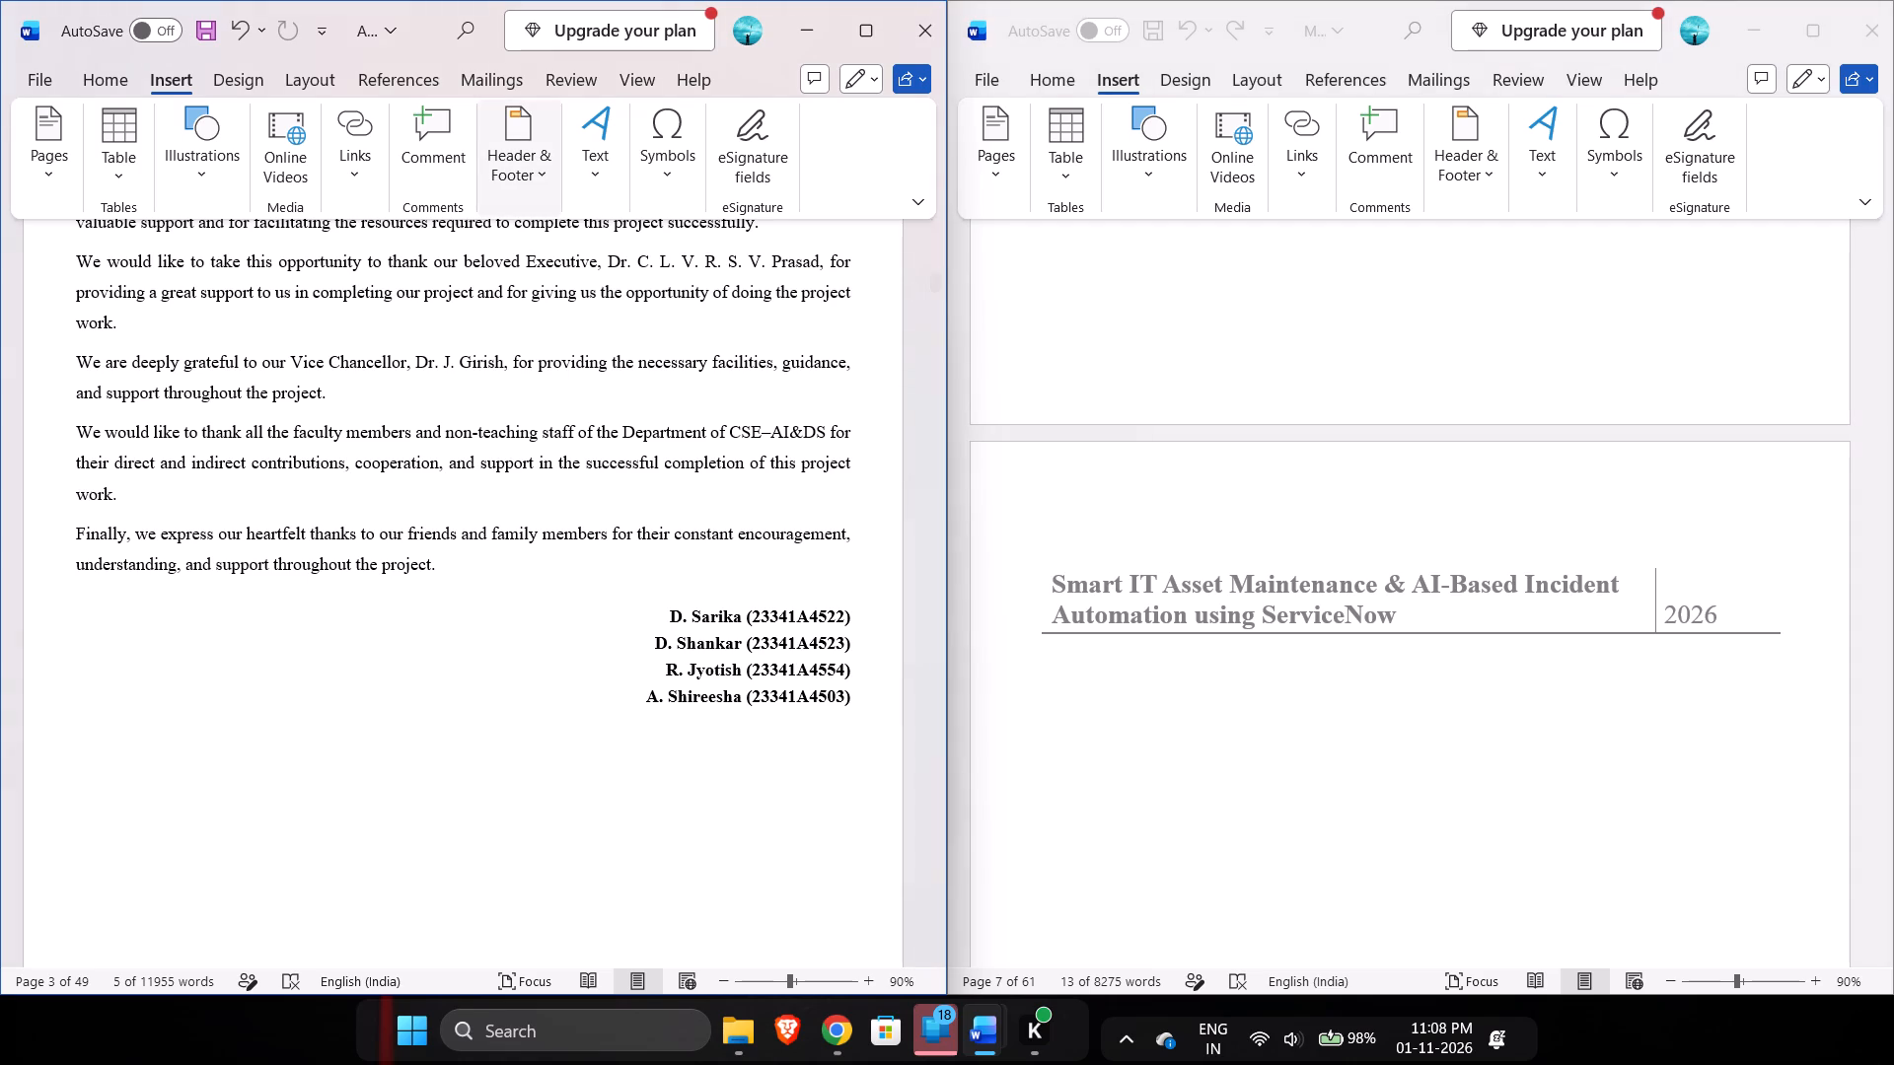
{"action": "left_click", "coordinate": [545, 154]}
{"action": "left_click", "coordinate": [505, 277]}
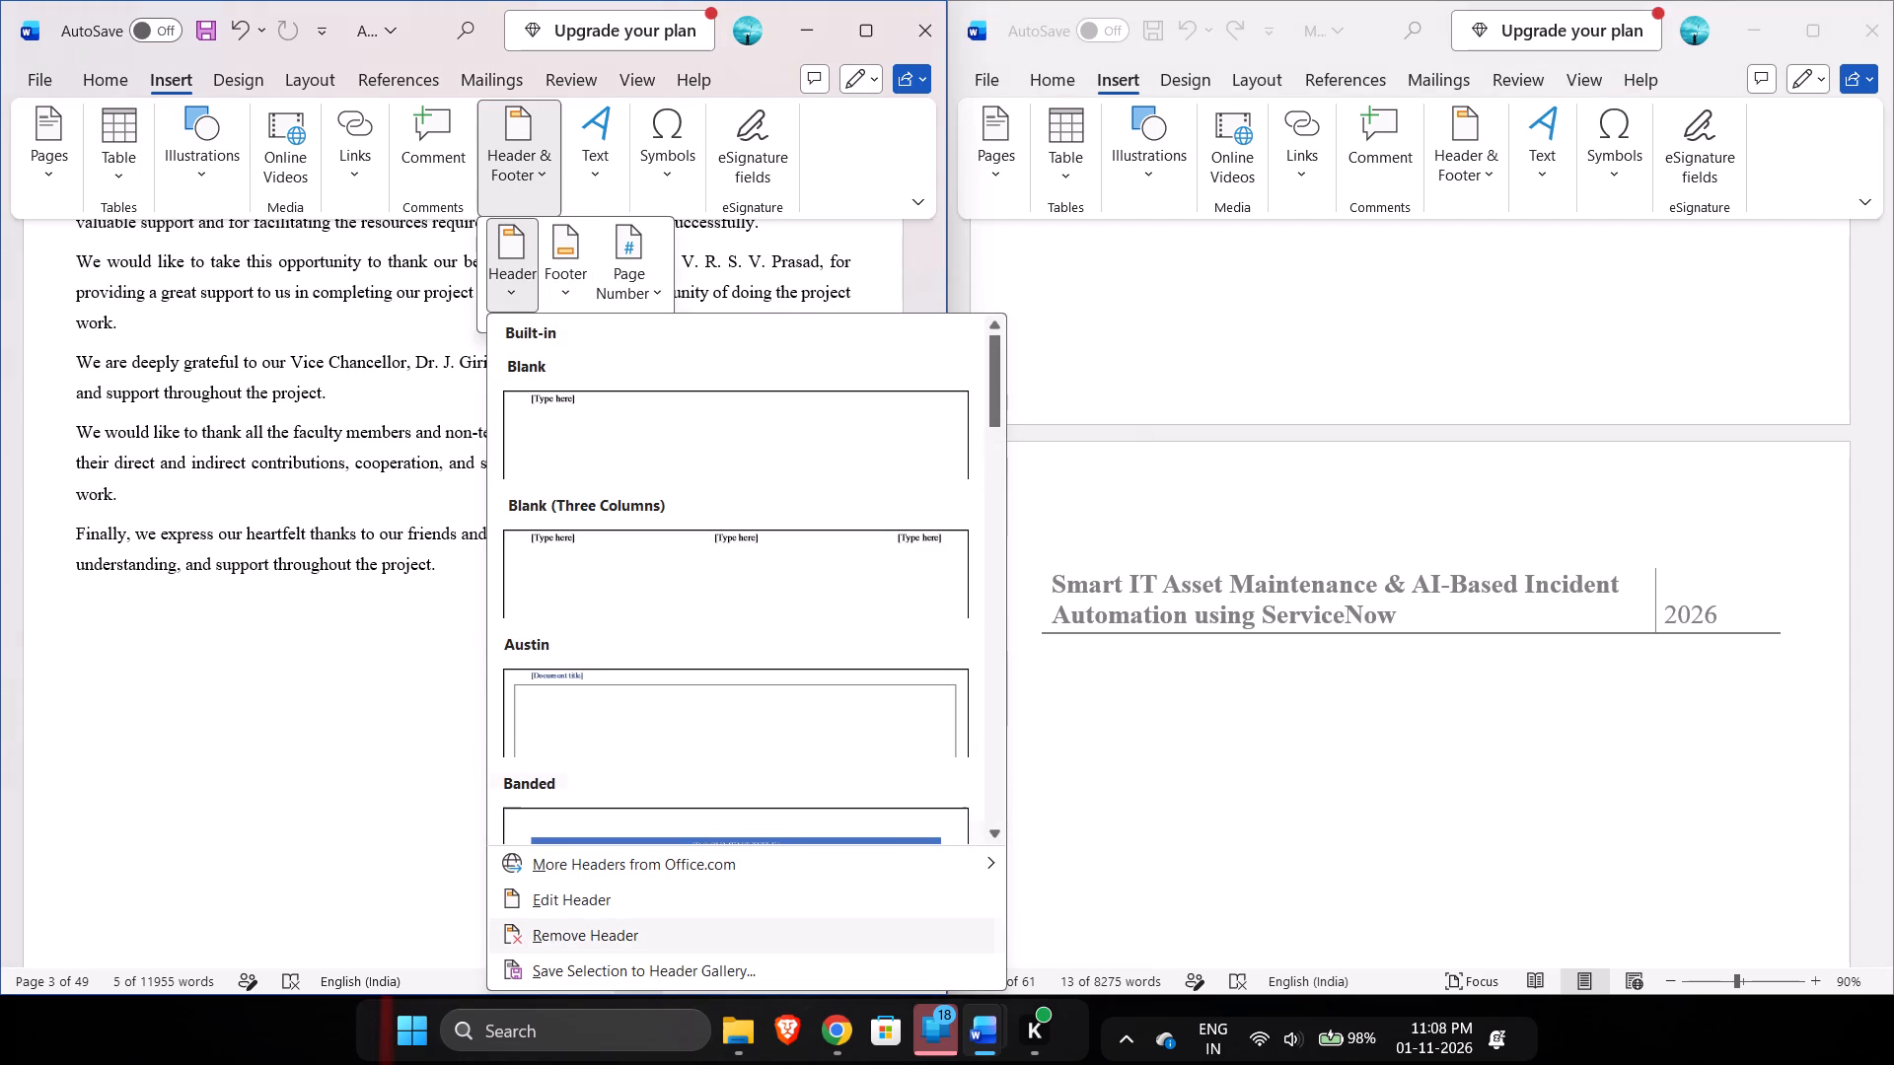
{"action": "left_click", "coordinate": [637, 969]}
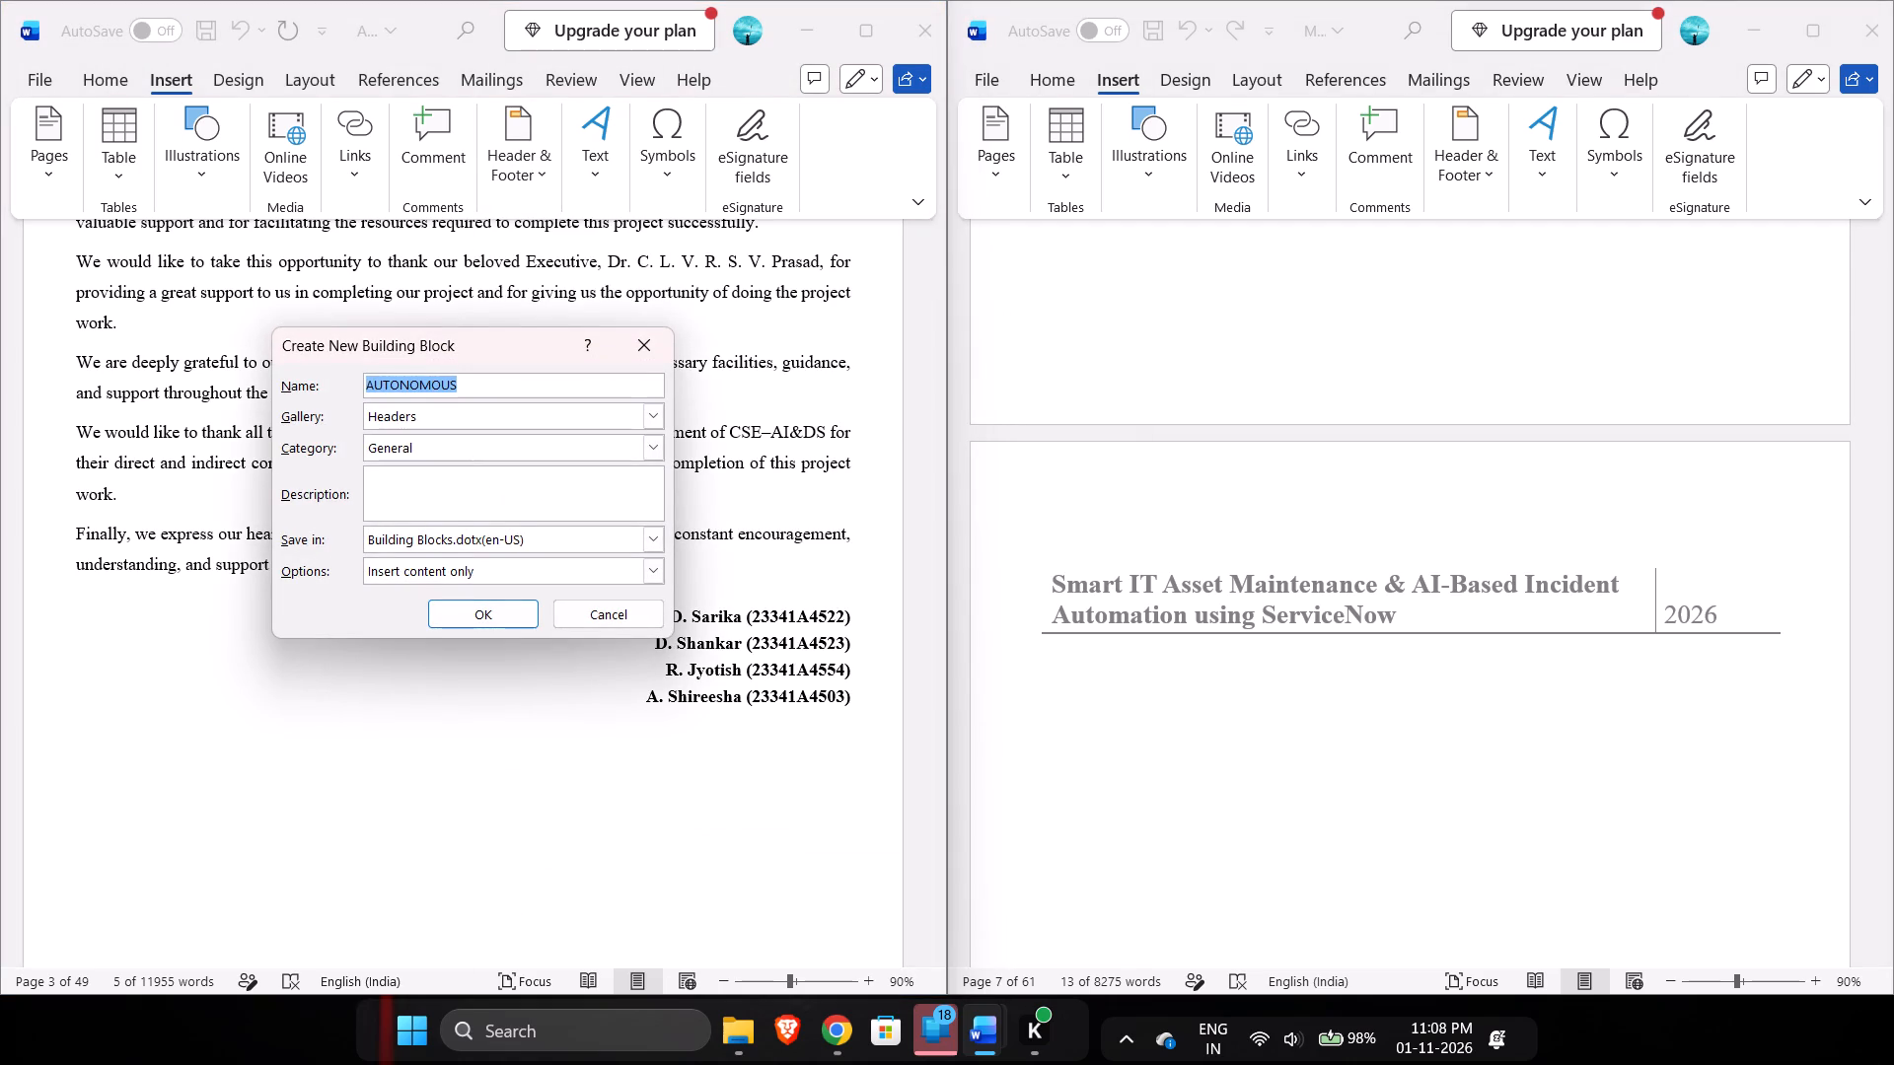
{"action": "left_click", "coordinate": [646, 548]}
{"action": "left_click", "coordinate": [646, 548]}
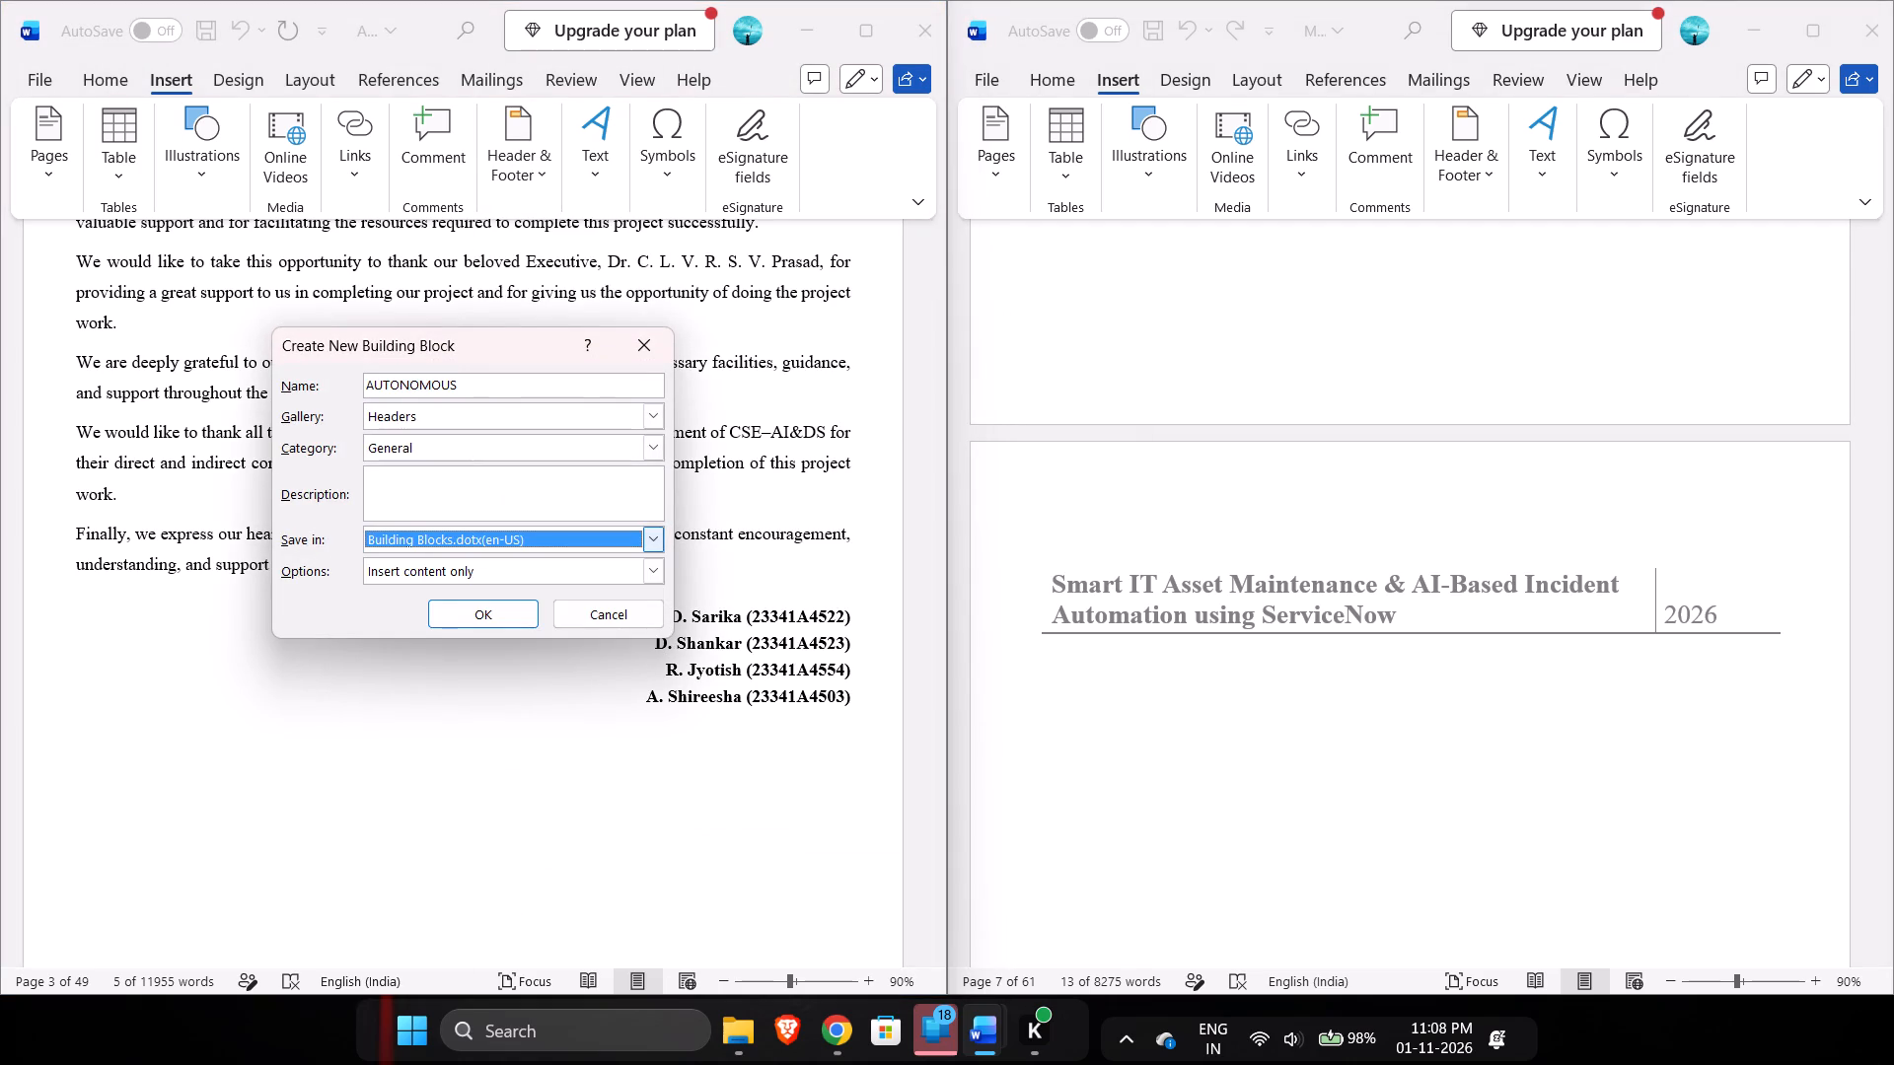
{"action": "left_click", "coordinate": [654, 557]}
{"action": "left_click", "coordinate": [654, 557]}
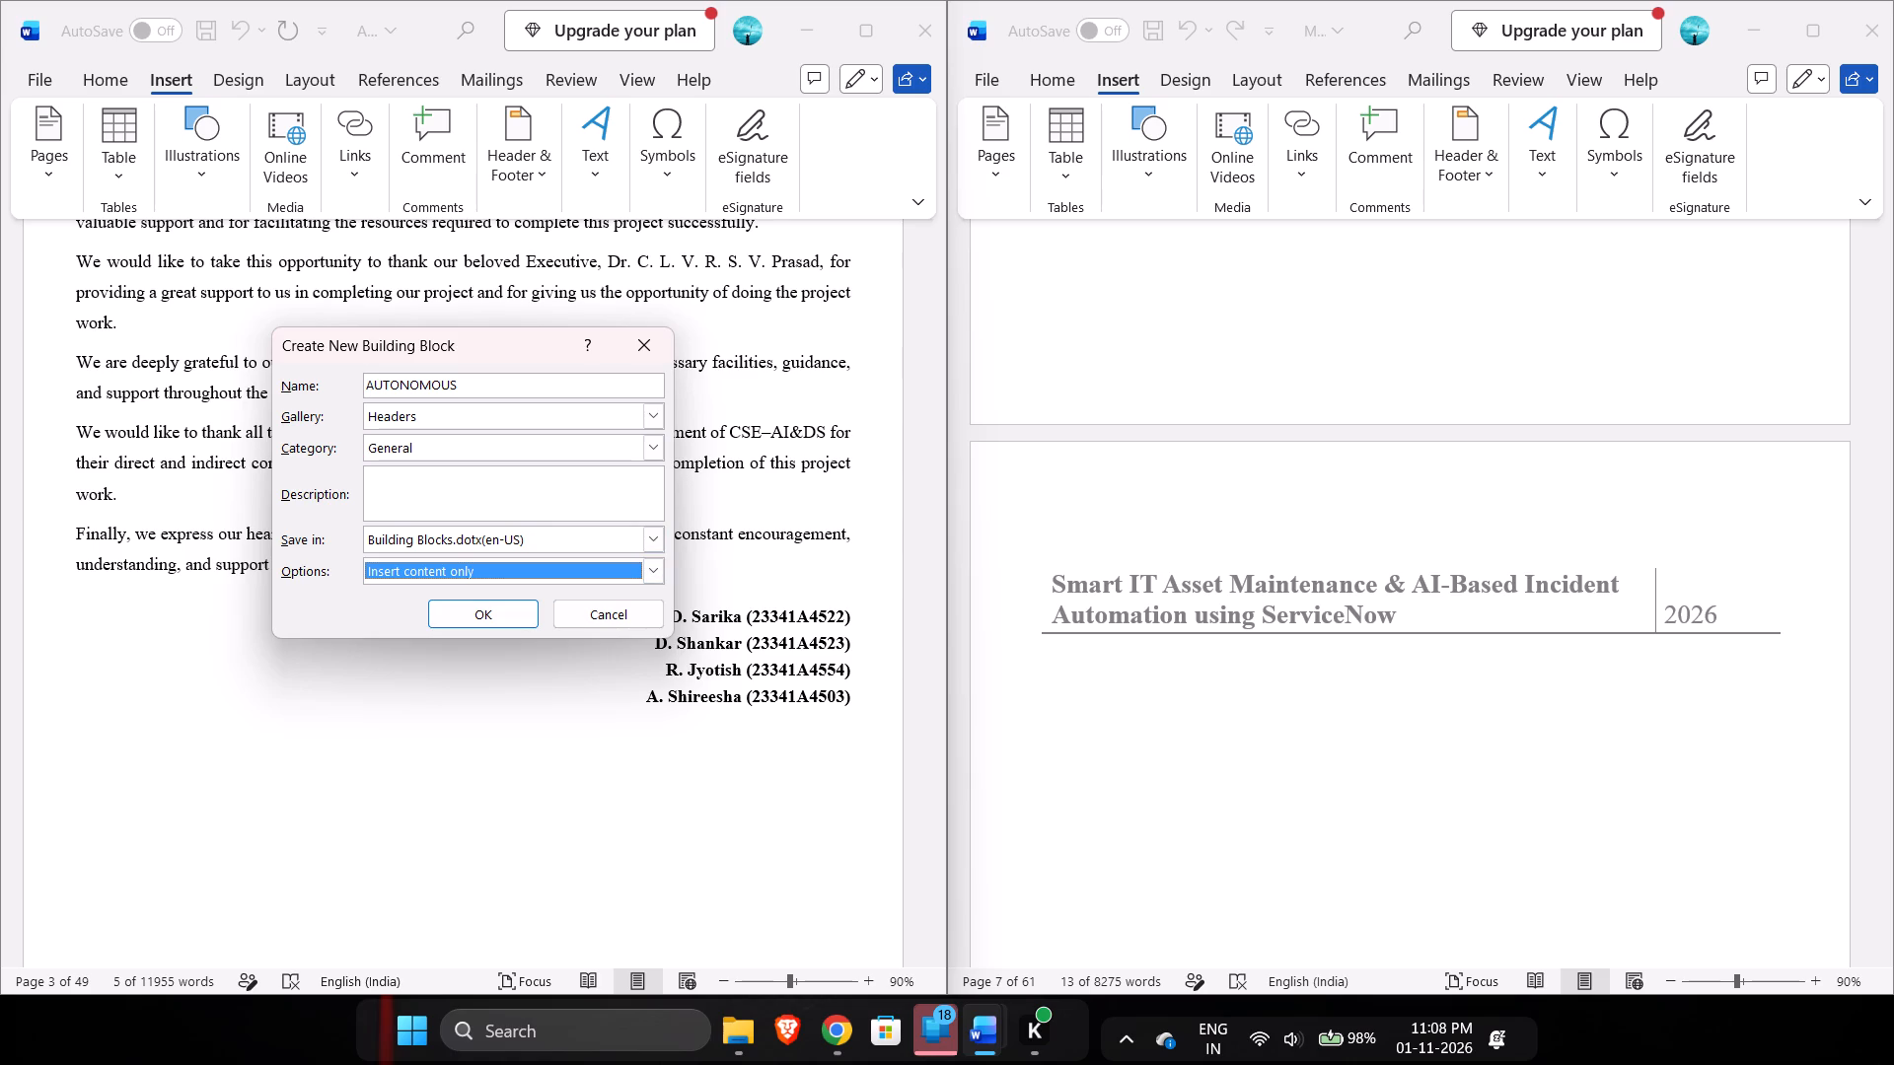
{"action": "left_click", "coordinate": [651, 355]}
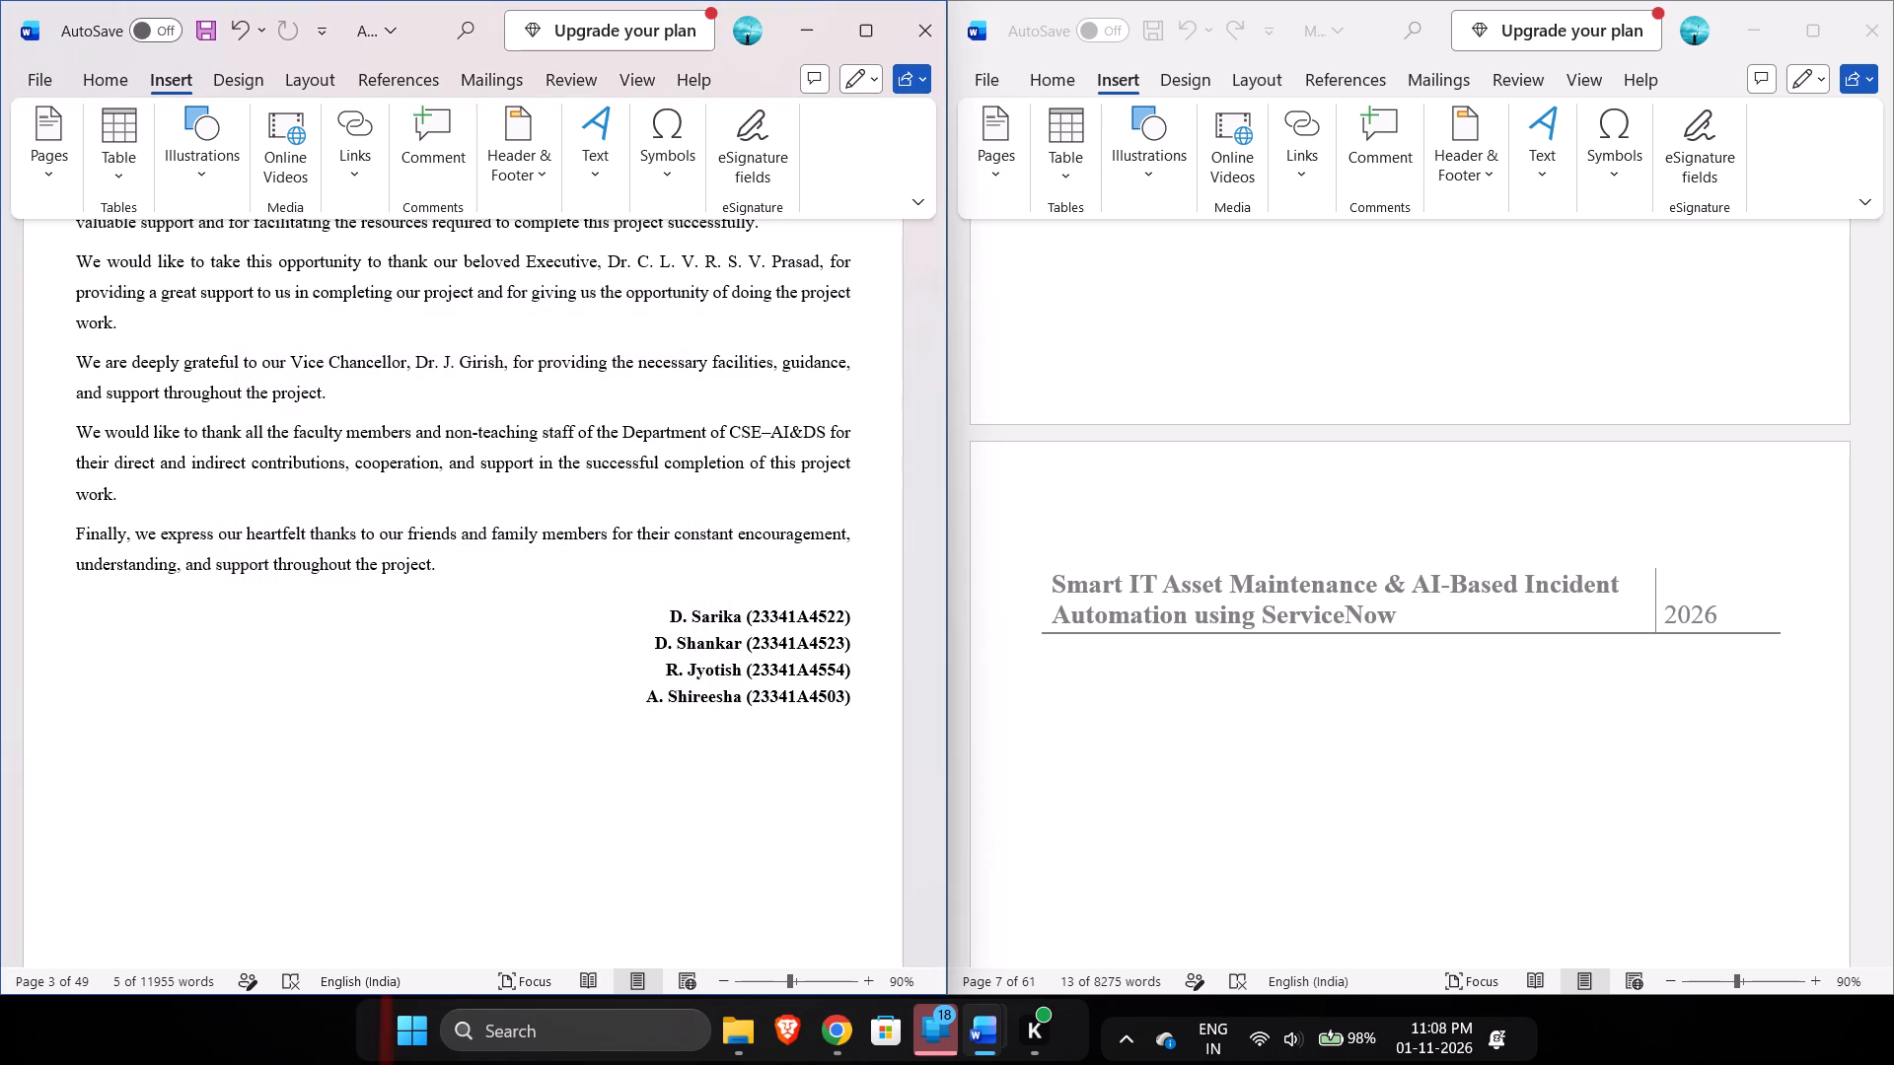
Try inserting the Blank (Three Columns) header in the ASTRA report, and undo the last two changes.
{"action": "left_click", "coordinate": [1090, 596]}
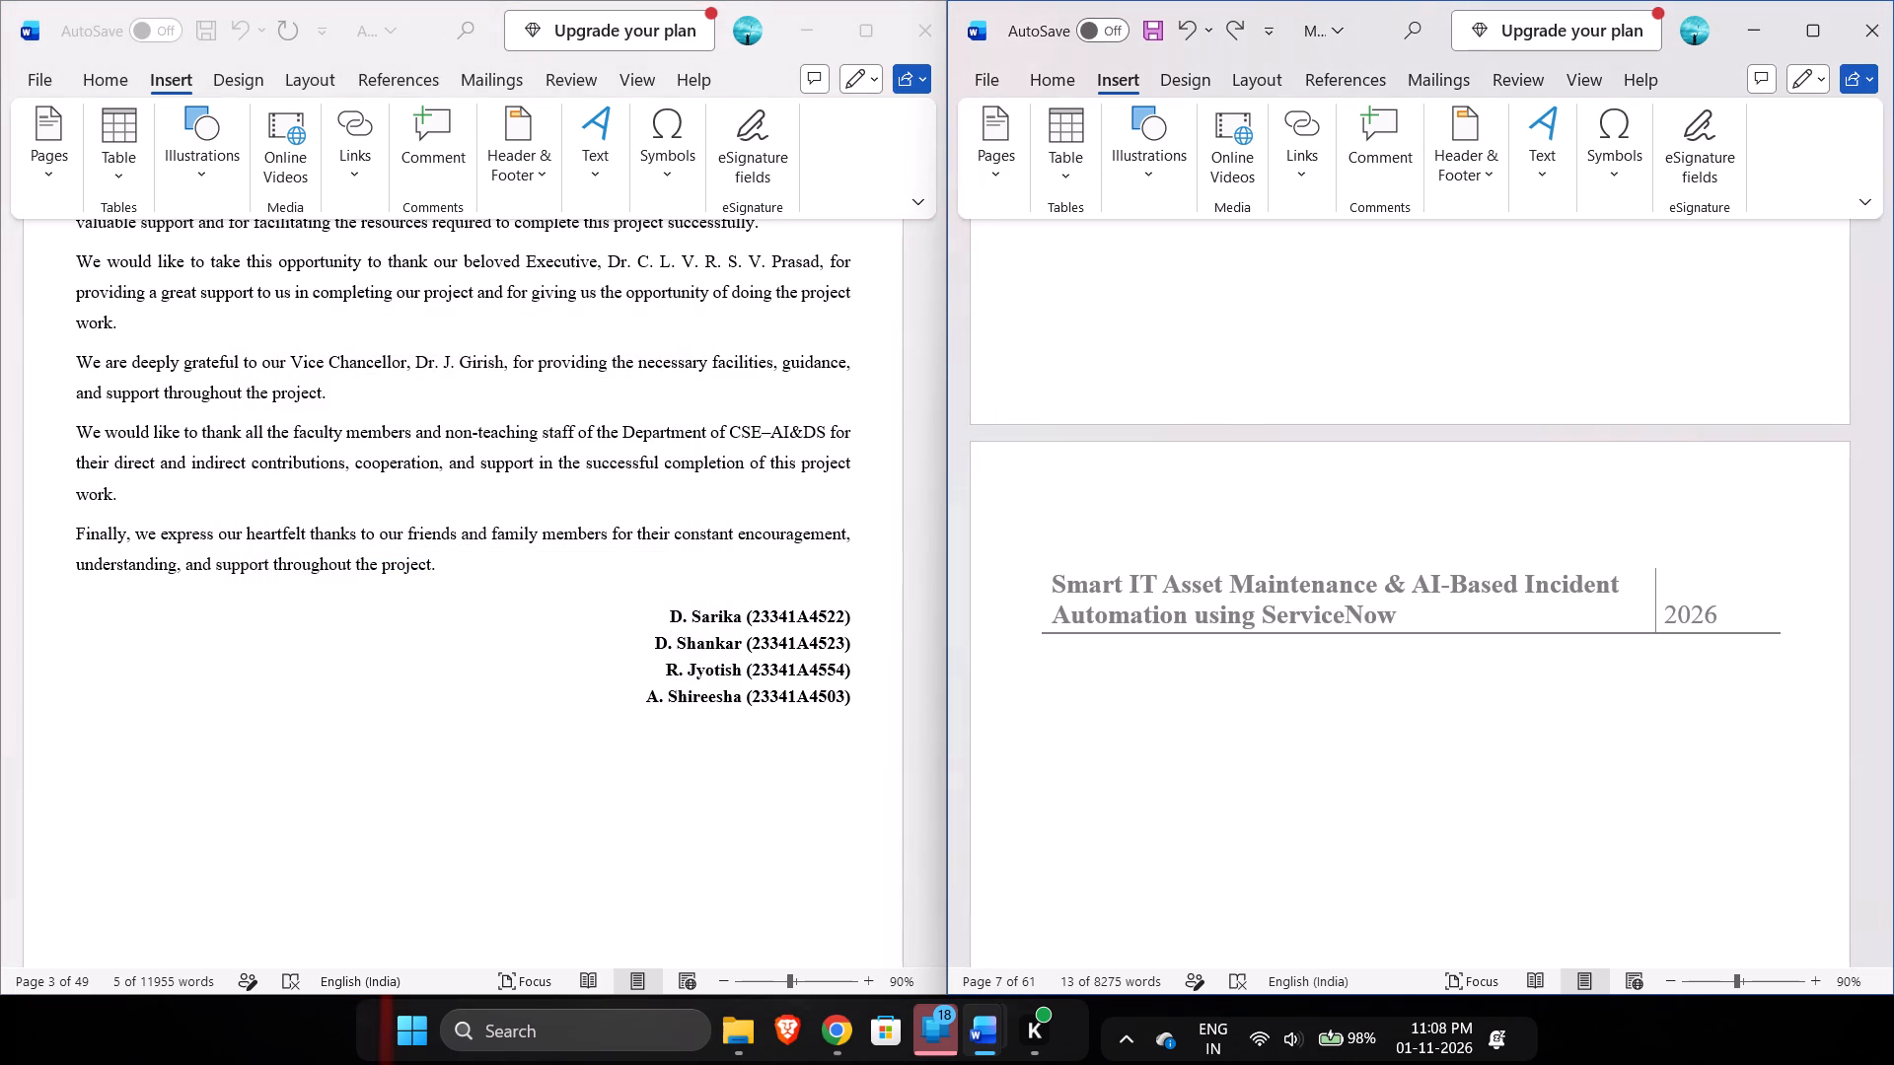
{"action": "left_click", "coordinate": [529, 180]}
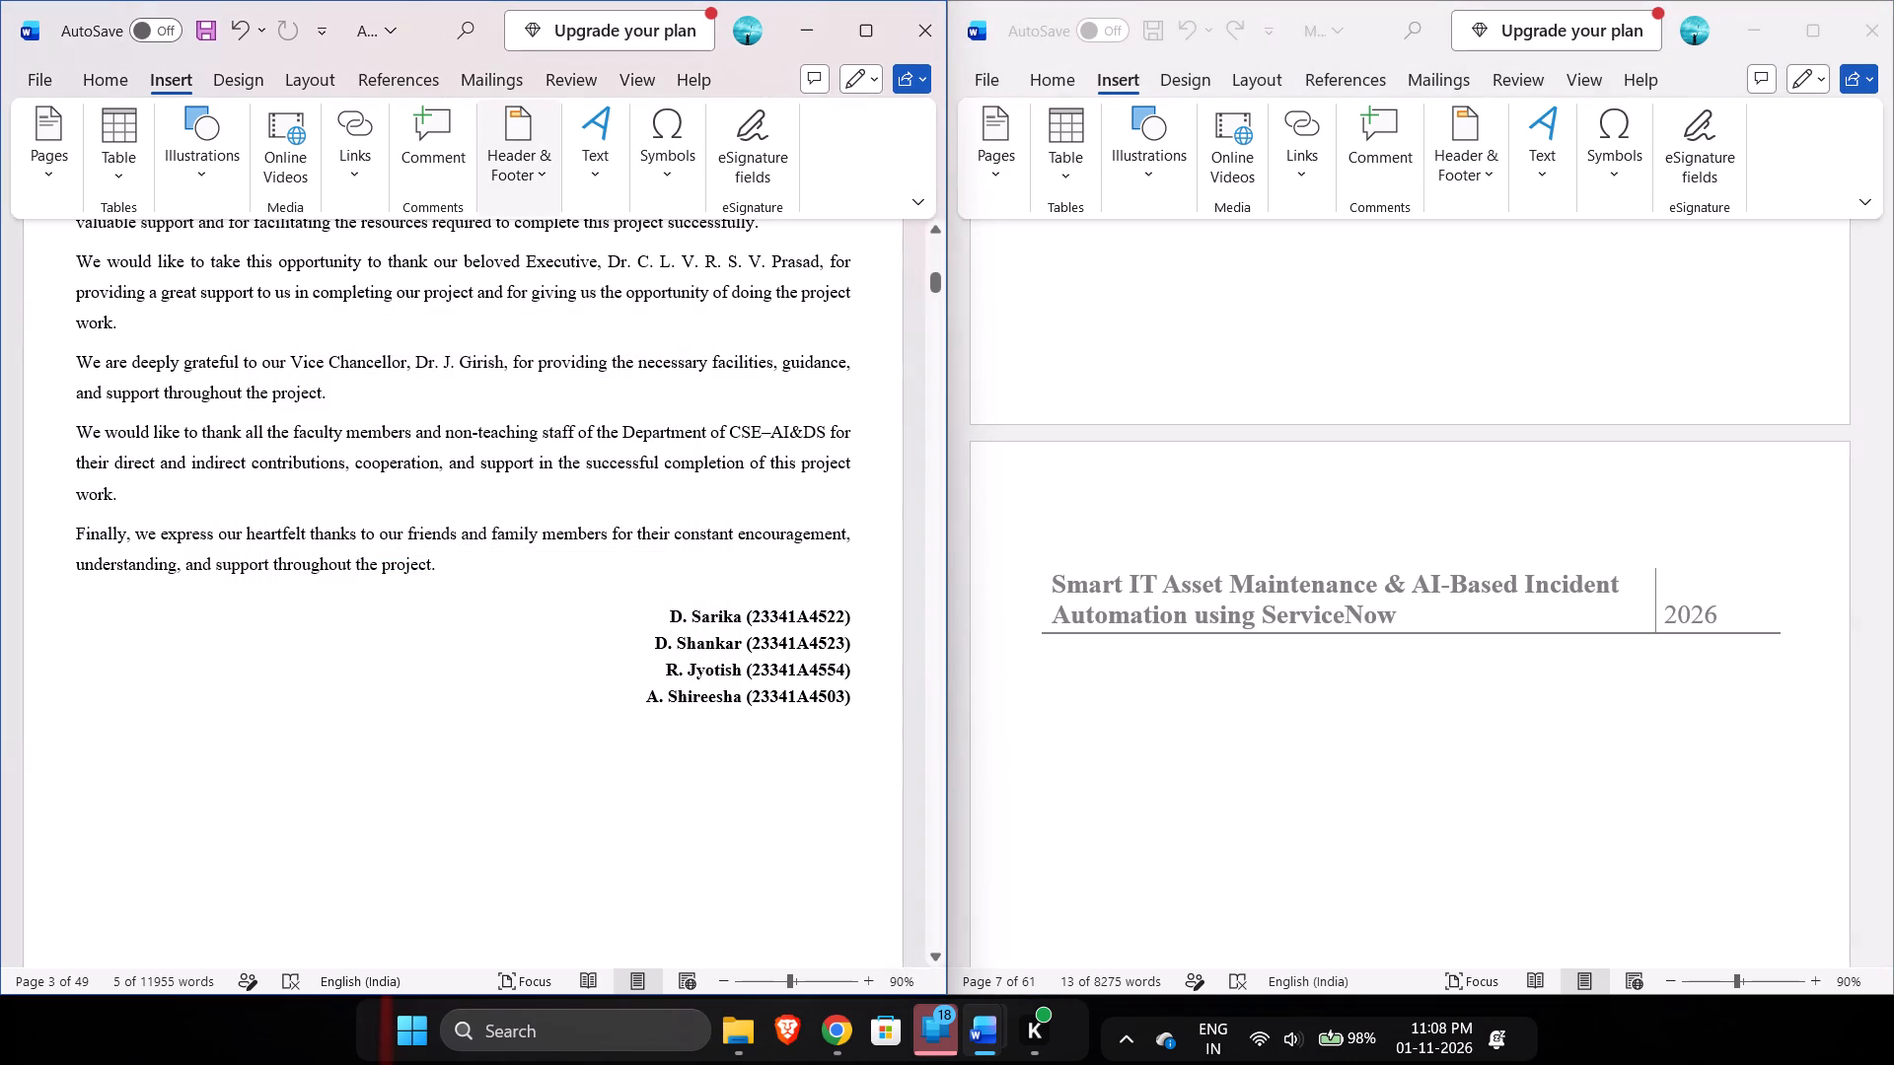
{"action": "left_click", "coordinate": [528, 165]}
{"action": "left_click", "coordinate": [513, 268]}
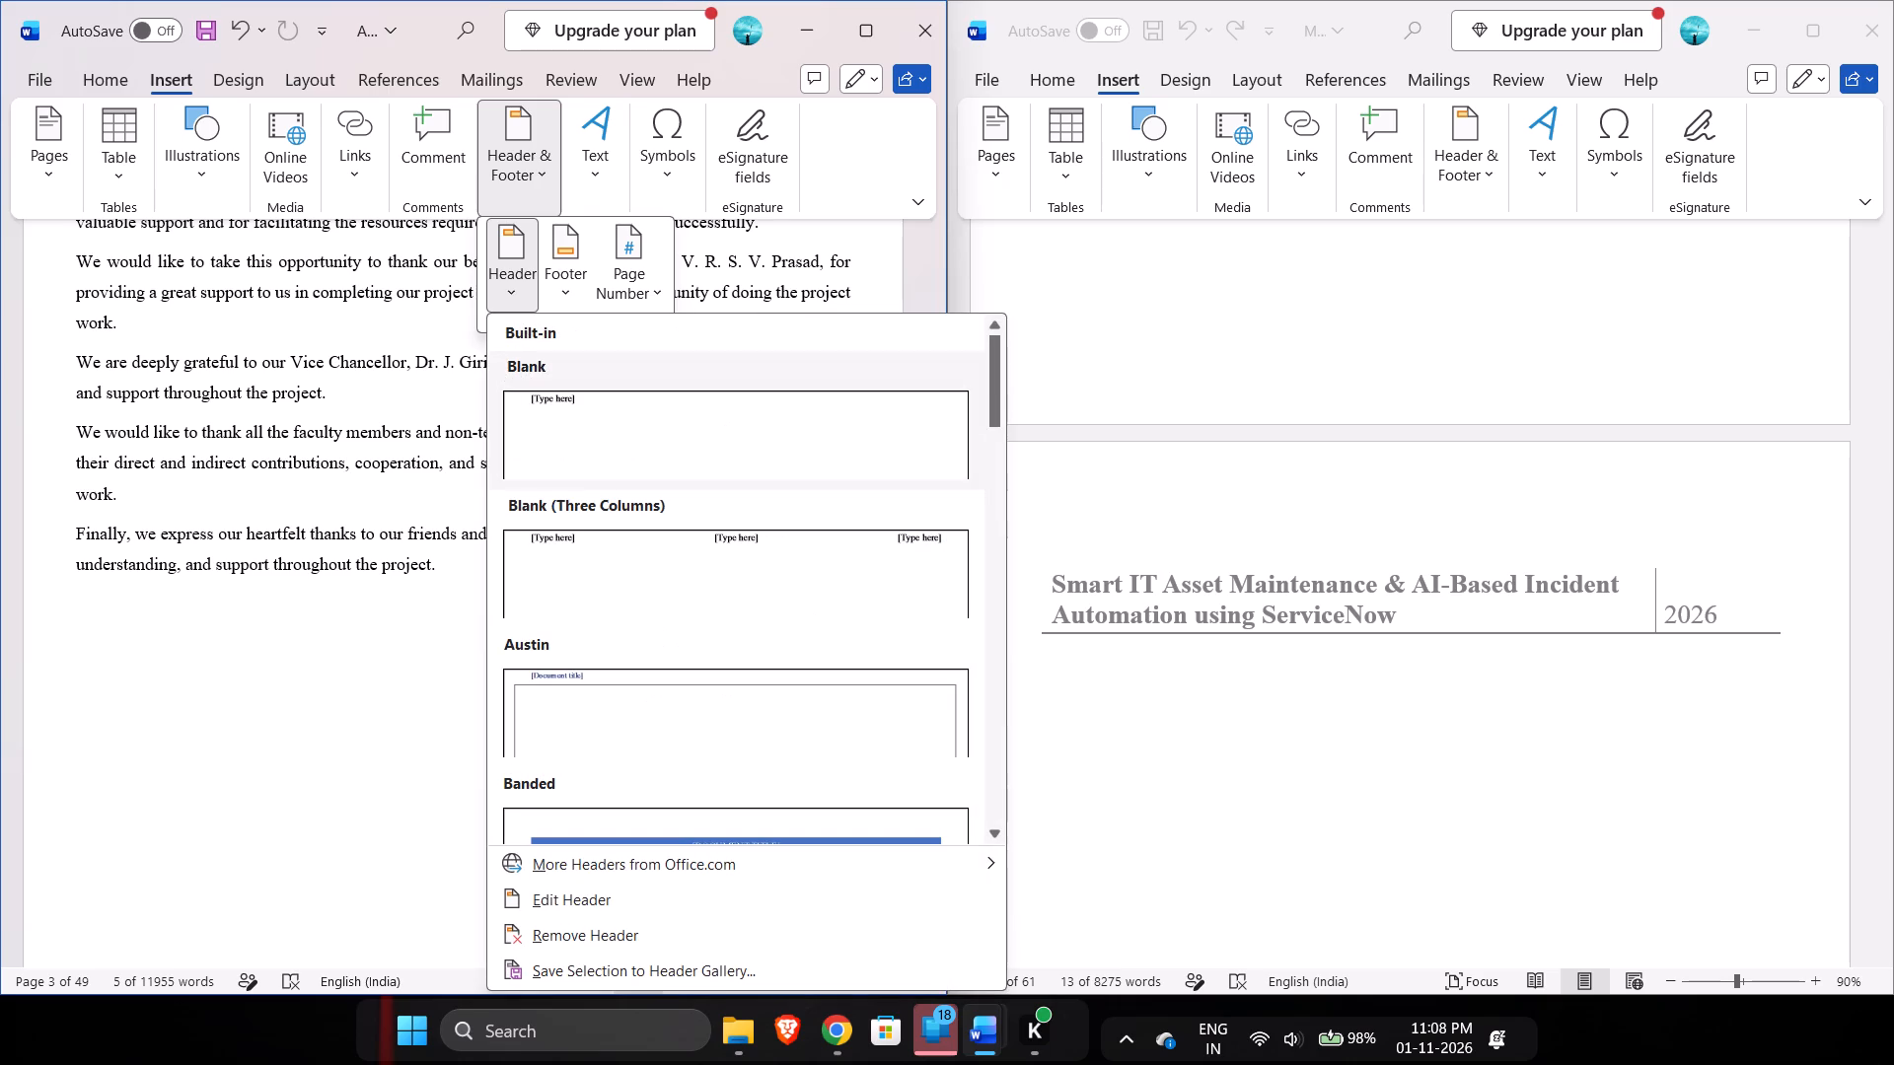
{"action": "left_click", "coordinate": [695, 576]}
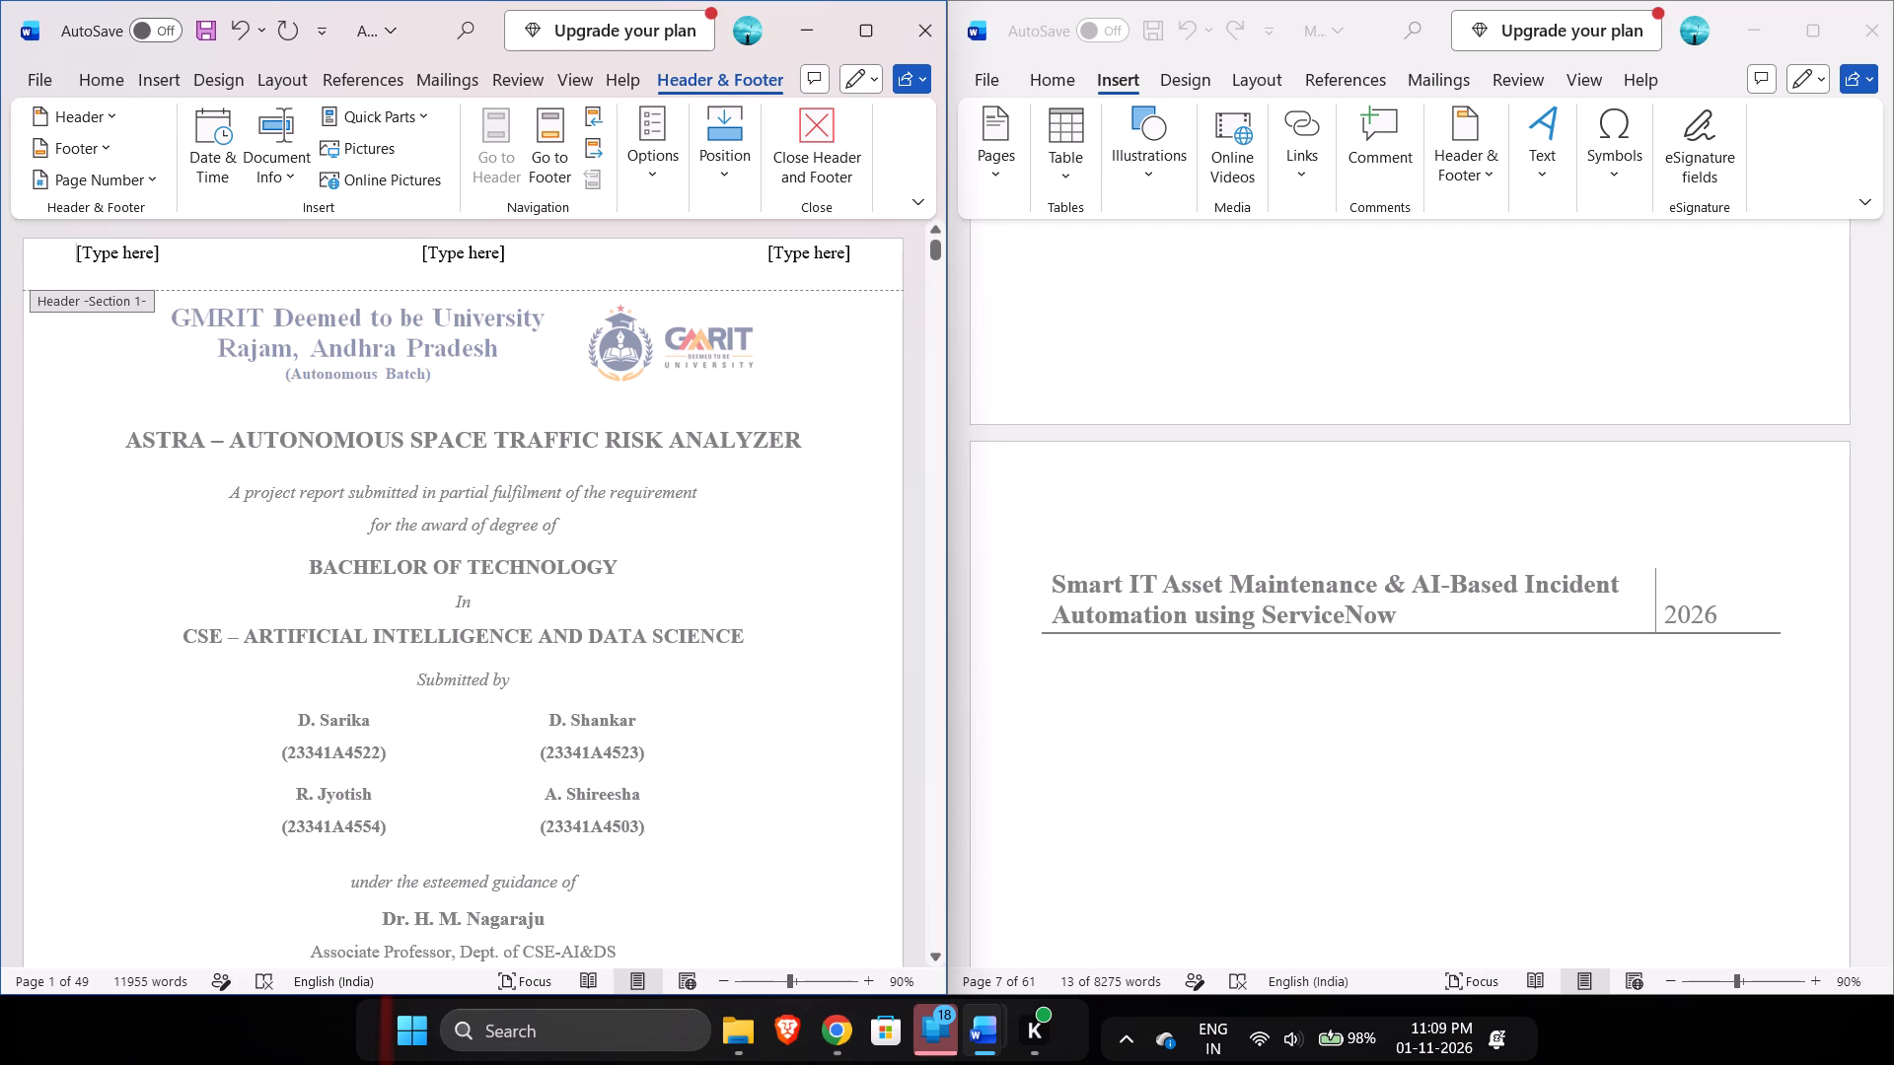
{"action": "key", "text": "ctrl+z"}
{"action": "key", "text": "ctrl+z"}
Examine the ASTRA report's pages from the title page through the table of contents to the Chapter 1 introduction.
{"action": "scroll", "coordinate": [626, 365], "scroll_direction": "down", "scroll_amount": 1}
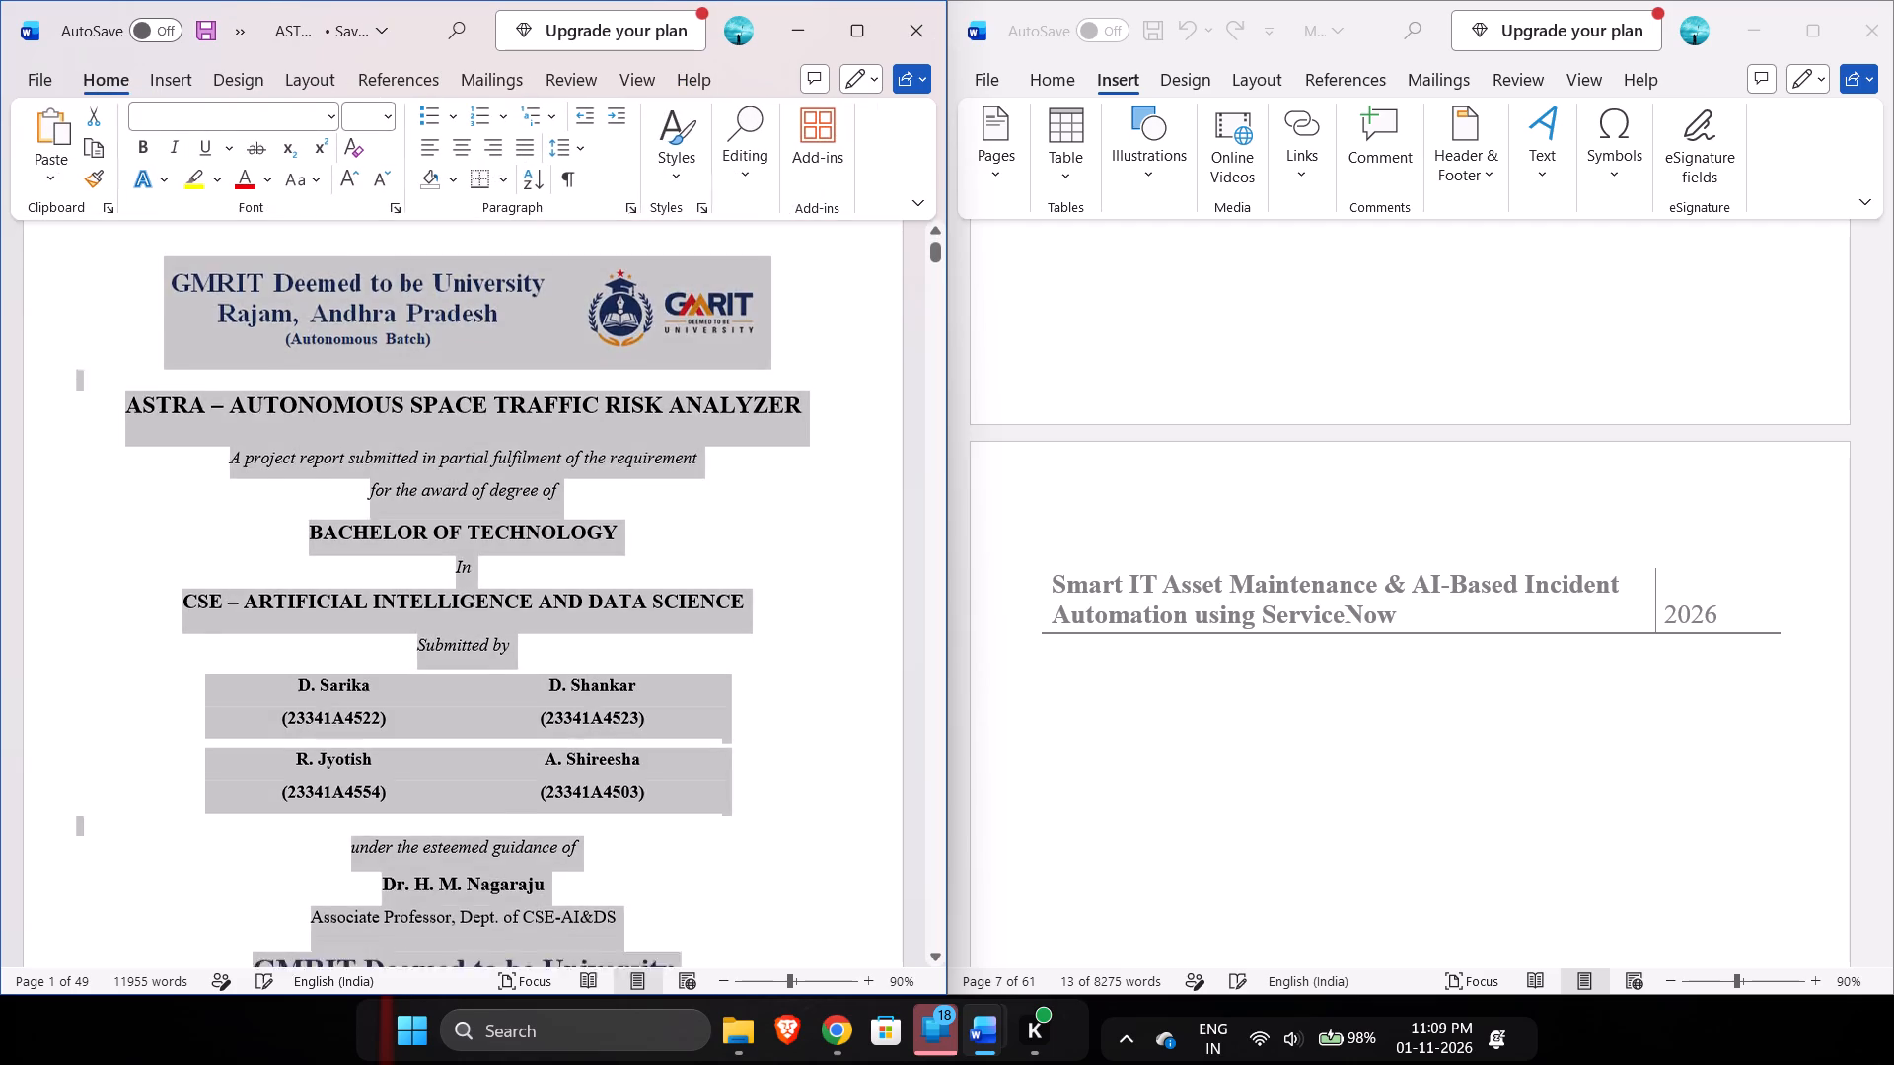
{"action": "scroll", "coordinate": [626, 365], "scroll_direction": "down", "scroll_amount": 9}
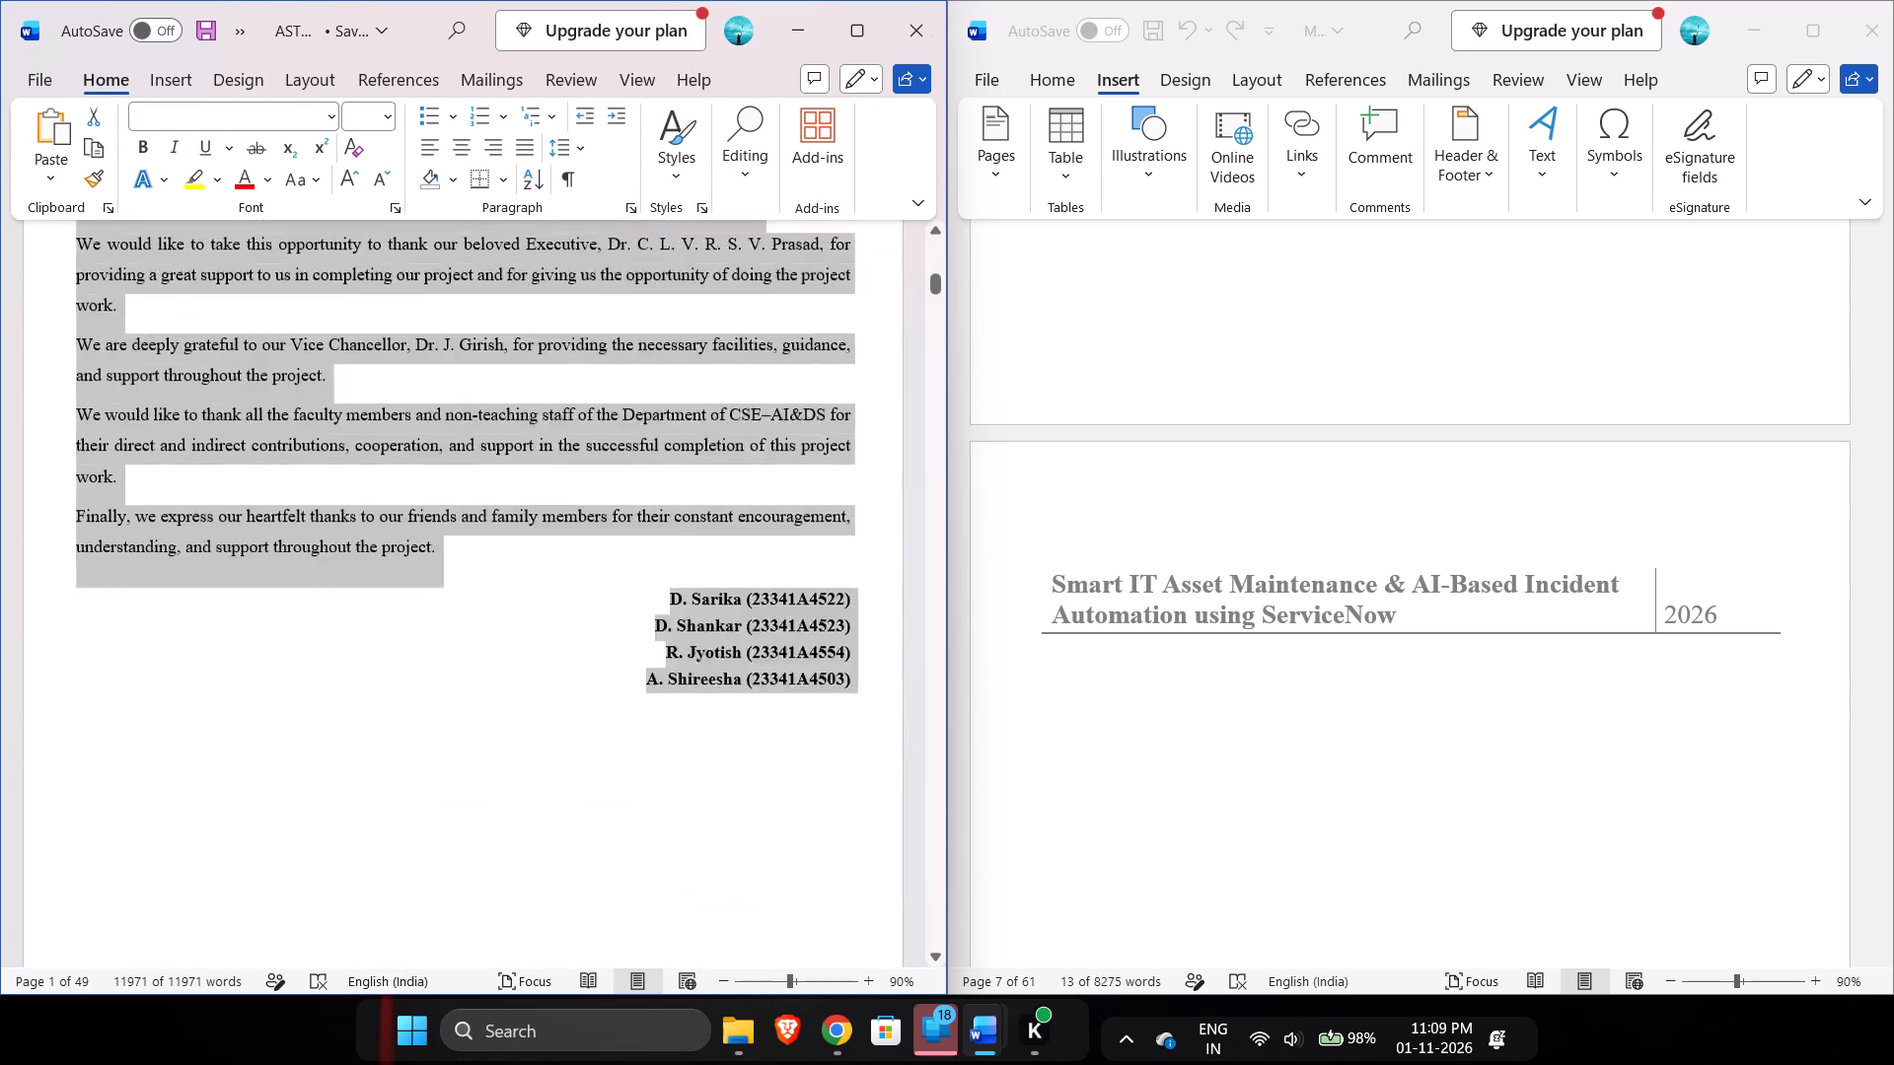
{"action": "scroll", "coordinate": [626, 365], "scroll_direction": "down", "scroll_amount": 7}
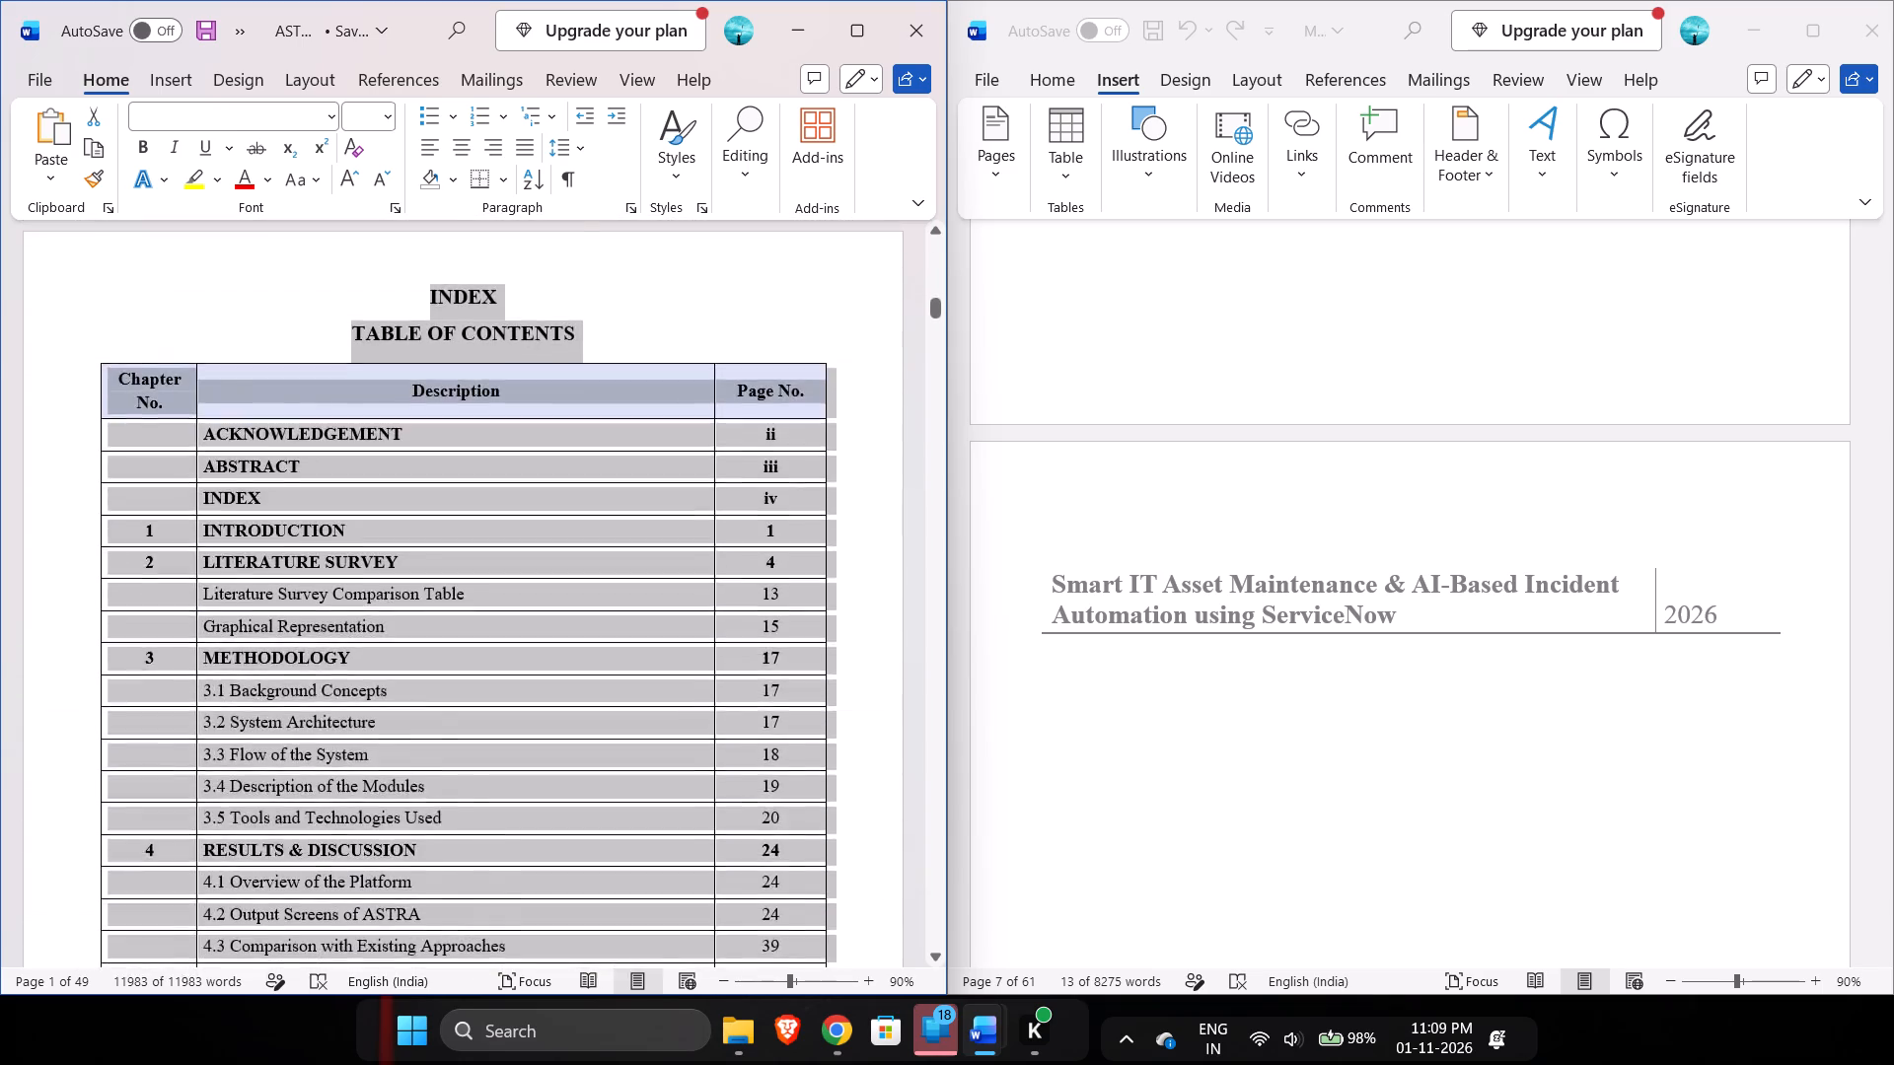
{"action": "scroll", "coordinate": [626, 365], "scroll_direction": "down", "scroll_amount": 5}
{"action": "scroll", "coordinate": [626, 365], "scroll_direction": "up", "scroll_amount": 4}
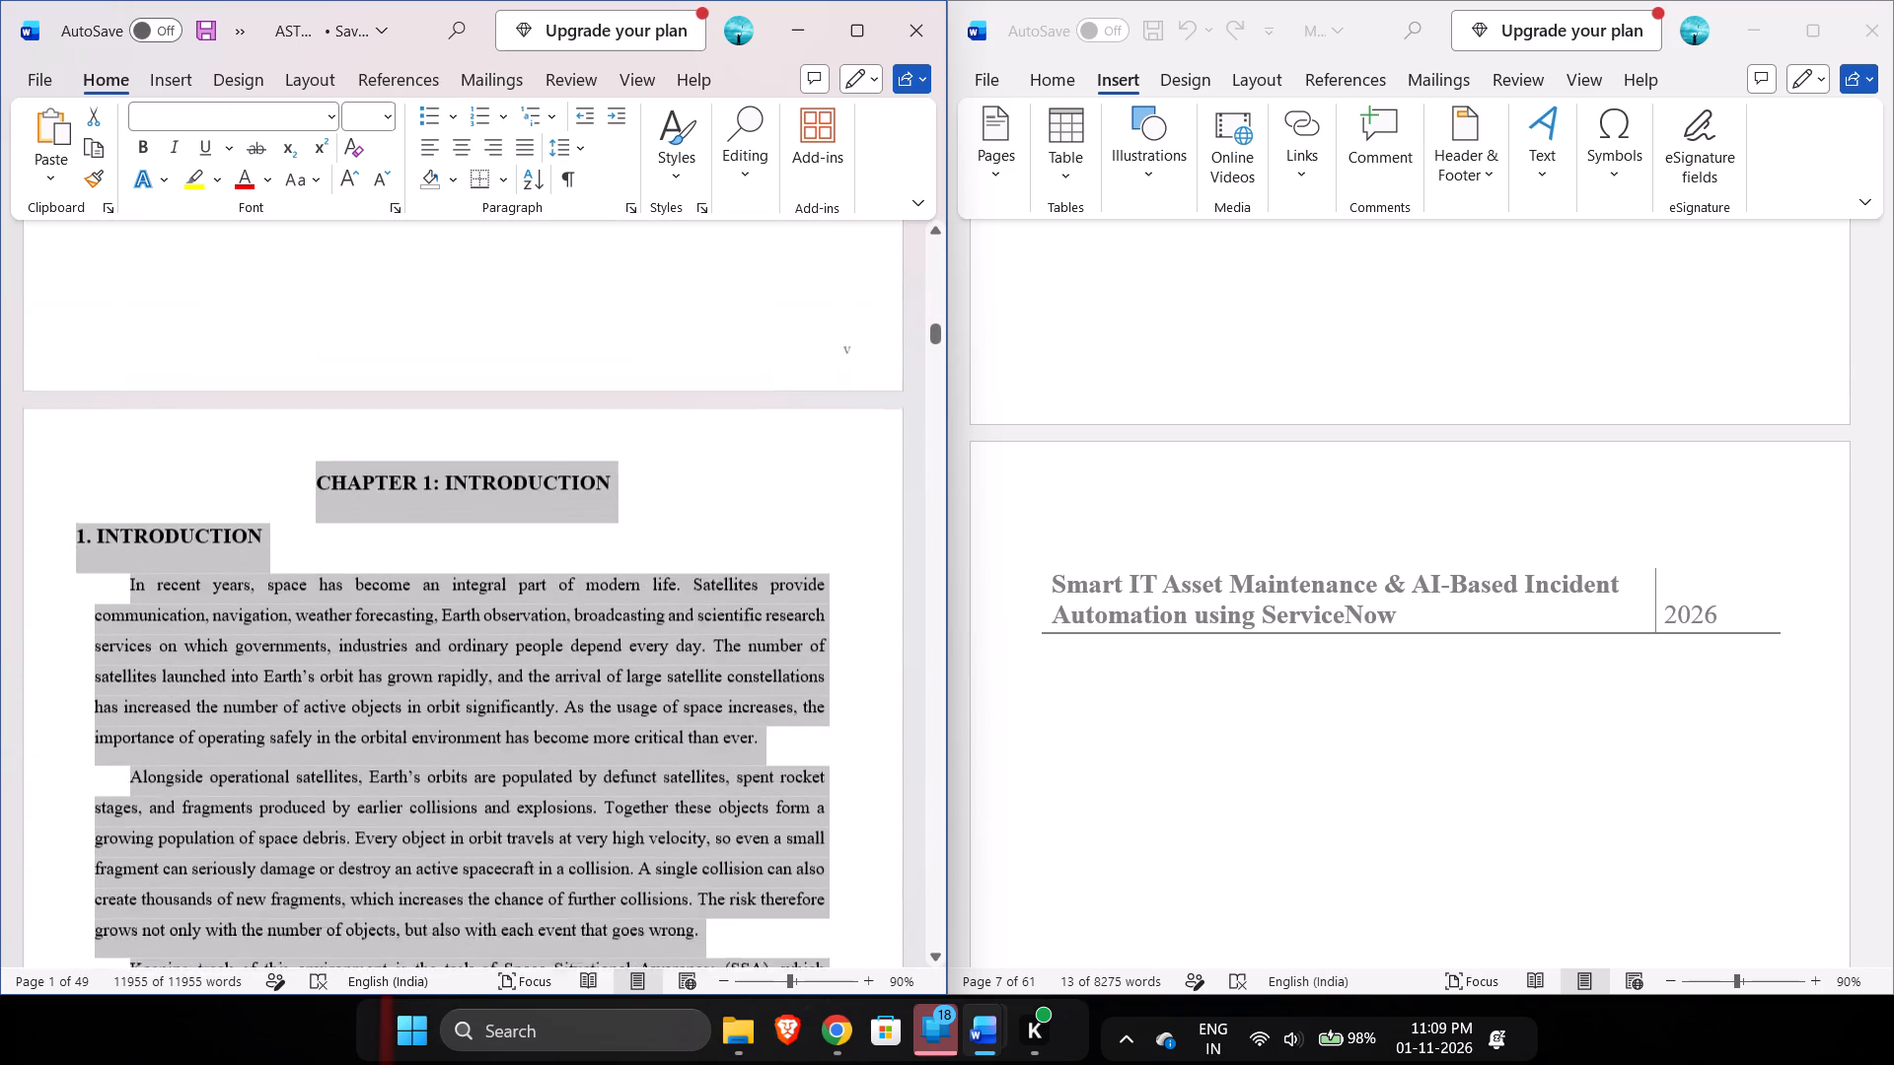
{"action": "scroll", "coordinate": [626, 365], "scroll_direction": "up", "scroll_amount": 13}
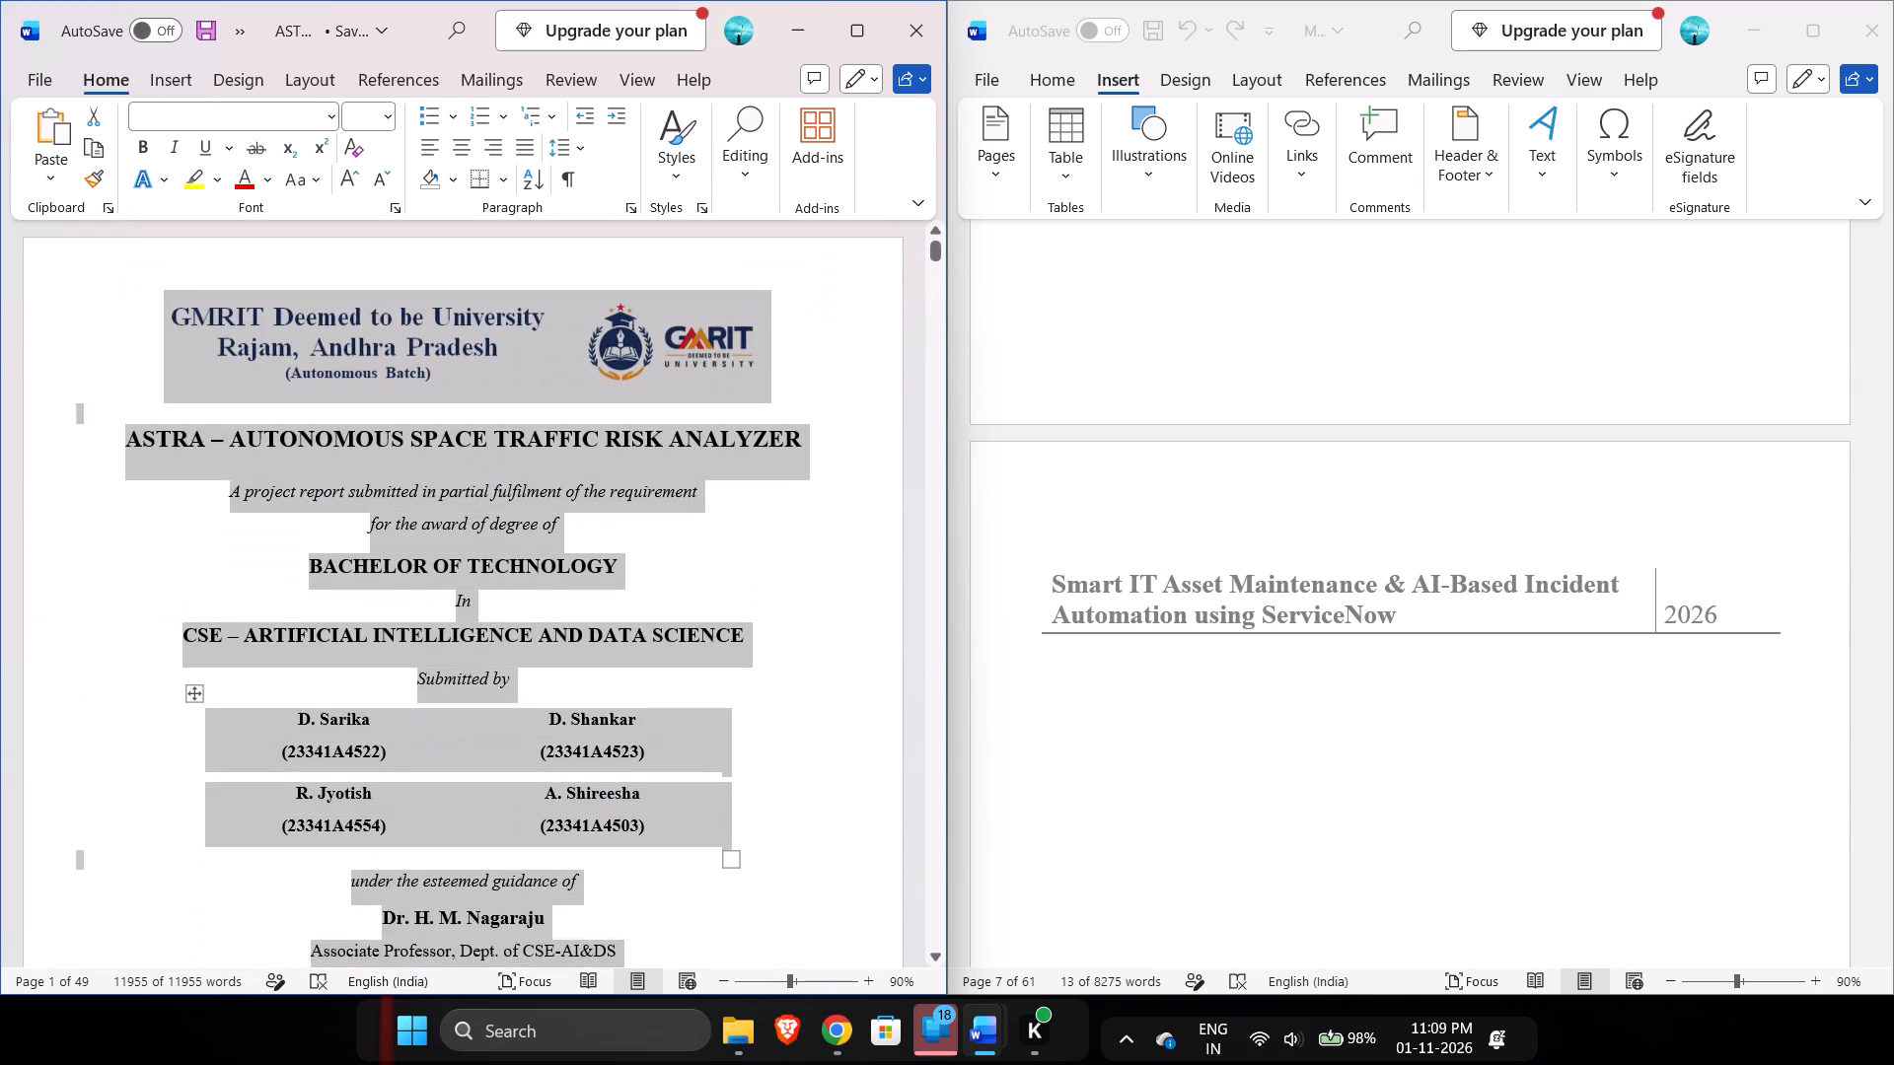
Copy the title text "AUTONOMOUS SPACE TRAFFIC RISK ANALYZER" from the ASTRA report's title page.
{"action": "left_click", "coordinate": [182, 494]}
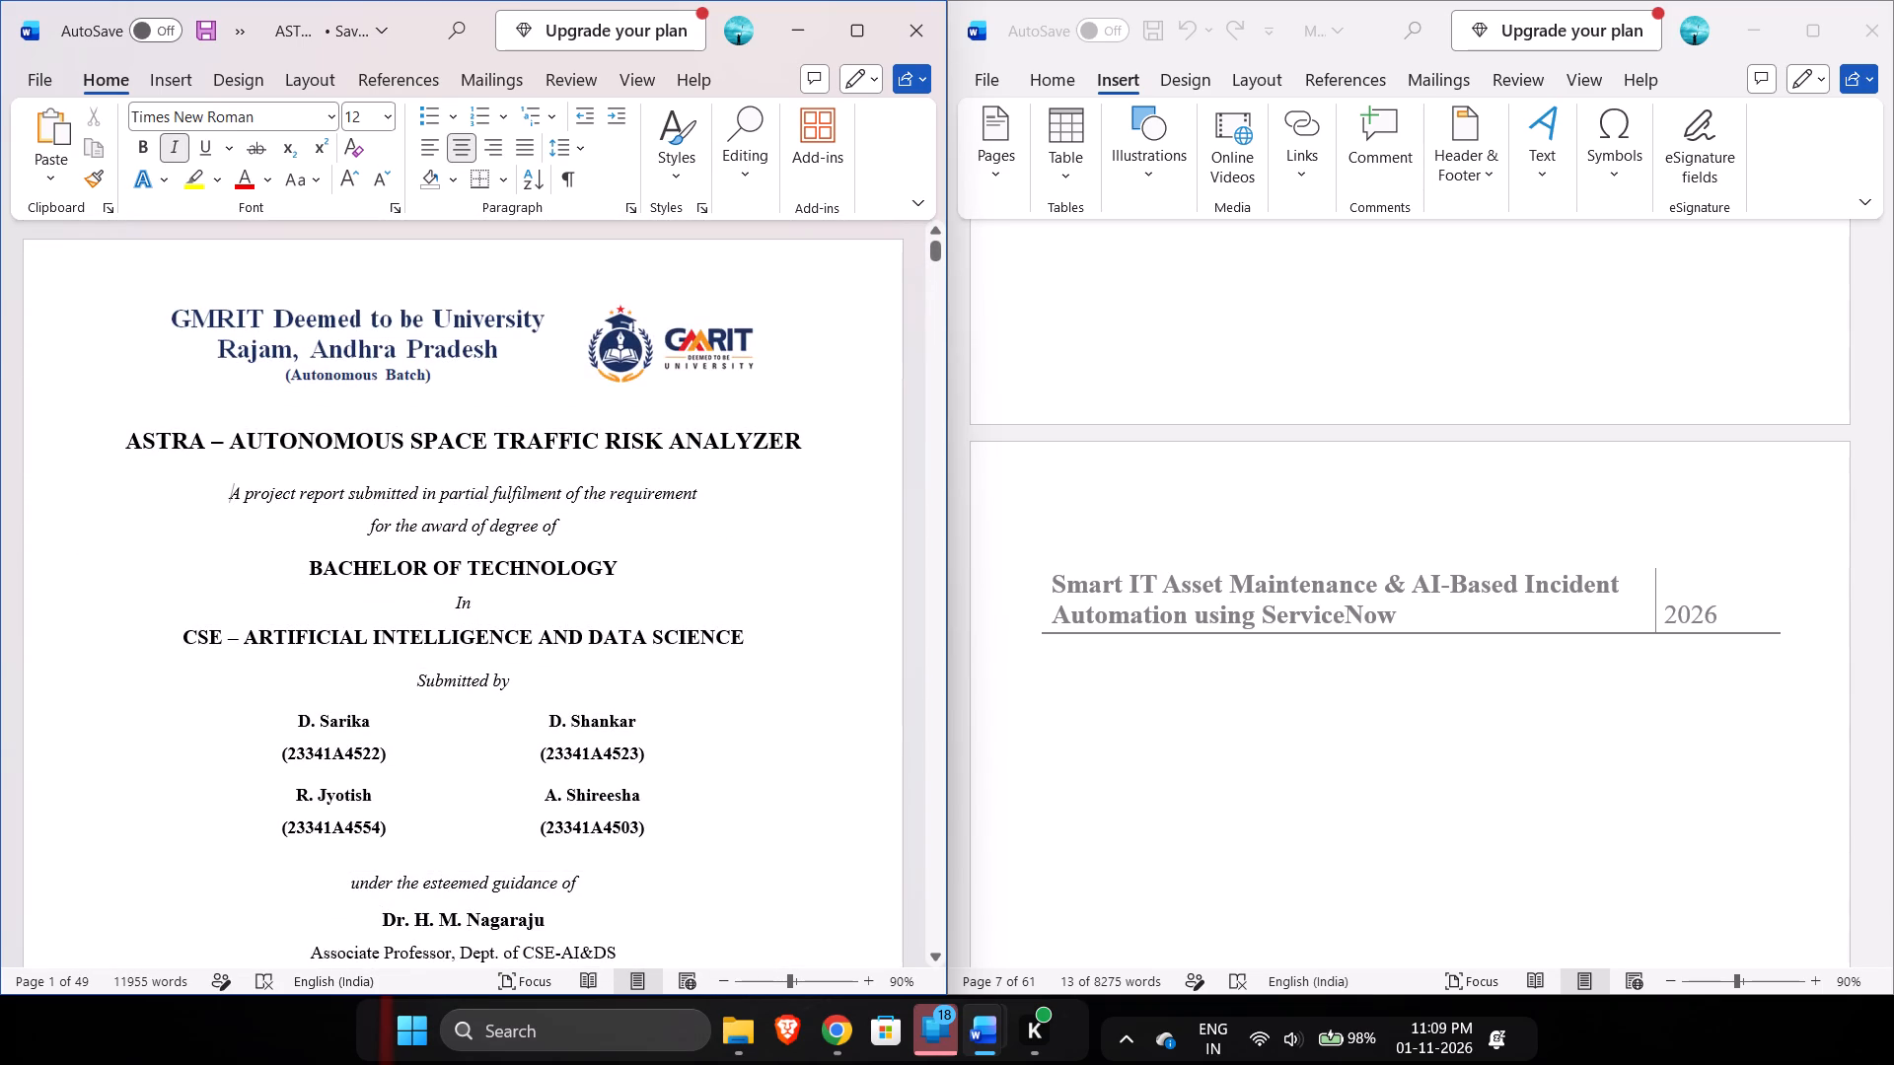
{"action": "left_click_drag", "start_coordinate": [233, 440], "coordinate": [726, 451]}
{"action": "key", "text": "ctrl+c"}
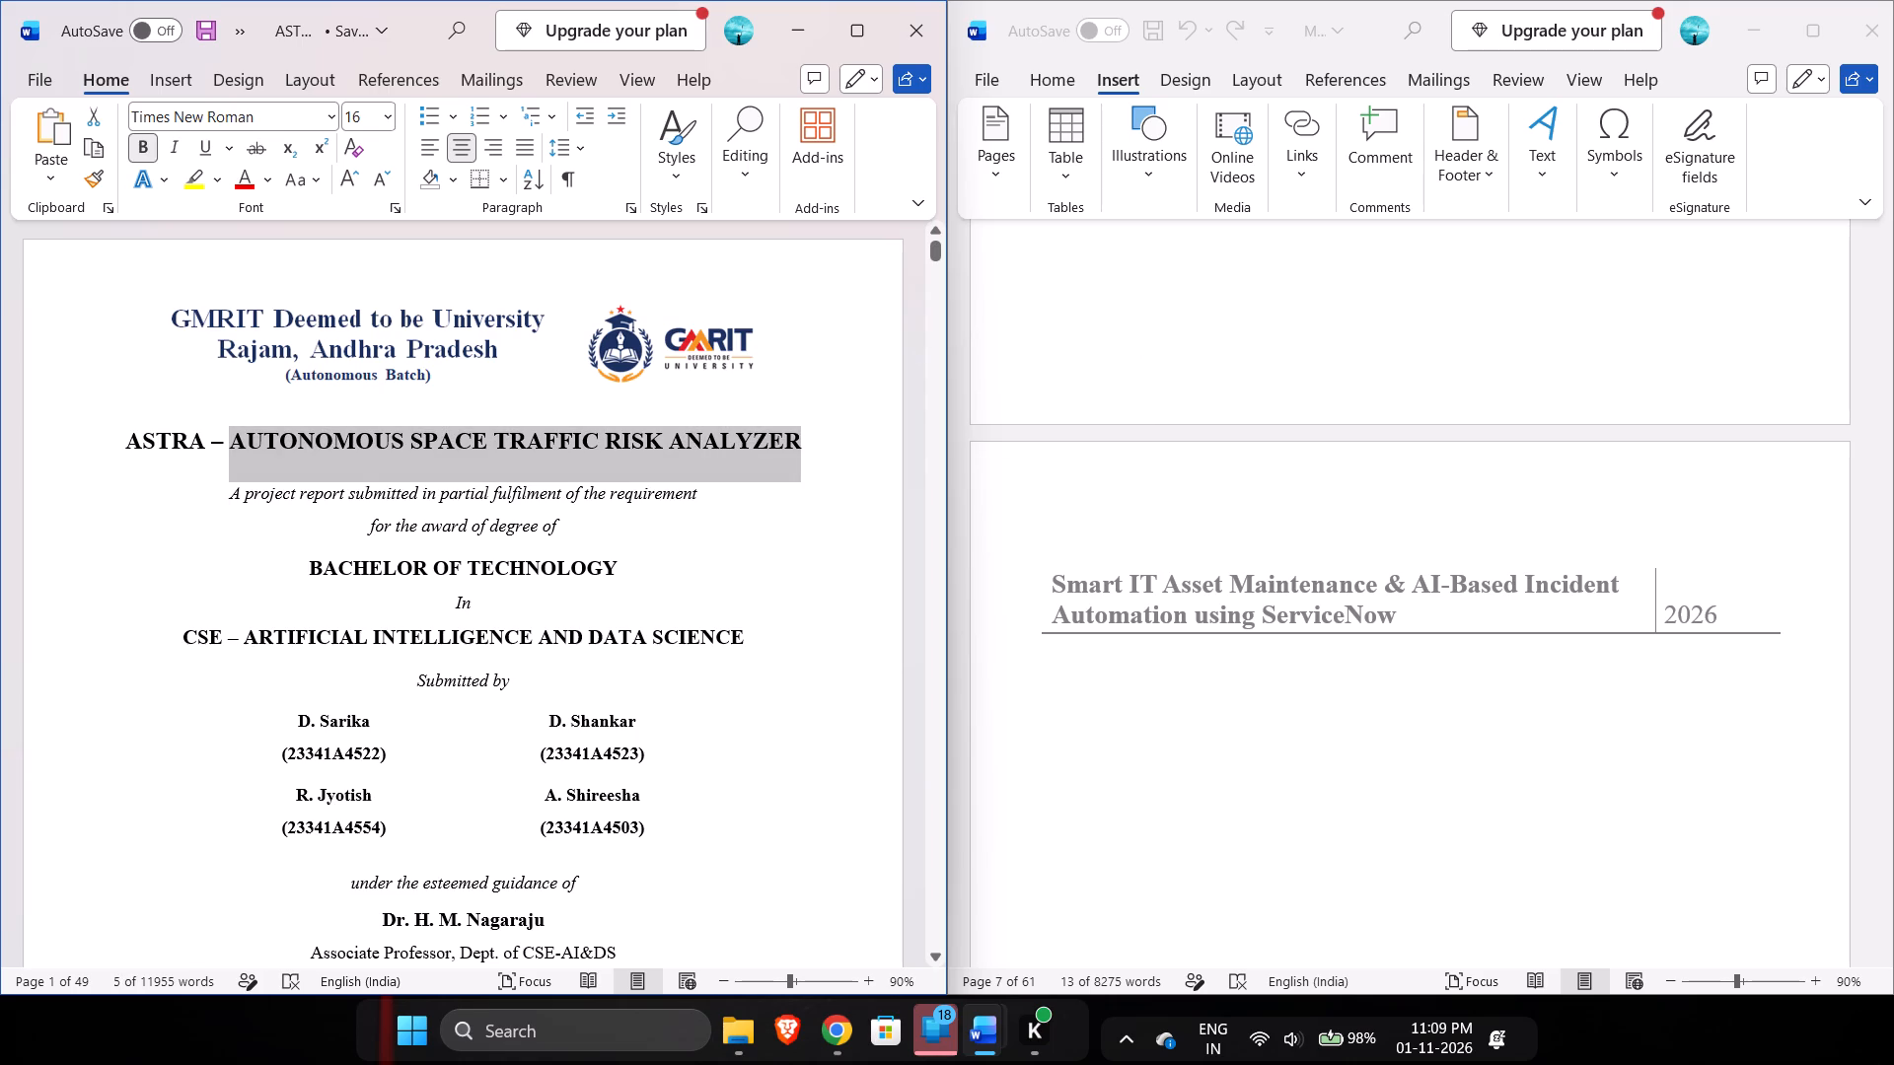
Open the Section 2 header of the ServiceNow report and enter "AUTONOMOUS SPACE TRAFFIC RISK ANALYZER" before the existing title.
{"action": "left_click", "coordinate": [1412, 605]}
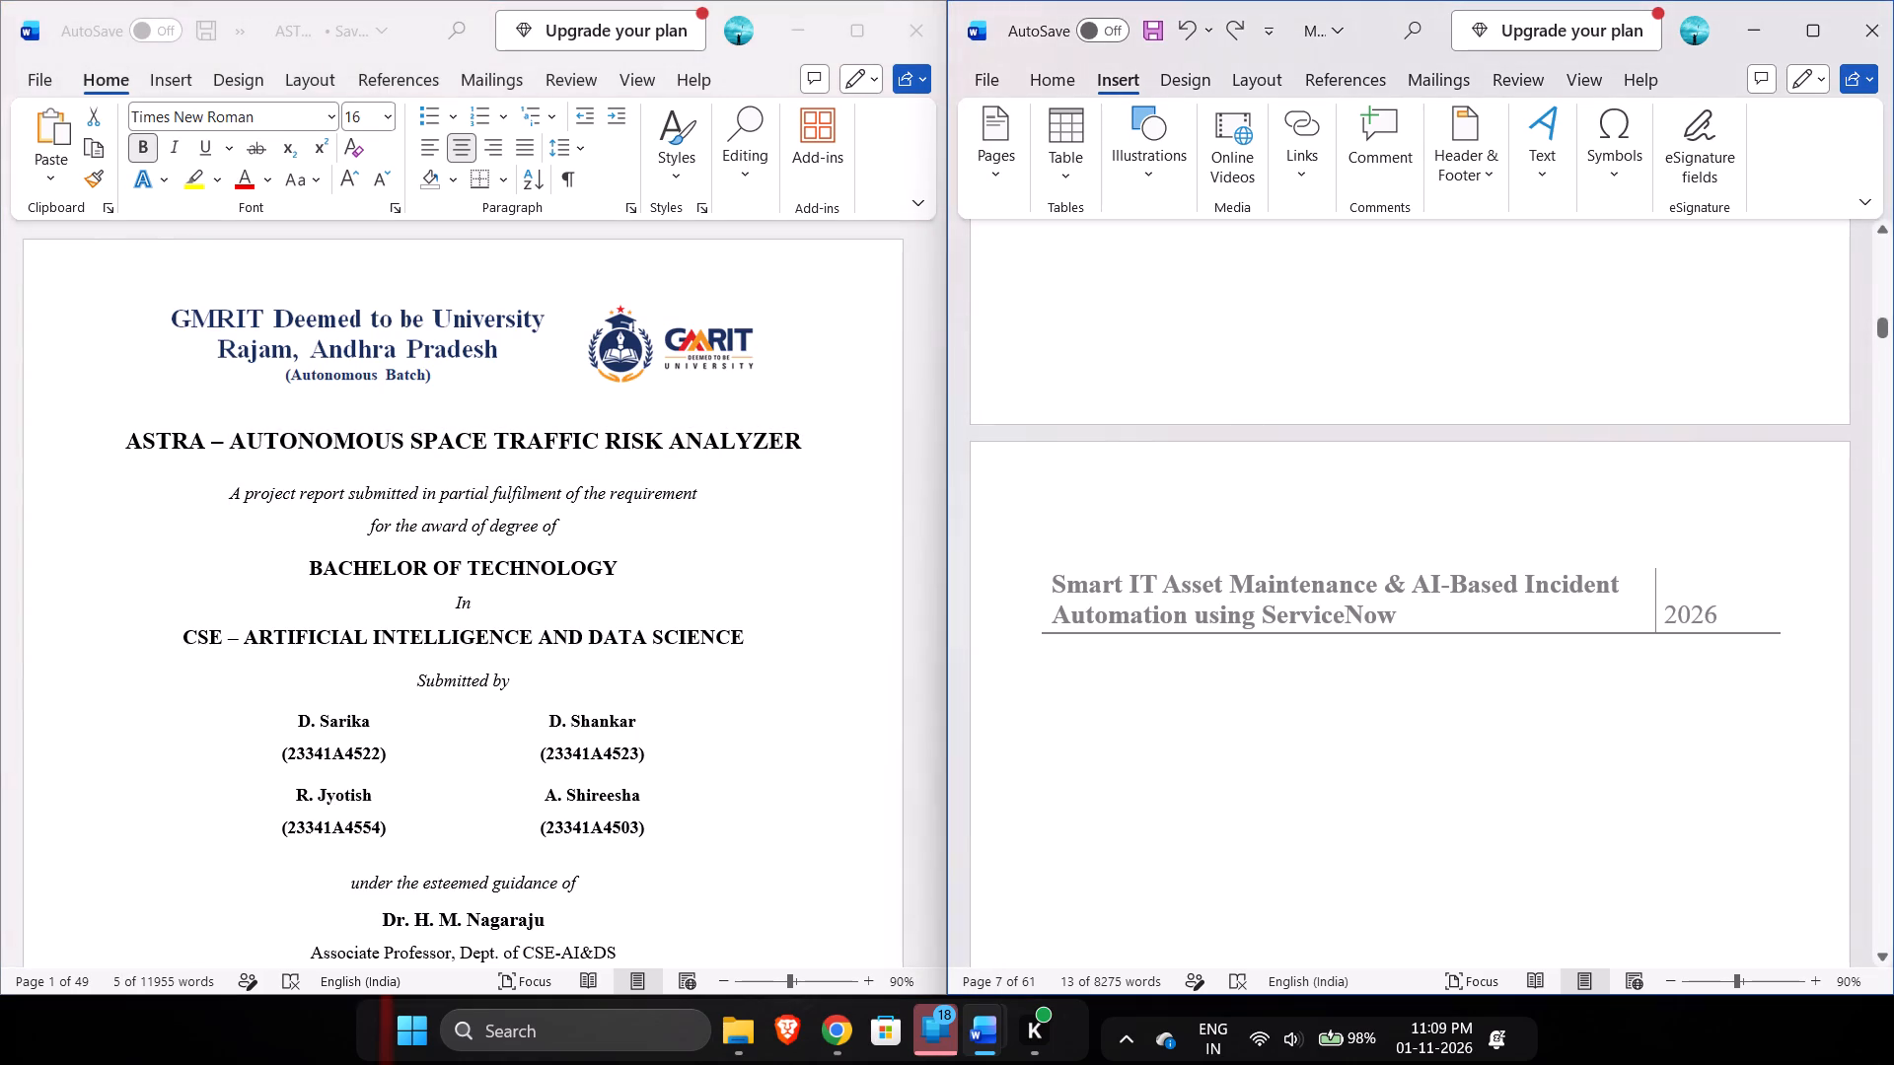
{"action": "double_click", "coordinate": [1403, 612]}
{"action": "left_click", "coordinate": [1403, 612]}
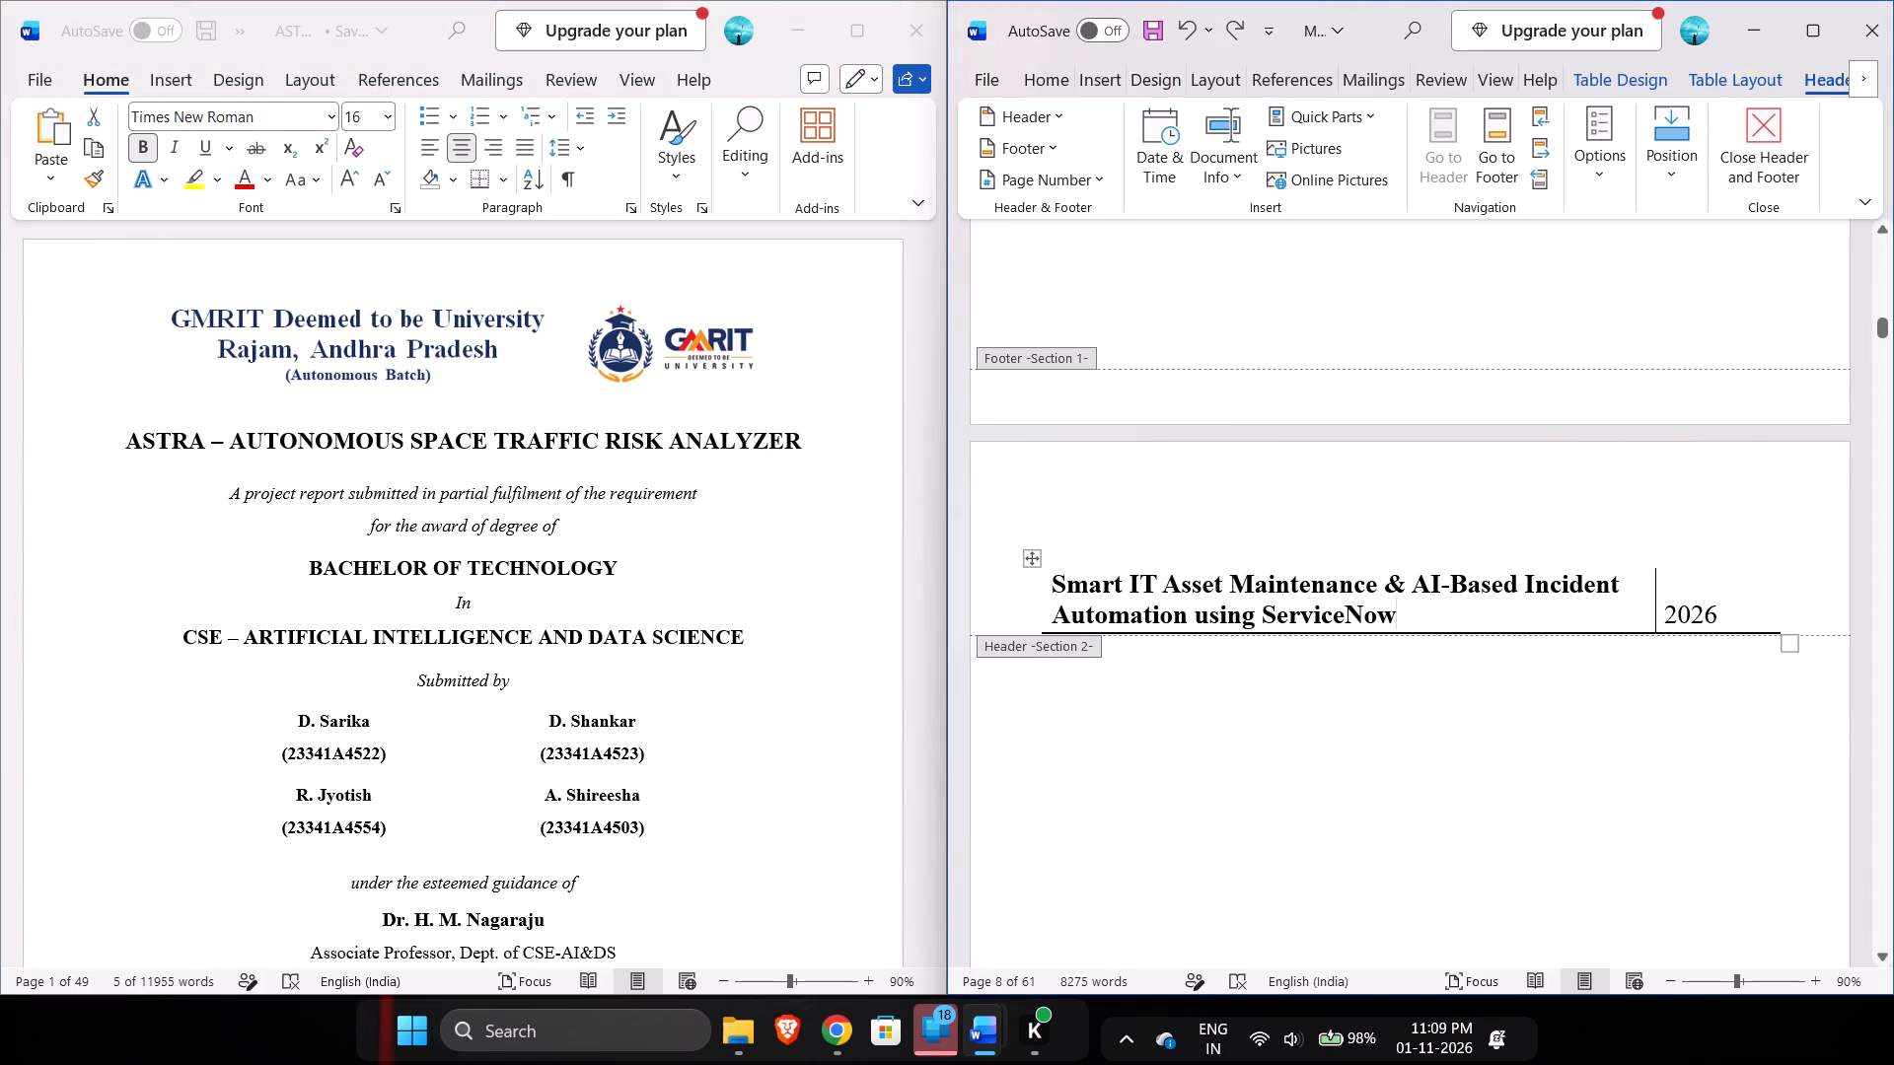
{"action": "left_click", "coordinate": [1056, 583]}
{"action": "type", "text": "AUT"}
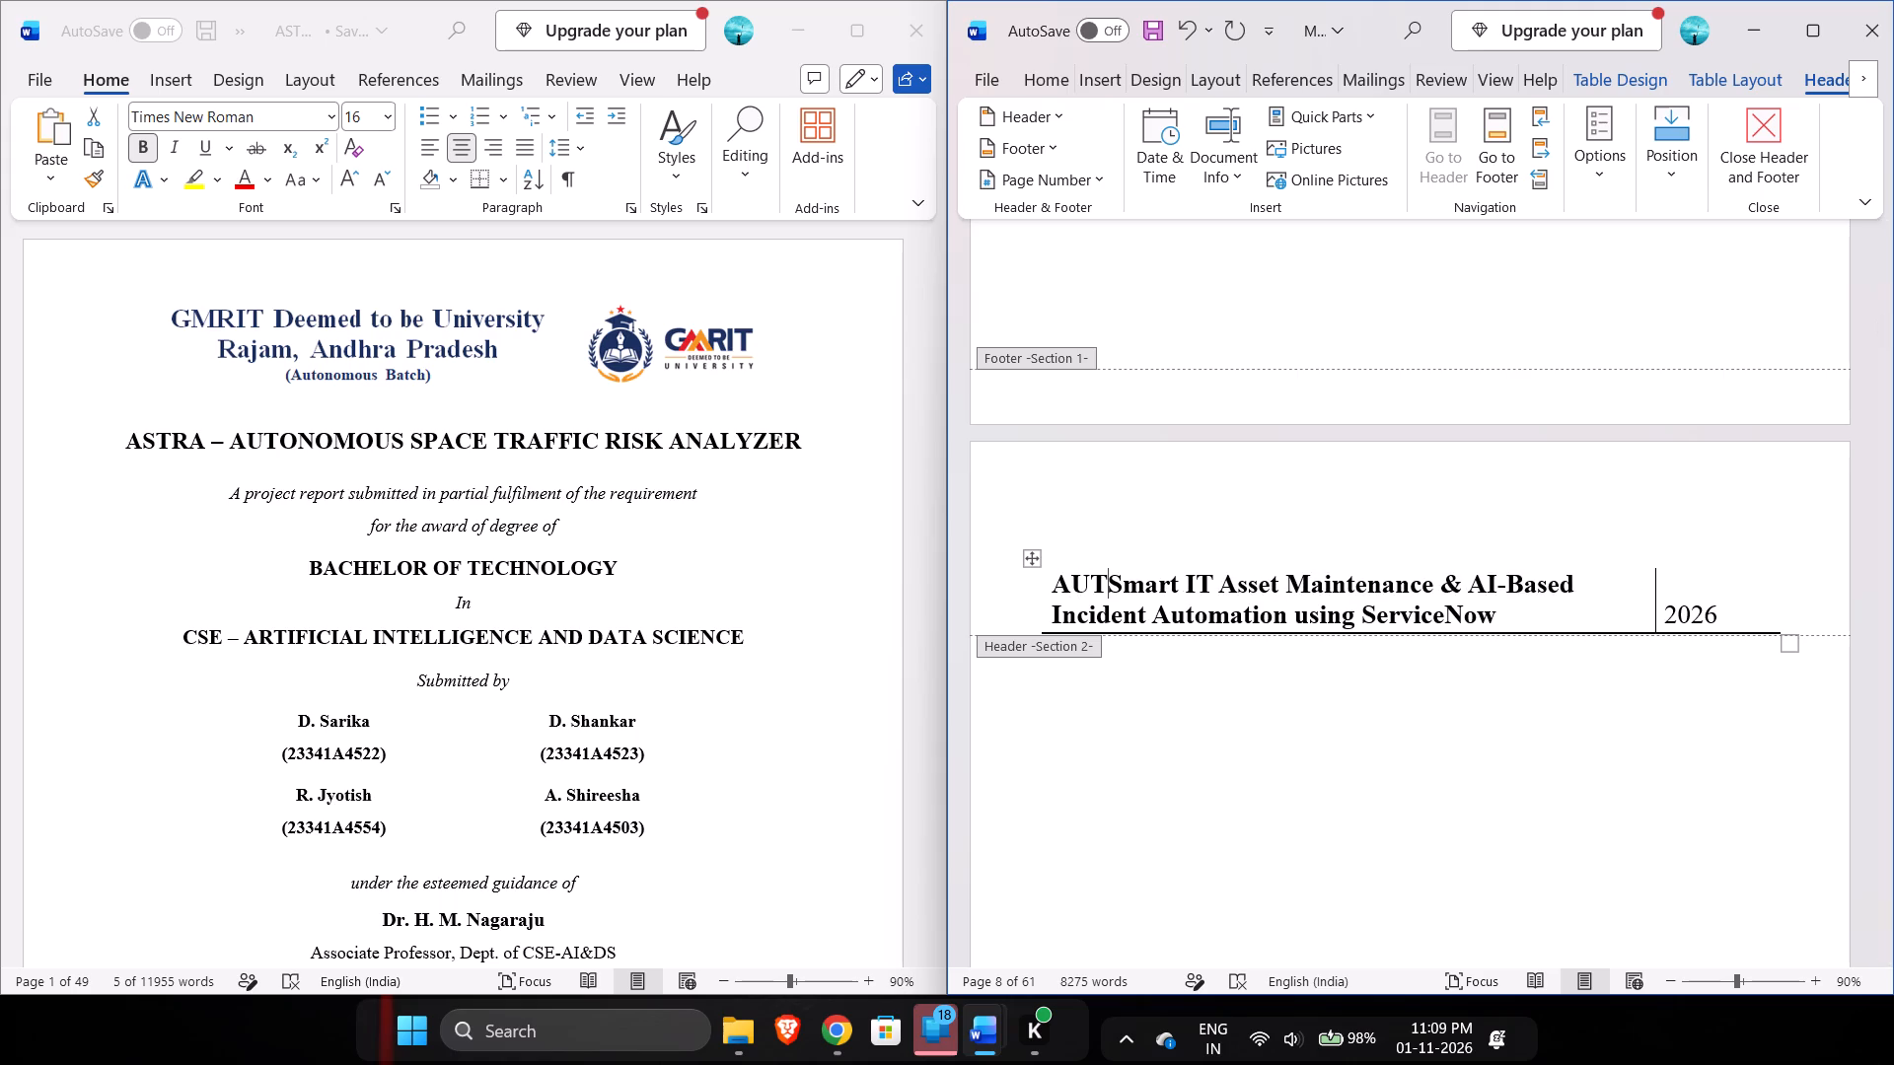
{"action": "type", "text": "ONO"}
{"action": "type", "text": "MOUS S"}
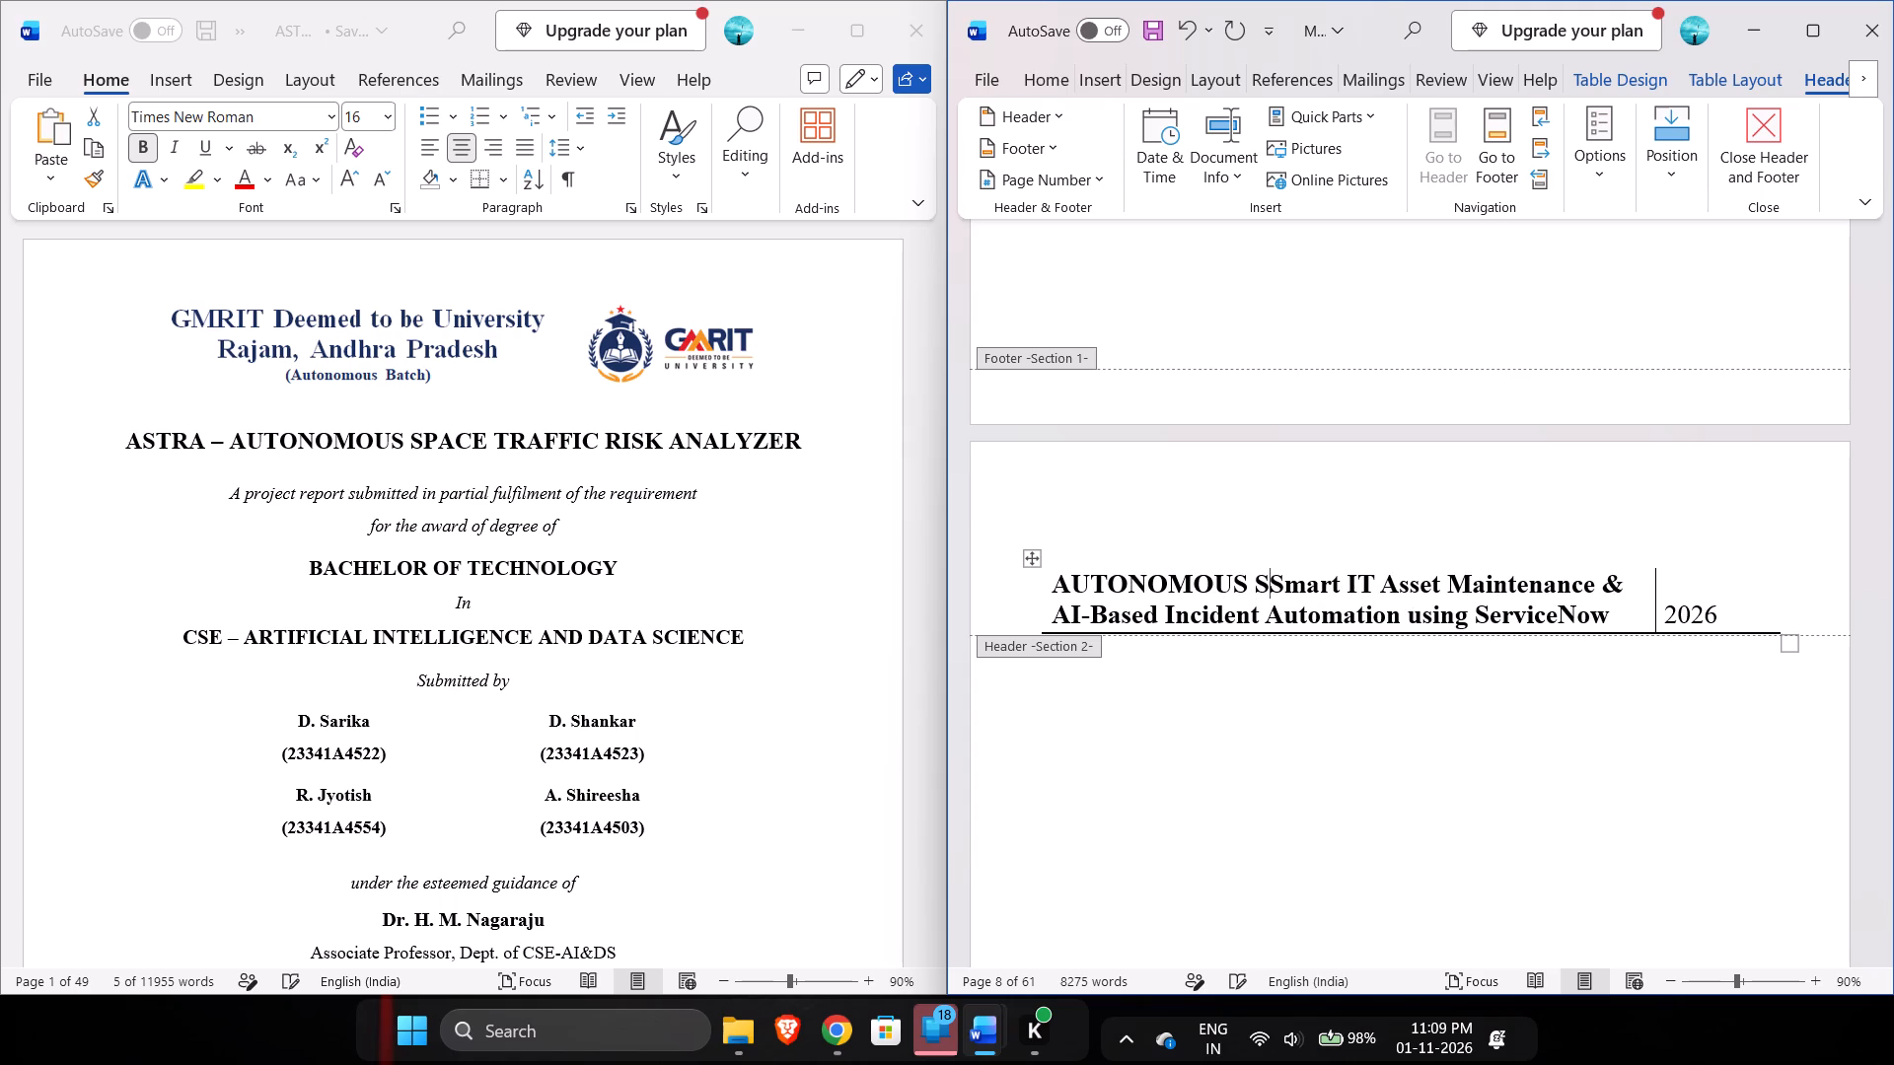
{"action": "type", "text": "PACE"}
{"action": "key", "text": "space"}
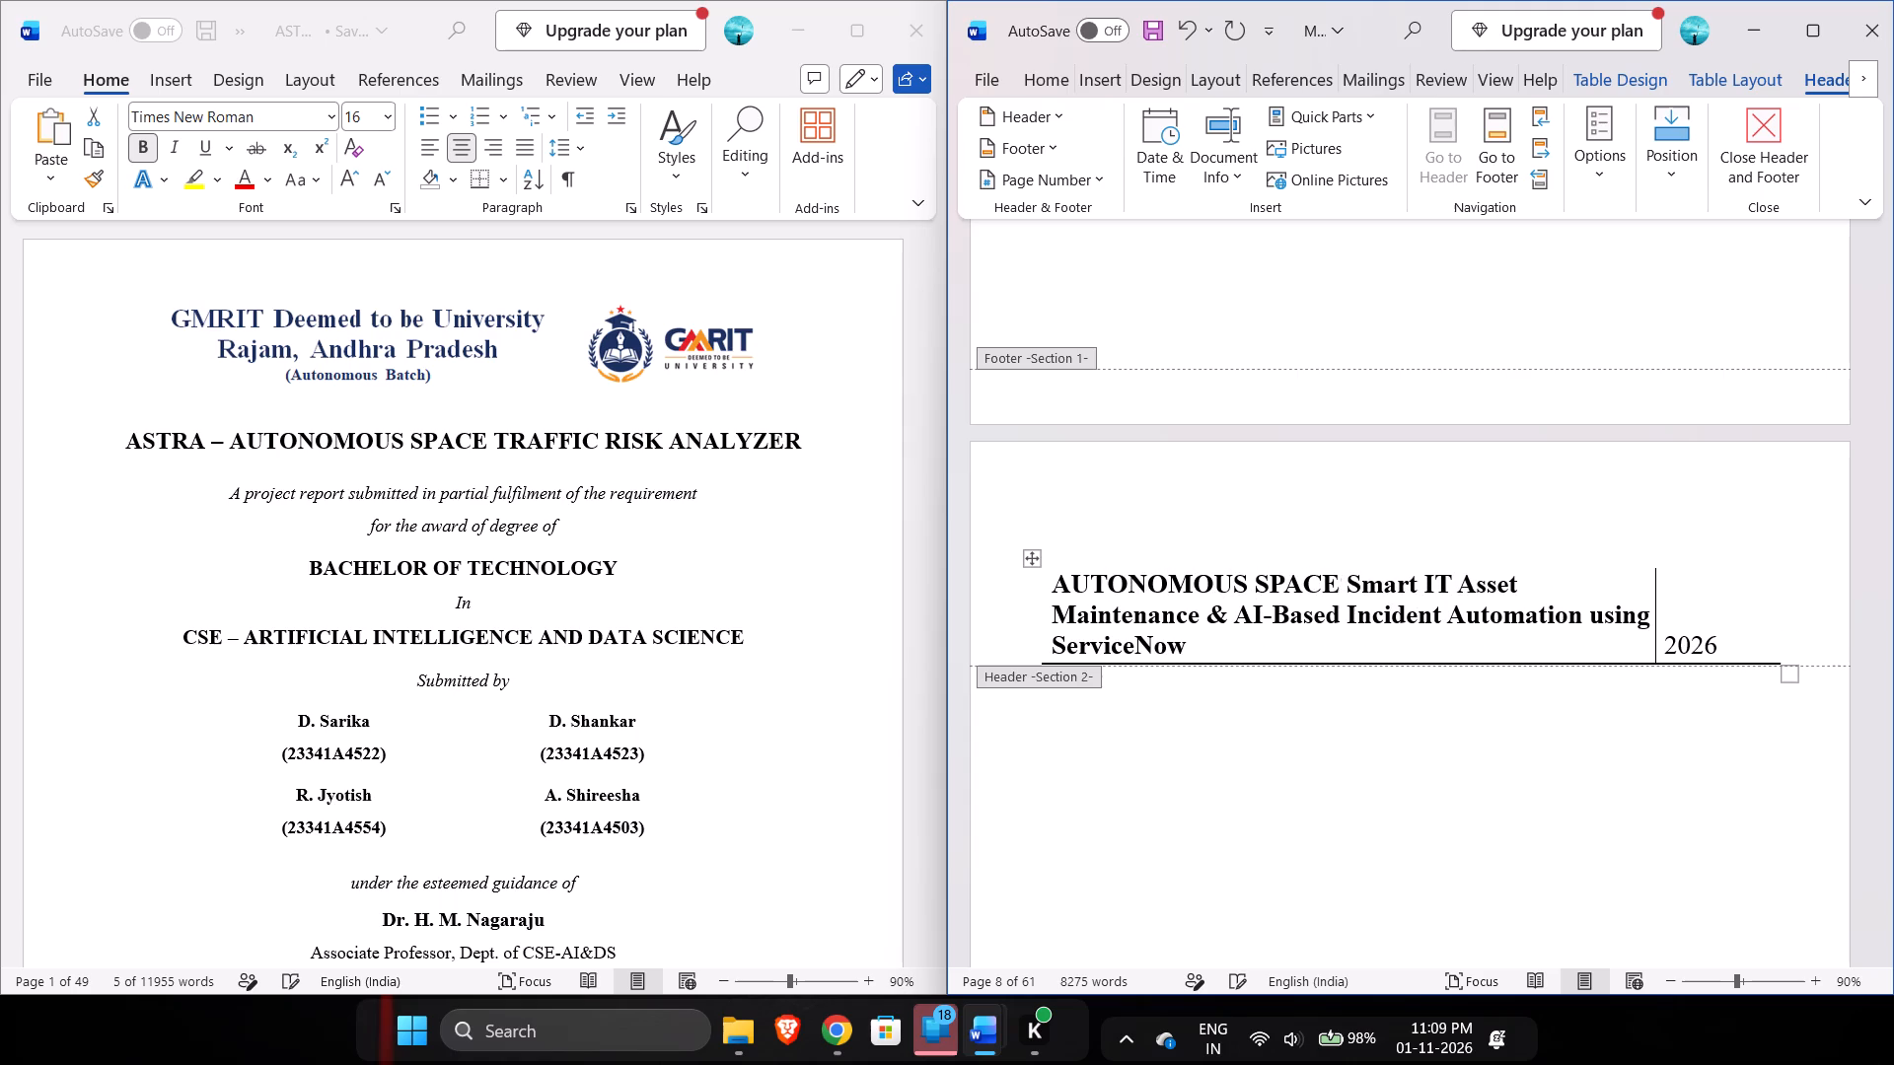
{"action": "type", "text": "TRAFFIC"}
{"action": "key", "text": "space"}
{"action": "type", "text": "RISK ANAL"}
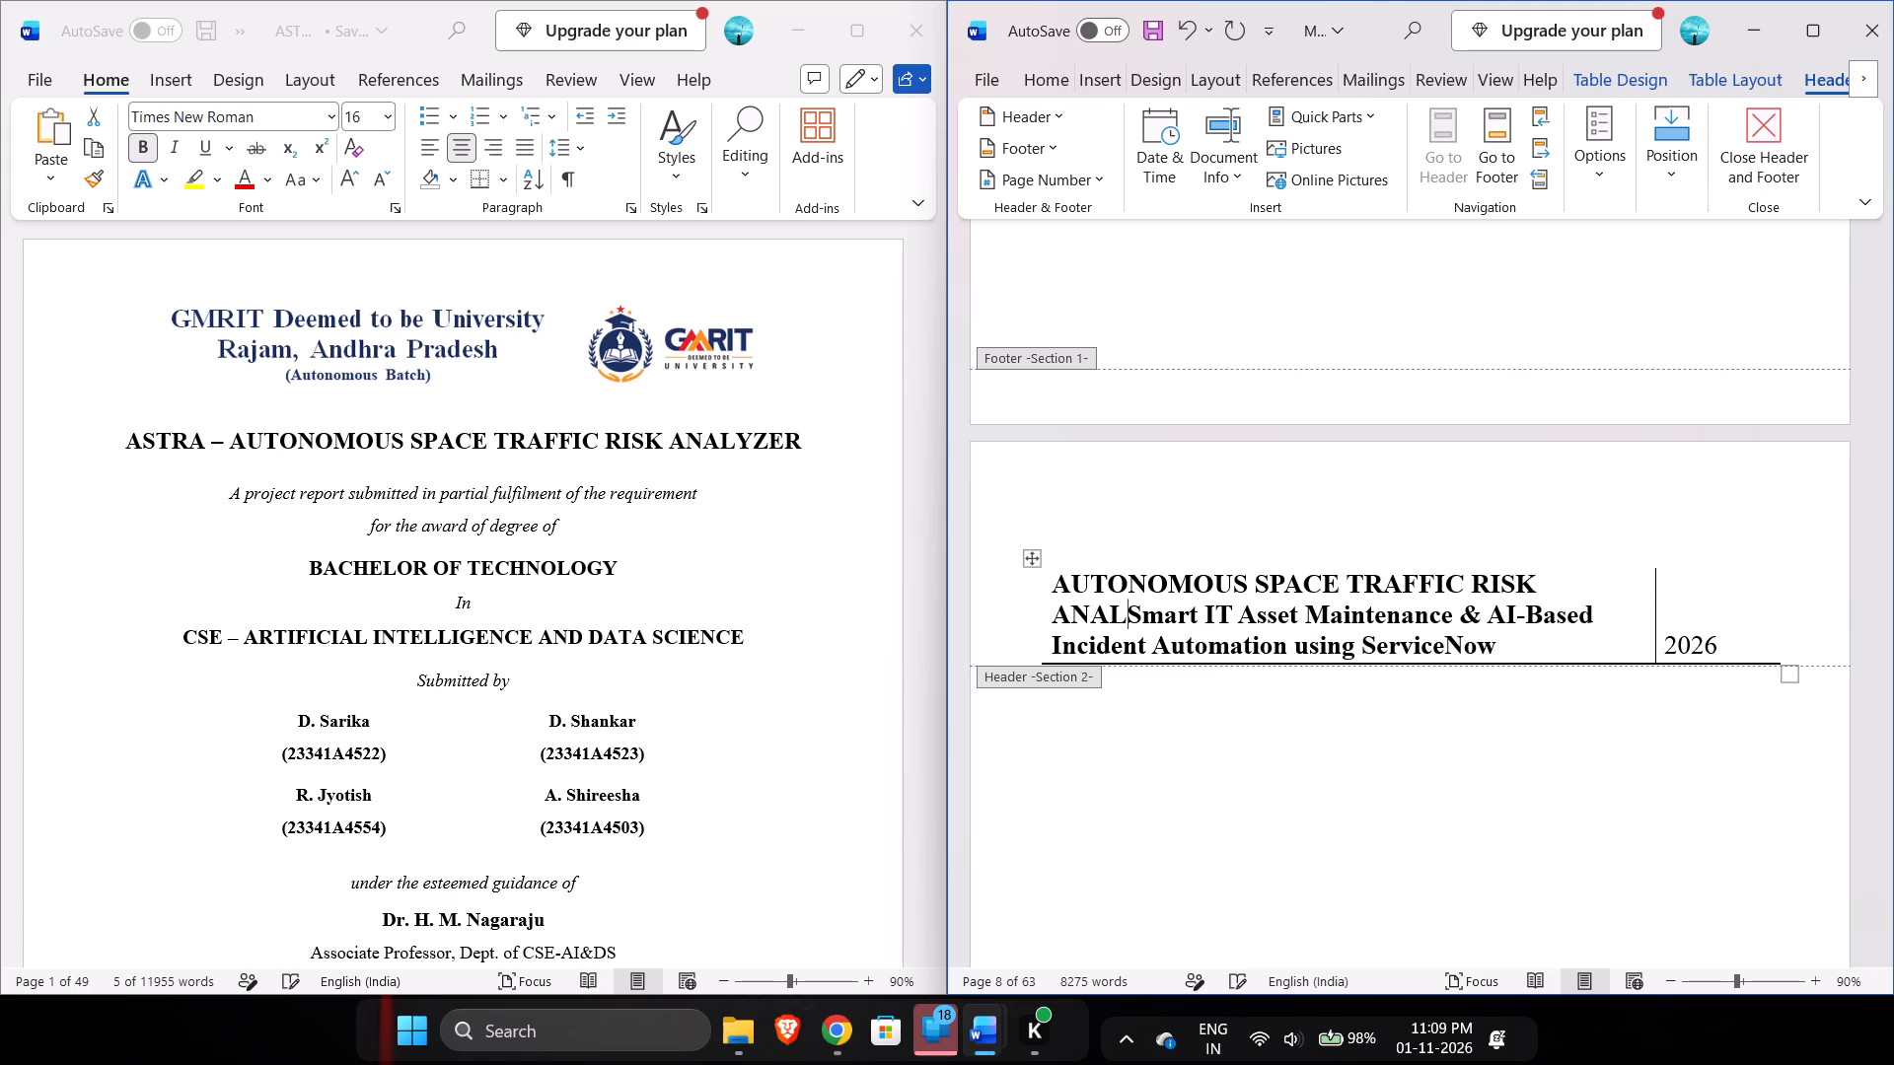
{"action": "type", "text": "YZER"}
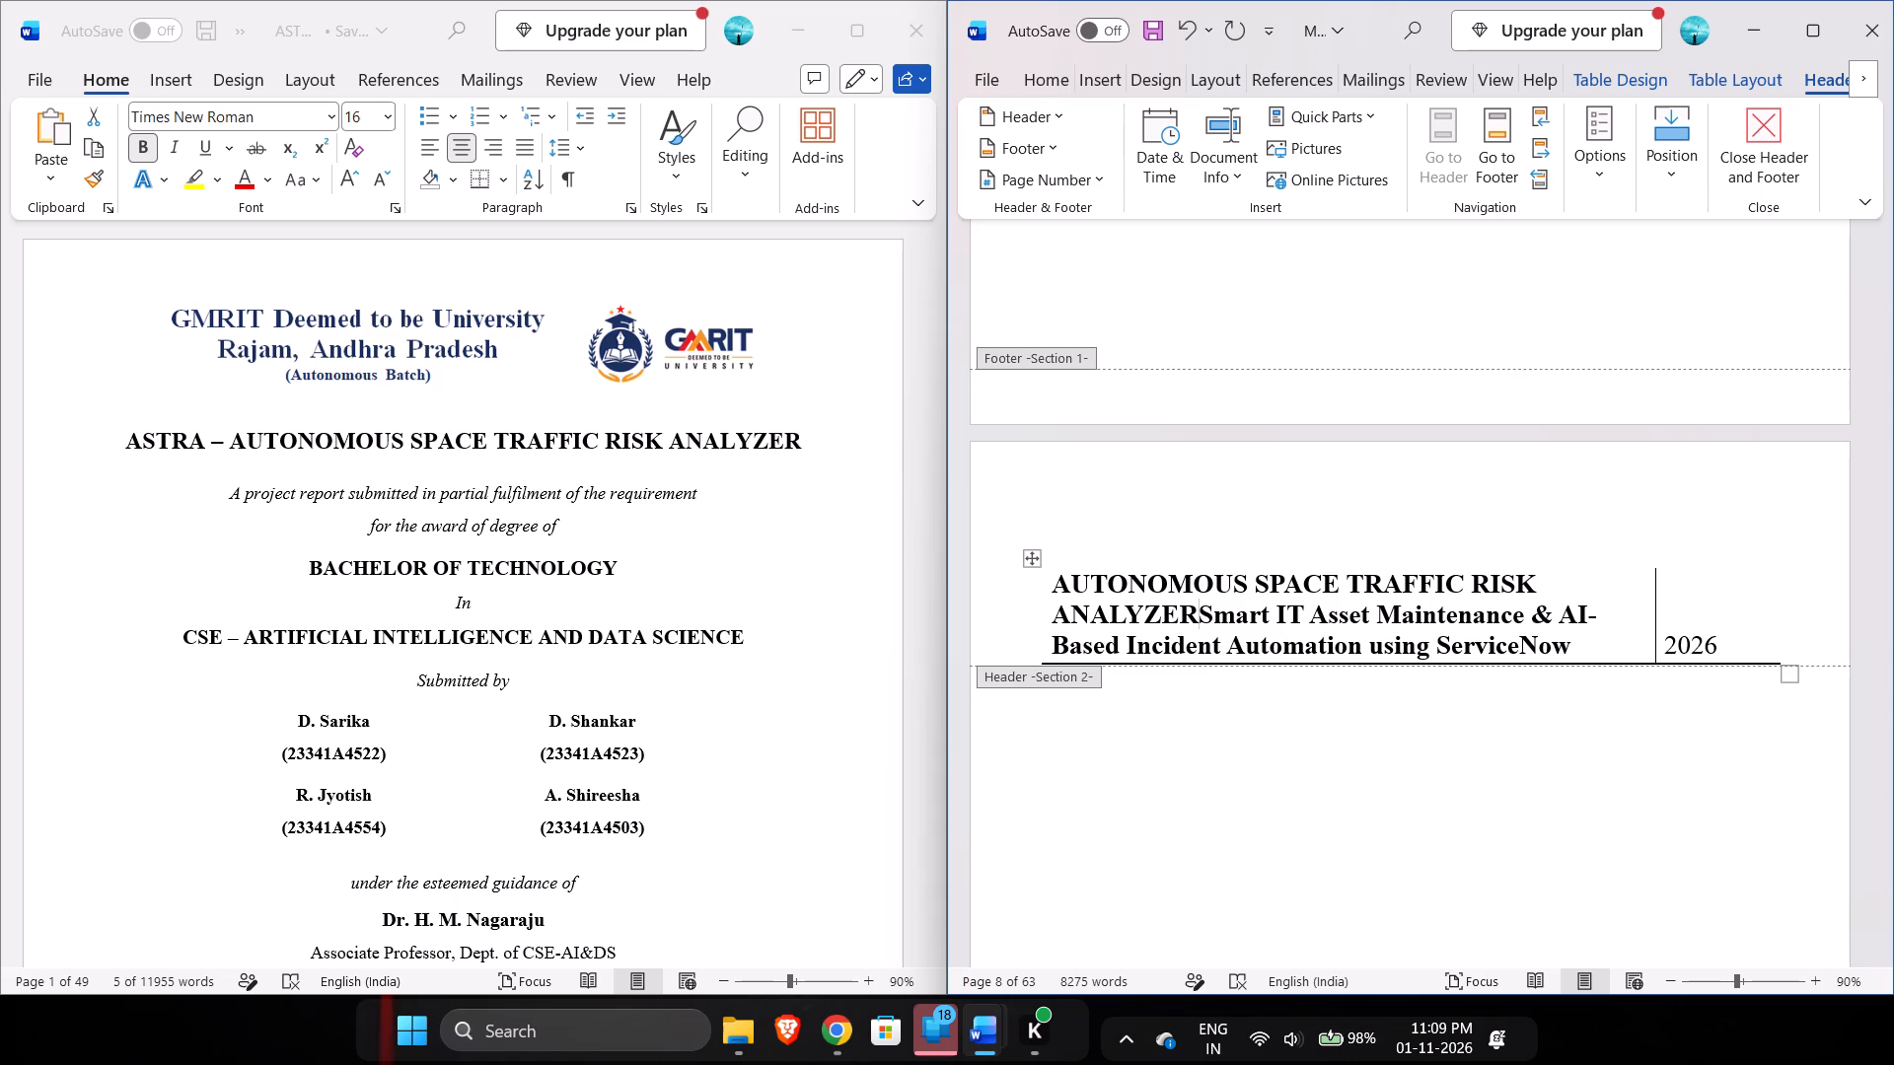
Delete the old title "Smart IT Asset Maintenance & AI-Based Incident Automation using ServiceNow" from the Section 2 header.
{"action": "key", "text": "Up"}
{"action": "key", "text": "Down"}
{"action": "key", "text": "Delete"}
{"action": "key", "text": "Delete"}
{"action": "key", "text": "Delete"}
{"action": "key", "text": "Delete"}
{"action": "key", "text": "Delete"}
{"action": "key", "text": "Delete"}
{"action": "key", "text": "Delete"}
{"action": "key", "text": "Delete"}
{"action": "key", "text": "Delete"}
{"action": "key", "text": "Delete"}
{"action": "key", "text": "Delete"}
{"action": "key", "text": "Delete"}
{"action": "key", "text": "Delete"}
{"action": "key", "text": "Delete"}
{"action": "key", "text": "Delete"}
{"action": "key", "text": "Delete"}
{"action": "key", "text": "Delete"}
{"action": "key", "text": "Delete"}
{"action": "key", "text": "Delete"}
{"action": "key", "text": "Delete"}
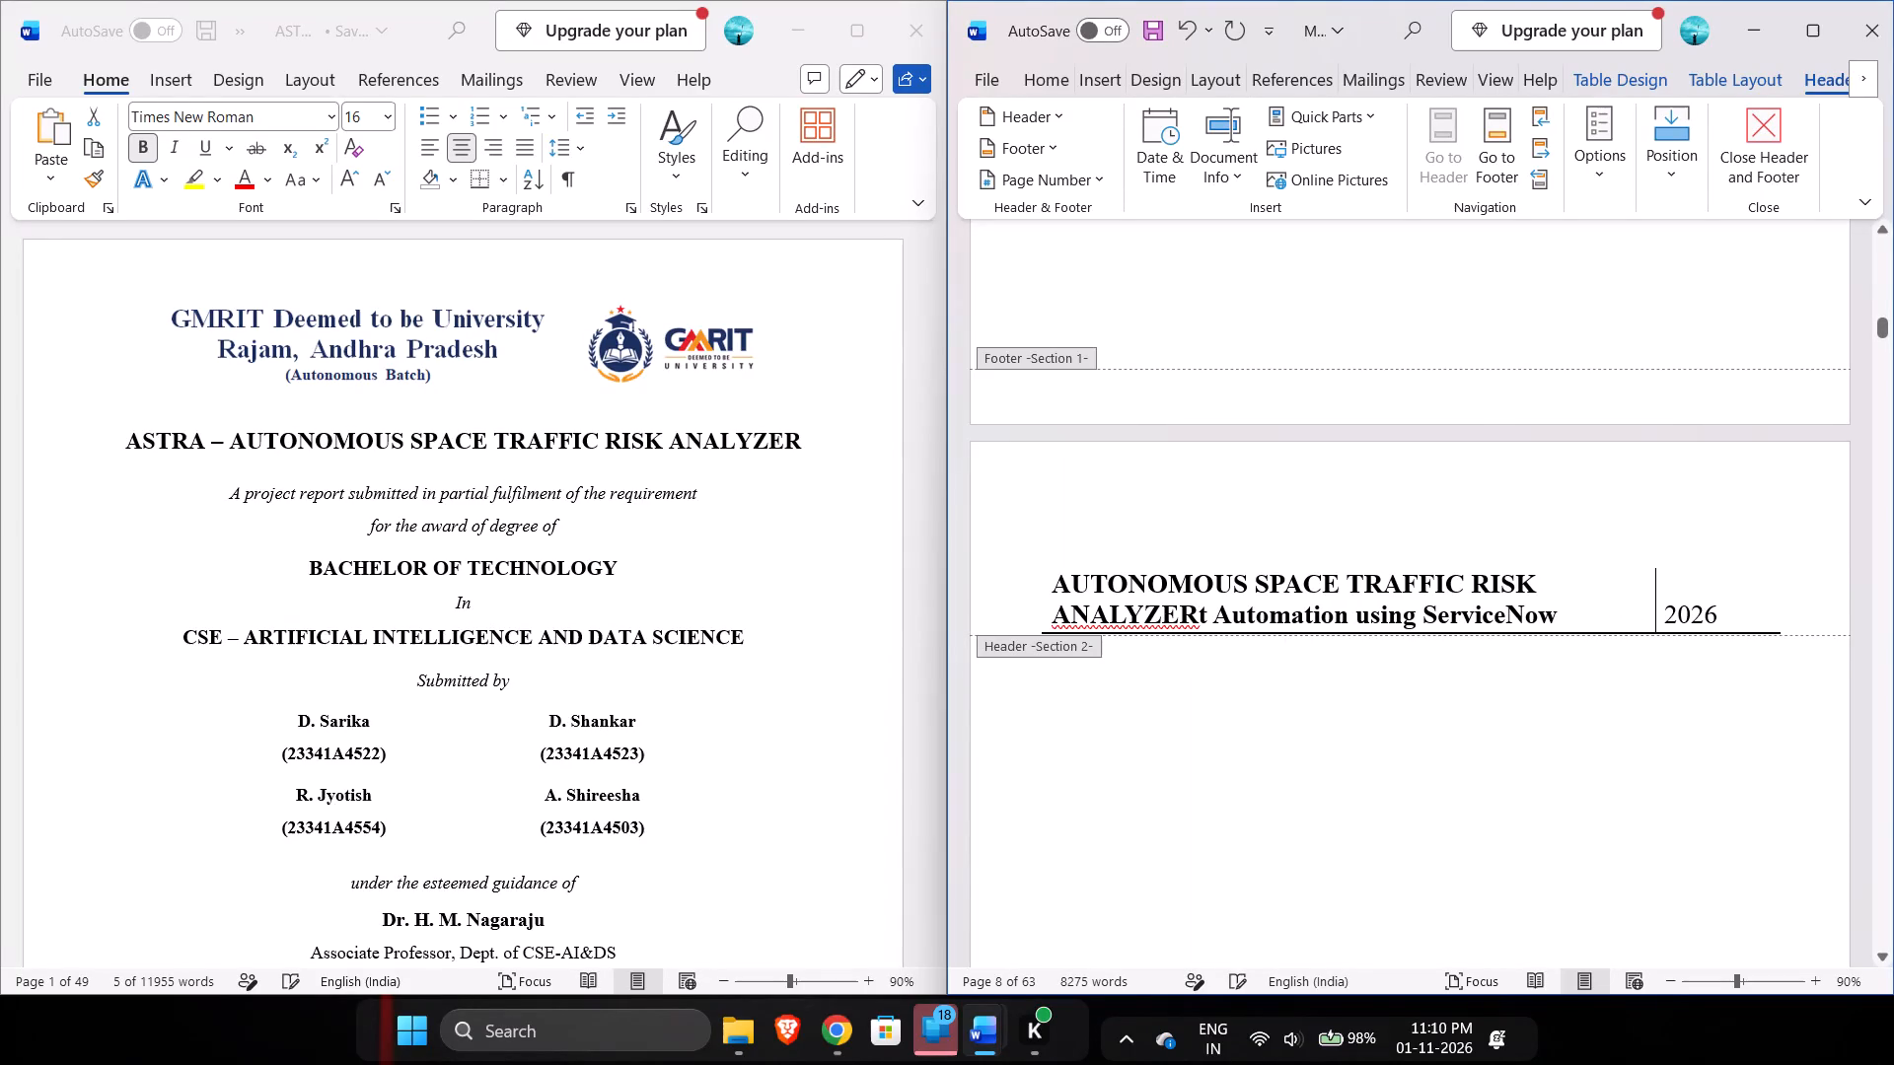
{"action": "key", "text": "Delete"}
{"action": "key", "text": "Delete"}
{"action": "key", "text": "Delete"}
{"action": "key", "text": "Delete"}
{"action": "key", "text": "Delete"}
{"action": "key", "text": "Delete"}
{"action": "key", "text": "Delete"}
{"action": "key", "text": "Delete"}
{"action": "key", "text": "Delete"}
{"action": "key", "text": "Delete"}
{"action": "key", "text": "Delete"}
{"action": "key", "text": "Delete"}
{"action": "key", "text": "Delete"}
{"action": "key", "text": "Delete"}
{"action": "key", "text": "Delete"}
{"action": "key", "text": "Delete"}
{"action": "key", "text": "Delete"}
{"action": "key", "text": "Delete"}
{"action": "key", "text": "Delete"}
{"action": "key", "text": "Delete"}
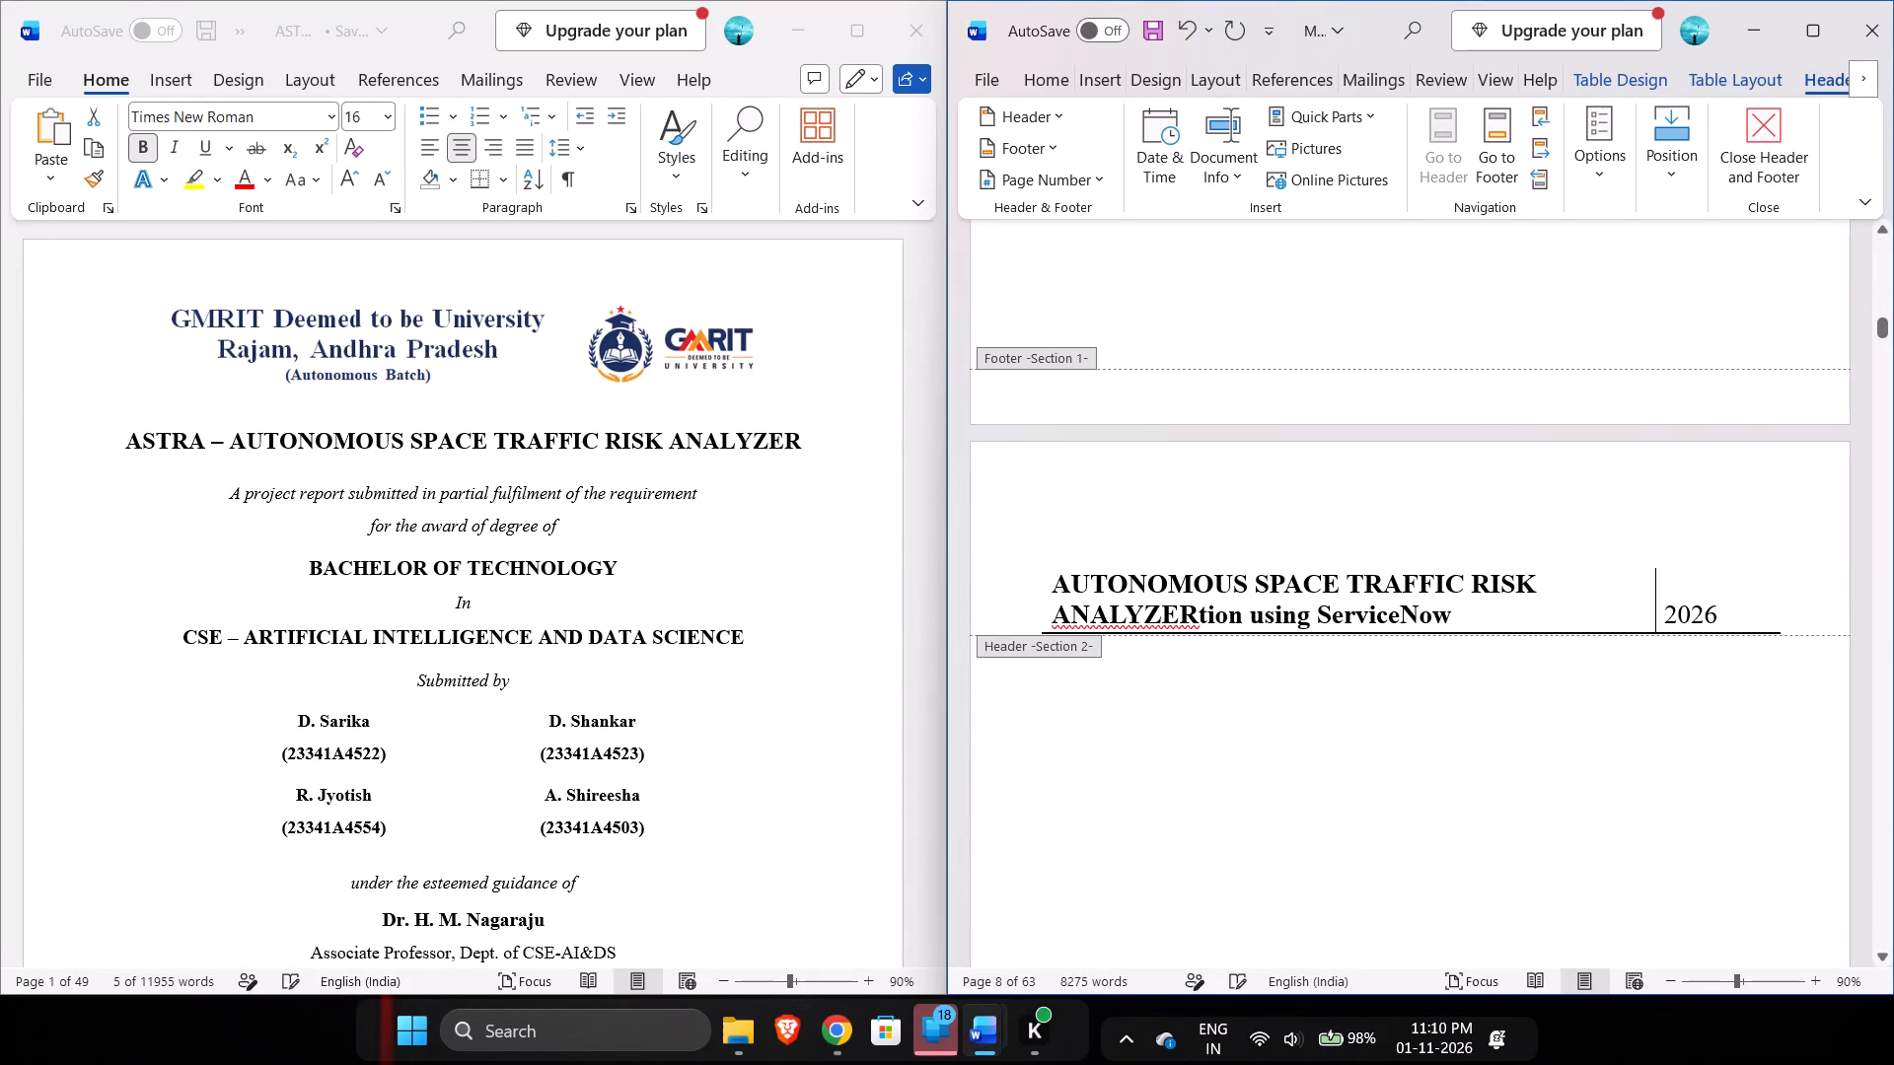
{"action": "key", "text": "Delete"}
{"action": "key", "text": "Delete"}
{"action": "key", "text": "Delete"}
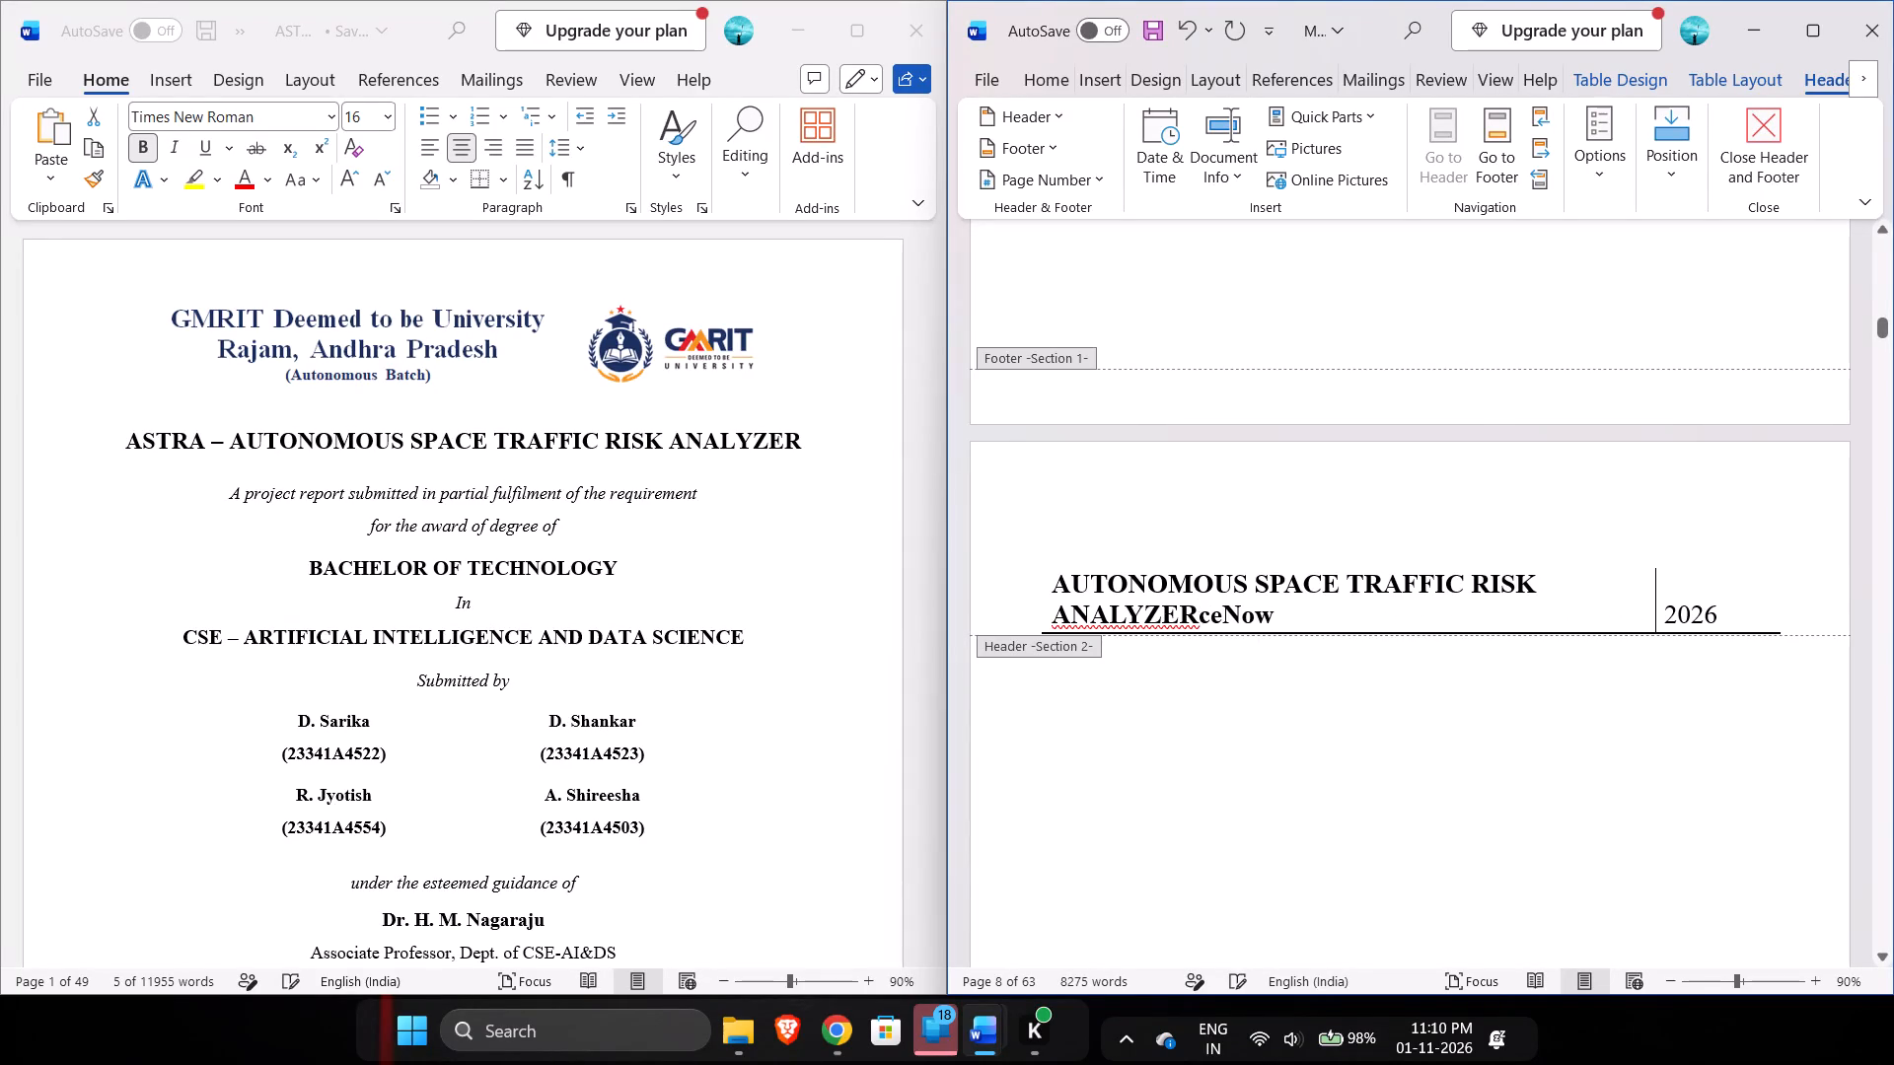
{"action": "key", "text": "Delete"}
{"action": "key", "text": "Delete"}
{"action": "key", "text": "Delete"}
{"action": "key", "text": "Delete"}
{"action": "key", "text": "Delete"}
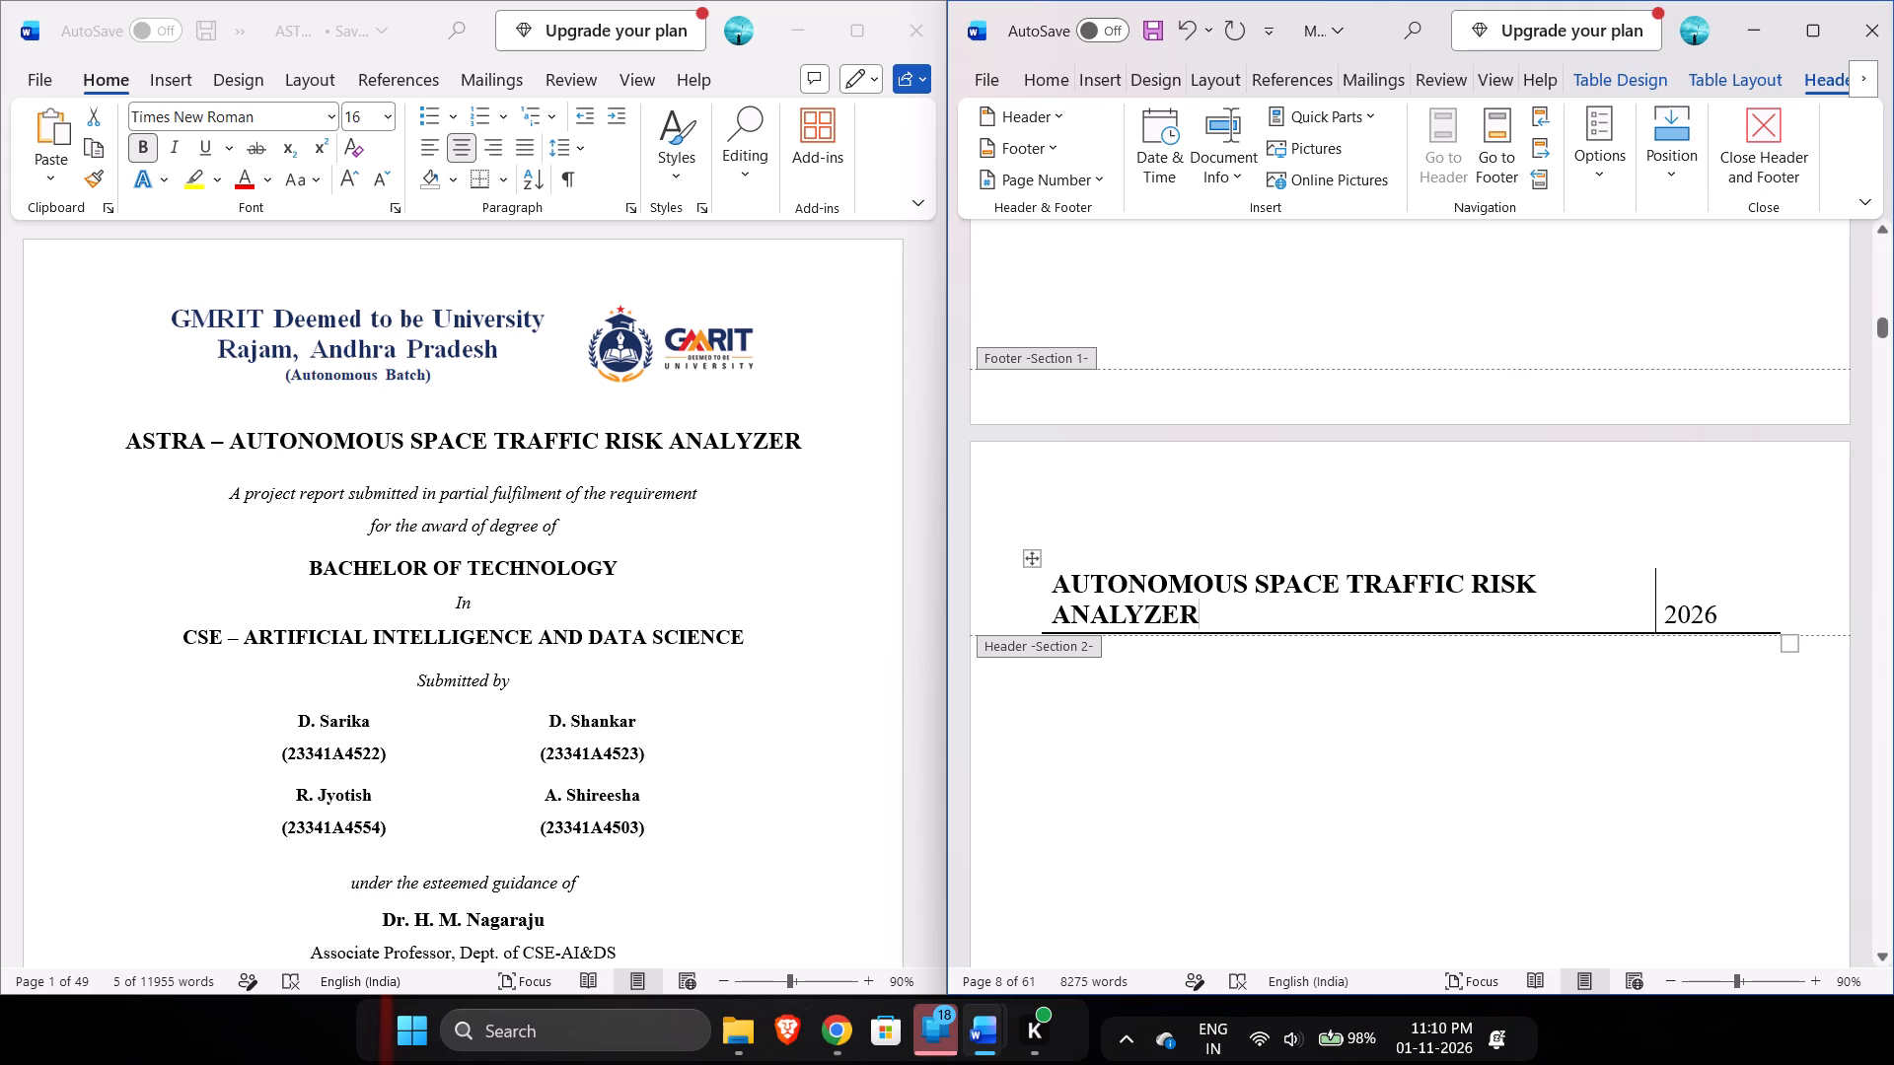
Change the header title's first word to title case as "Autonomous".
{"action": "left_click", "coordinate": [1213, 616]}
{"action": "left_click_drag", "start_coordinate": [1213, 616], "coordinate": [1077, 590]}
{"action": "left_click", "coordinate": [1077, 590]}
{"action": "key", "text": "u"}
{"action": "key", "text": "t"}
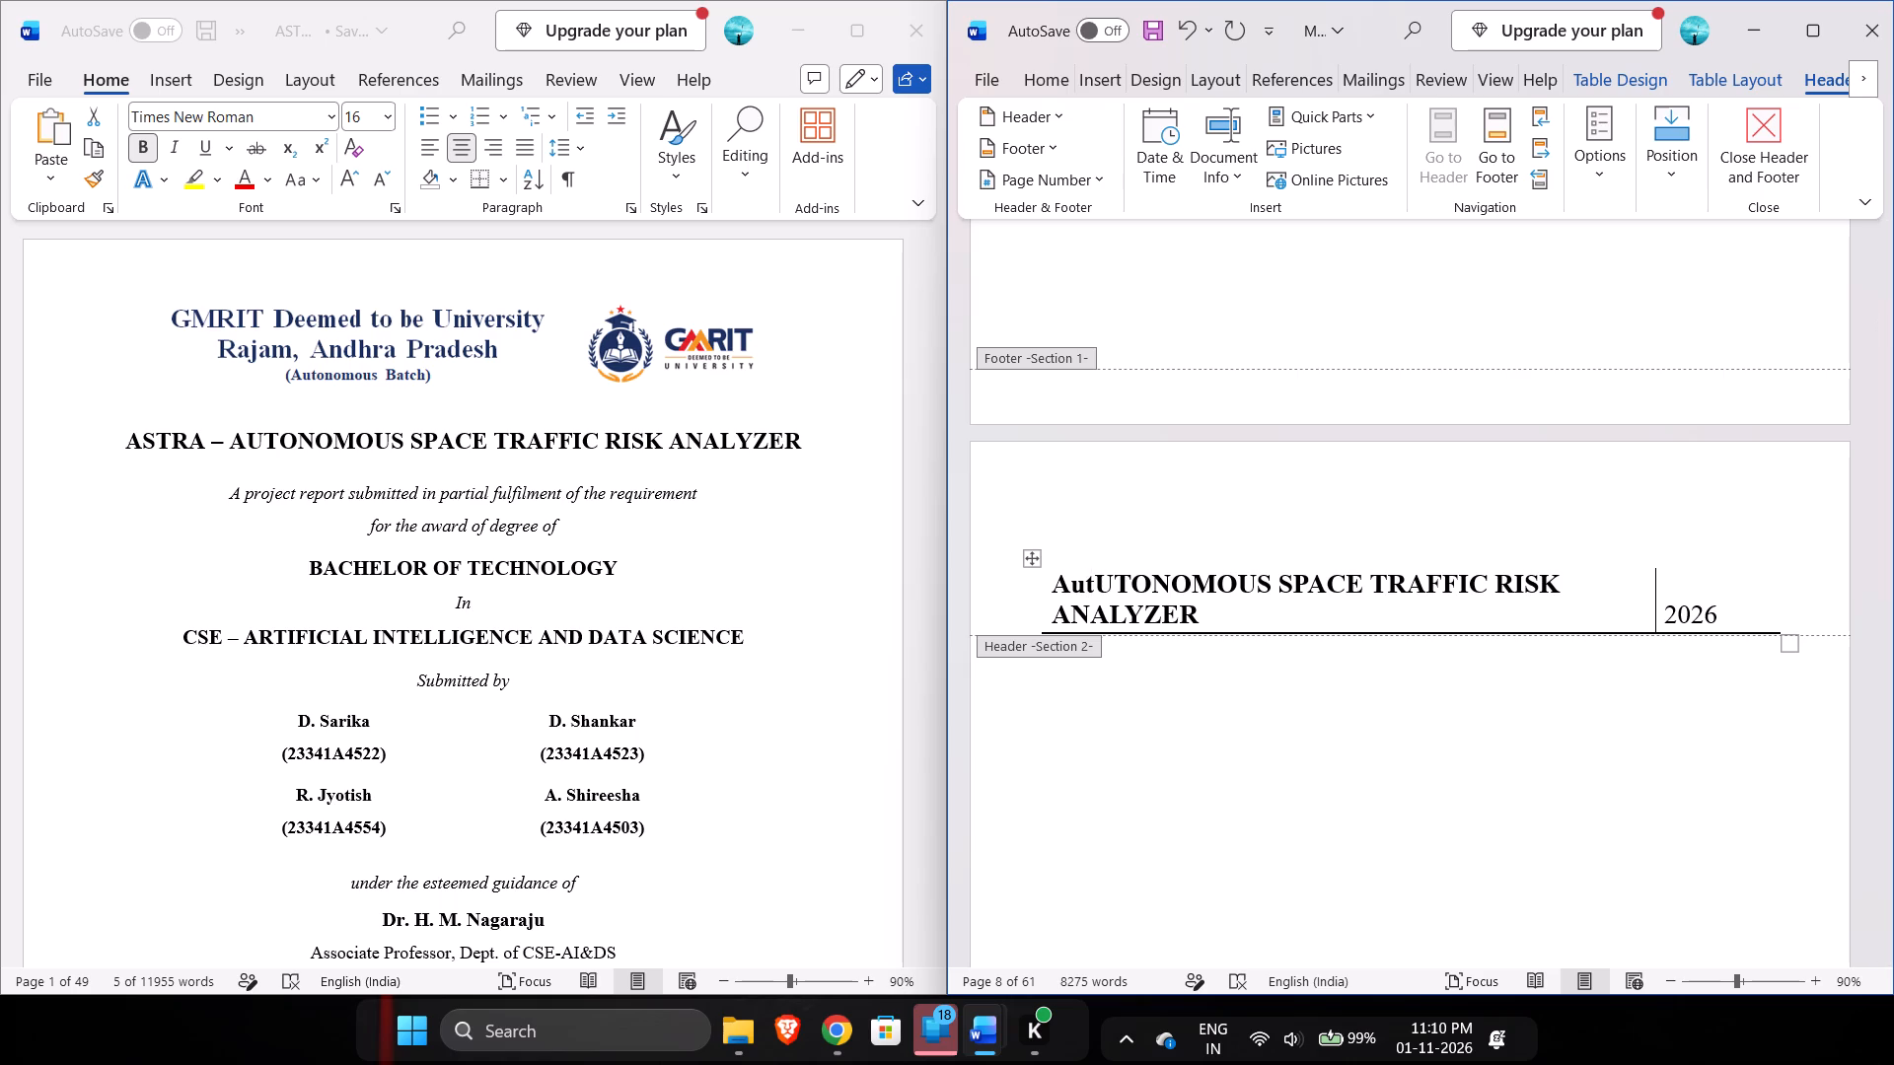
{"action": "type", "text": "onomou"}
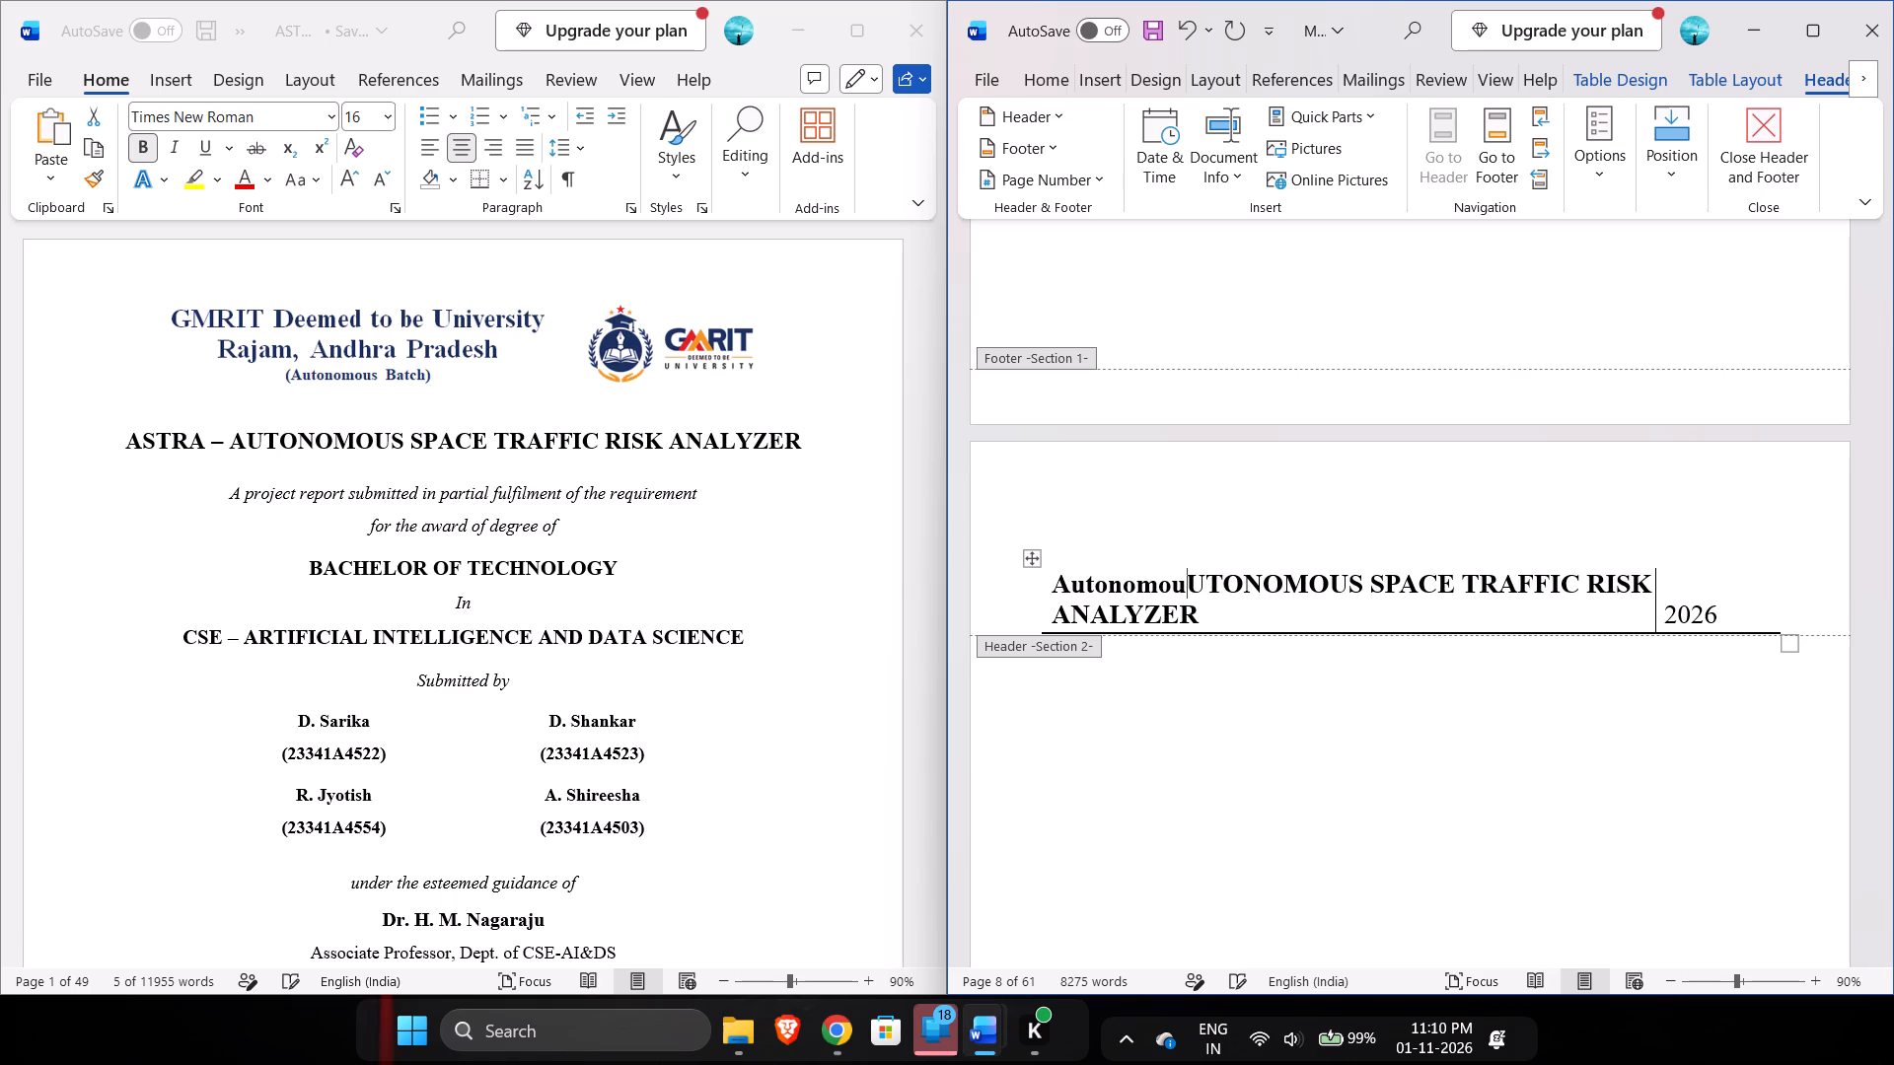
{"action": "key", "text": "s"}
{"action": "key", "text": "Delete"}
{"action": "key", "text": "Delete"}
{"action": "key", "text": "Delete"}
{"action": "key", "text": "Delete"}
{"action": "key", "text": "Delete"}
{"action": "key", "text": "Delete"}
{"action": "key", "text": "Delete"}
{"action": "key", "text": "Delete"}
{"action": "key", "text": "Delete"}
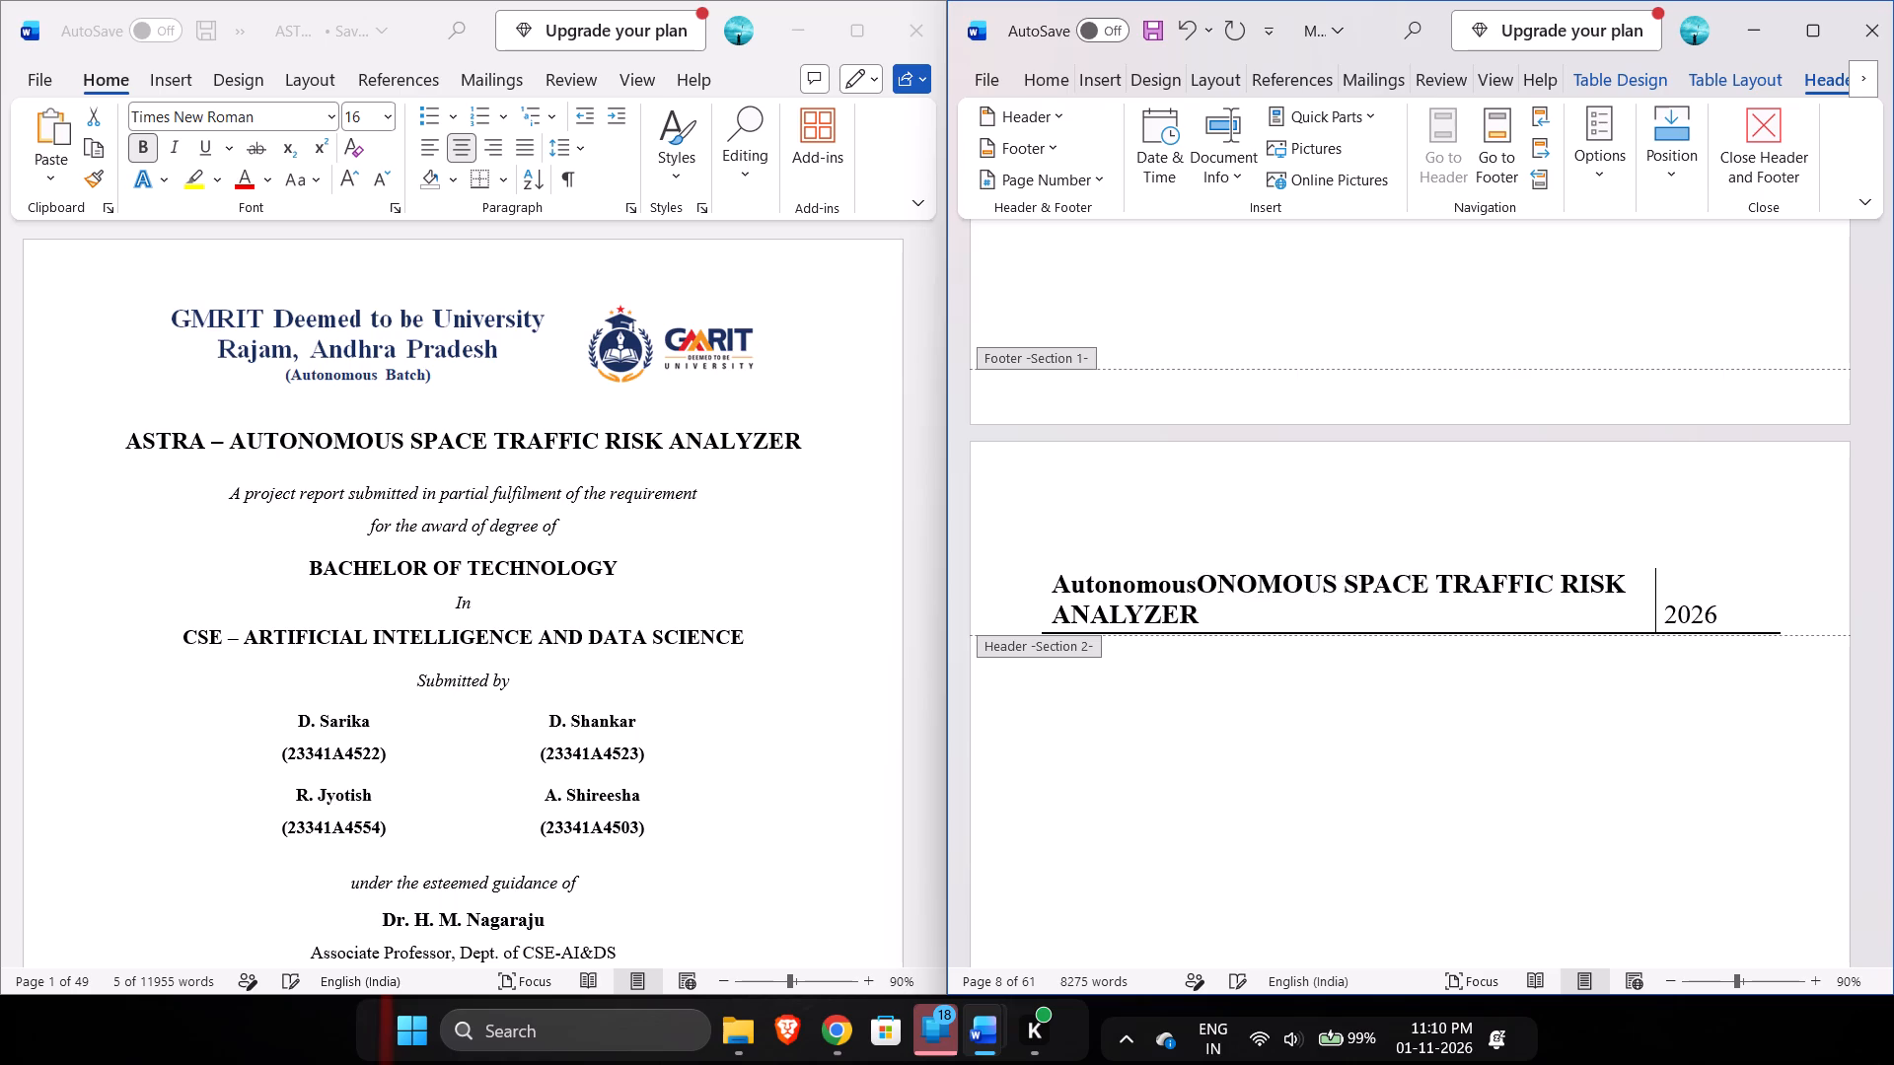
{"action": "key", "text": "Delete"}
{"action": "key", "text": "Delete"}
{"action": "key", "text": "Delete"}
{"action": "key", "text": "Delete"}
{"action": "key", "text": "Delete"}
Change the header title's second and third words to title case as "Space Traffic".
{"action": "key", "text": "Right"}
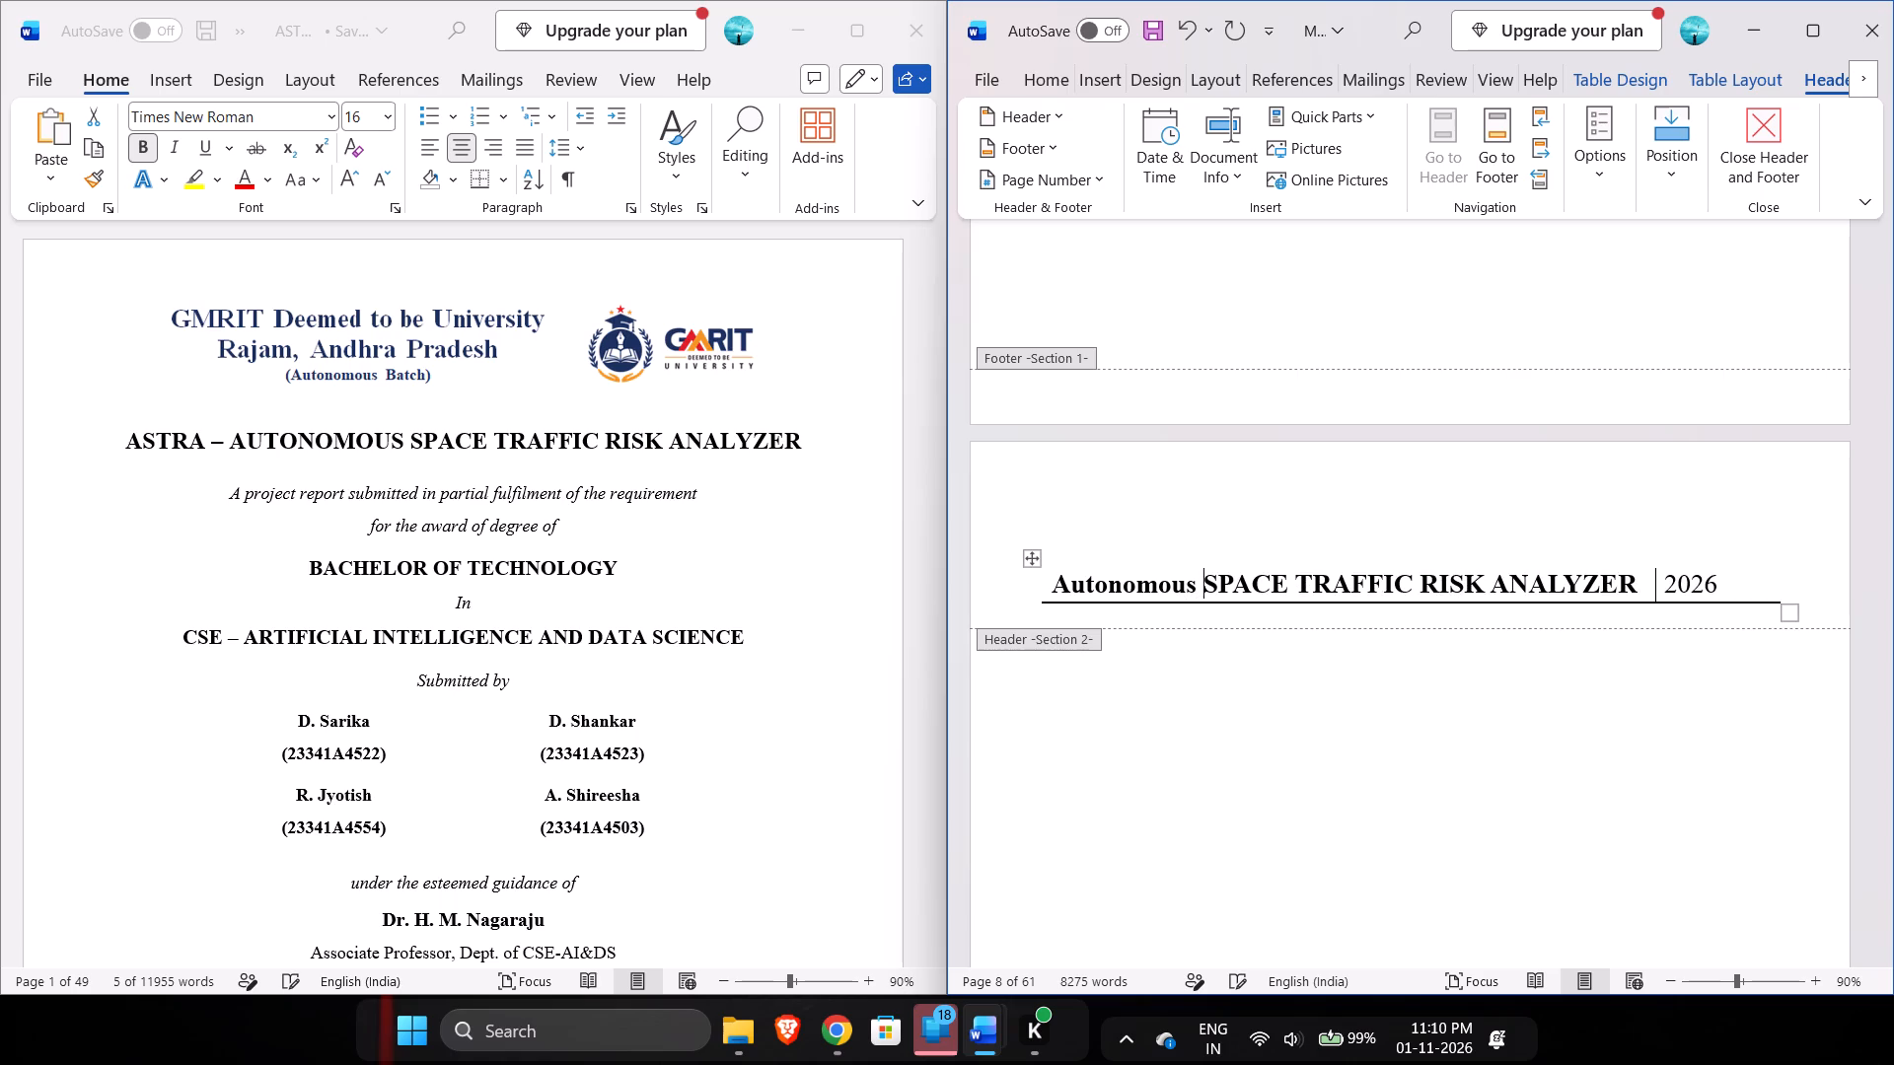
{"action": "key", "text": "Right"}
{"action": "key", "text": "Delete"}
{"action": "key", "text": "Delete"}
{"action": "key", "text": "Delete"}
{"action": "key", "text": "Delete"}
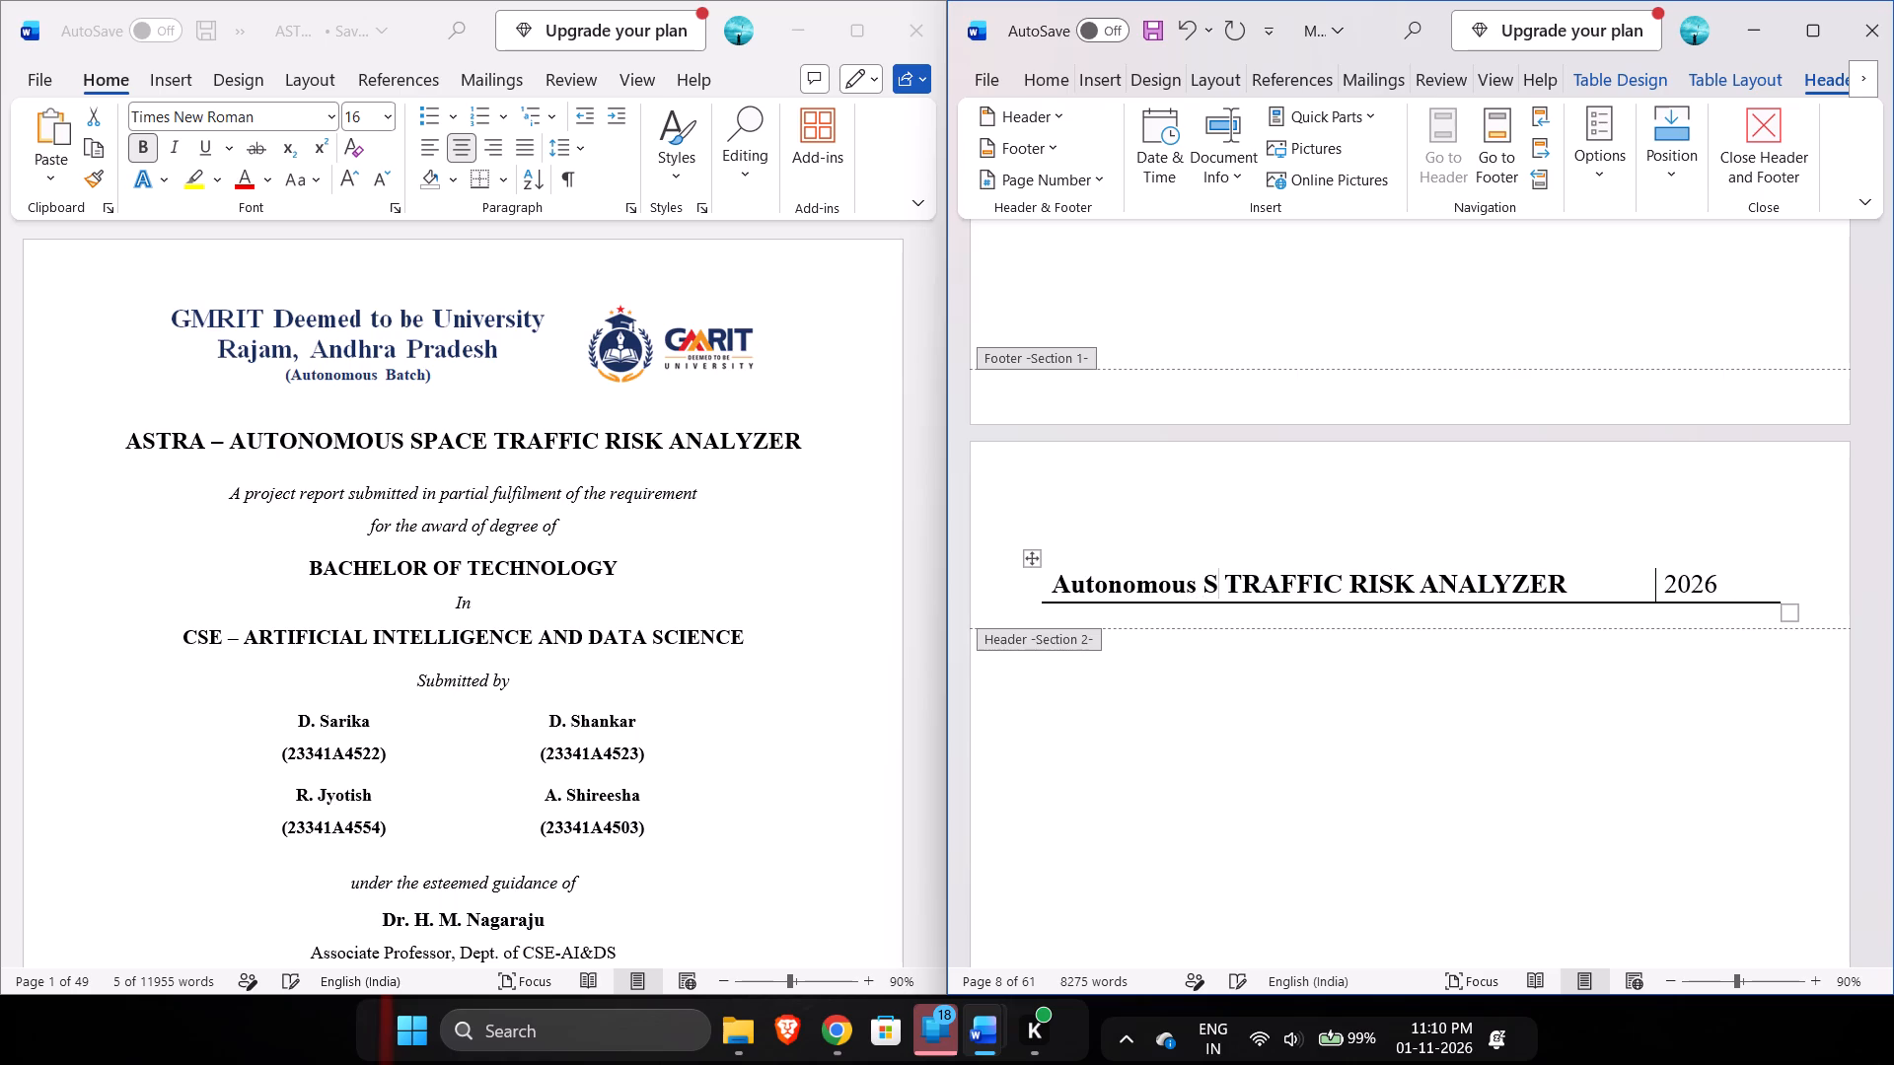
{"action": "type", "text": "pace"}
{"action": "key", "text": "Right"}
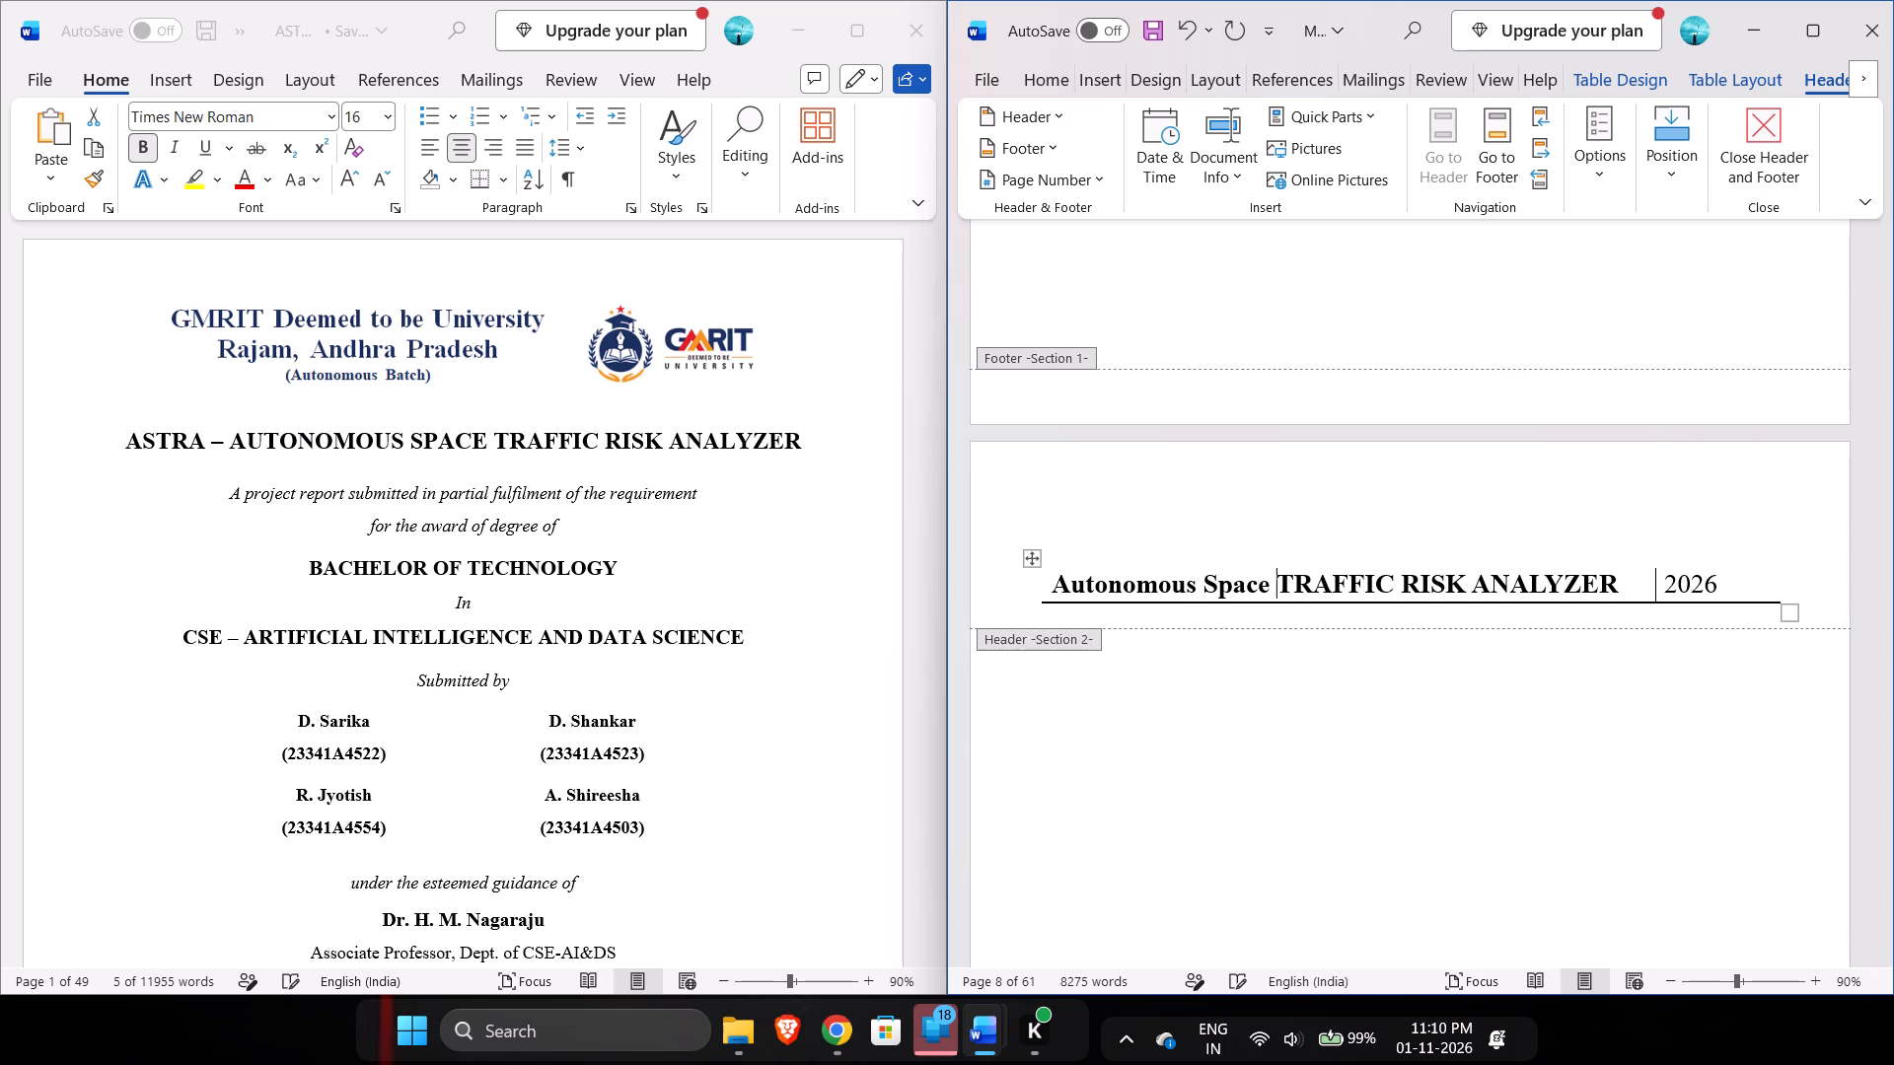
{"action": "key", "text": "Right"}
{"action": "key", "text": "Right"}
{"action": "key", "text": "Left"}
{"action": "key", "text": "Delete"}
{"action": "key", "text": "Delete"}
{"action": "key", "text": "Delete"}
{"action": "key", "text": "Delete"}
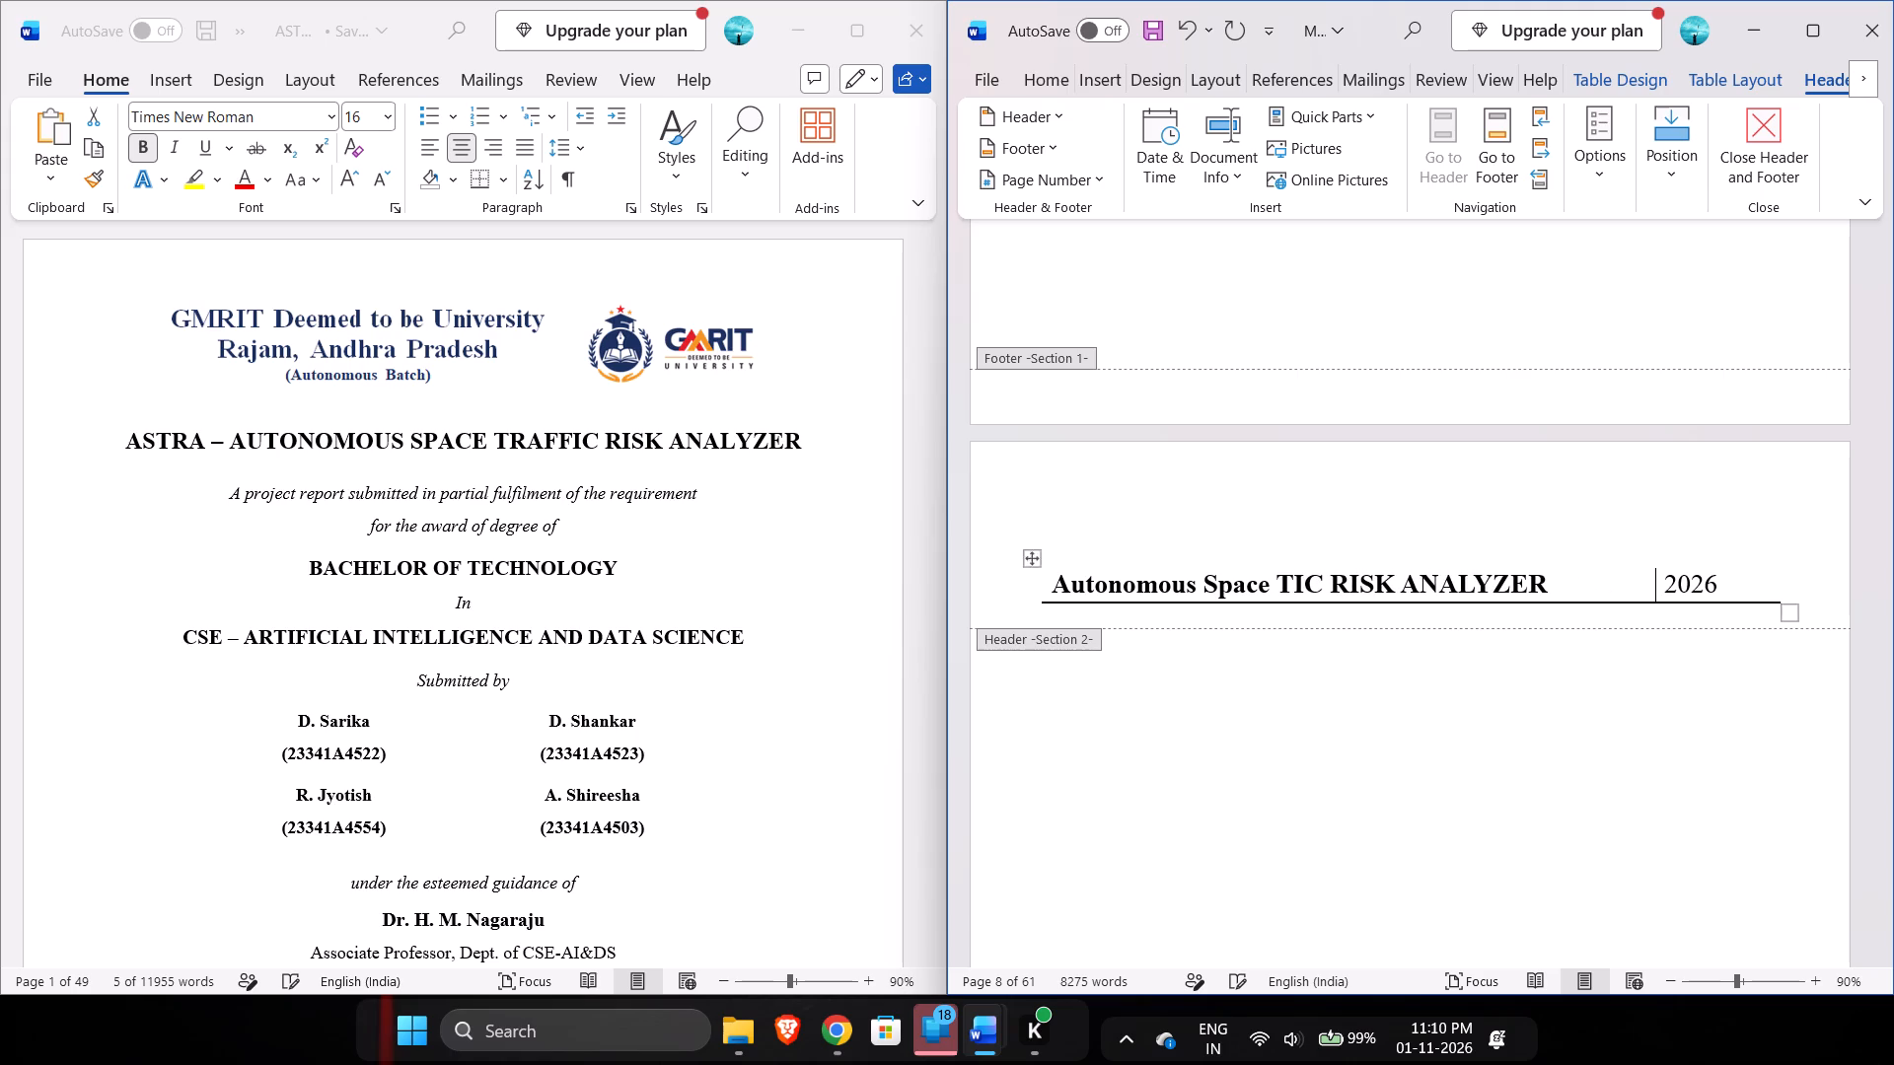
{"action": "key", "text": "Delete"}
{"action": "key", "text": "Delete"}
{"action": "type", "text": "raffic"}
Change the header title's last two words to title case as "Risk Analyzer".
{"action": "key", "text": "Right"}
{"action": "key", "text": "Right"}
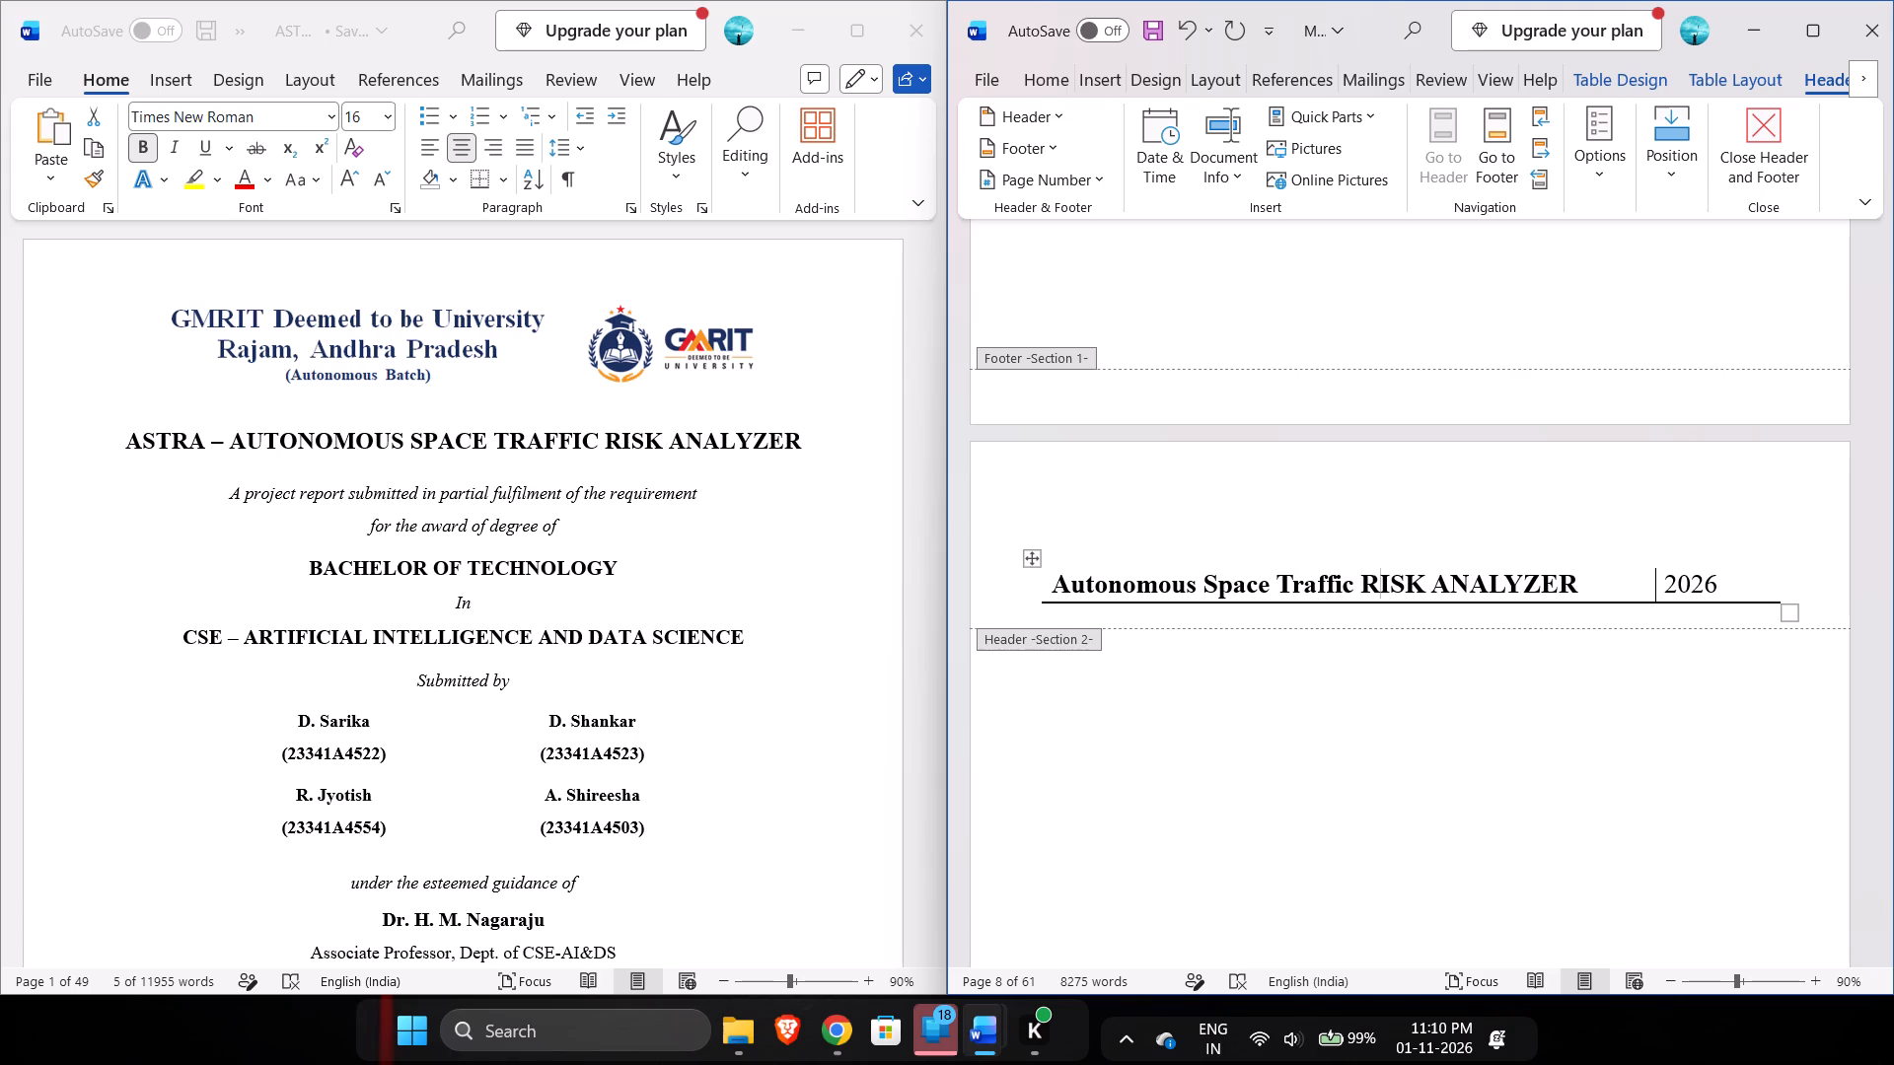
{"action": "key", "text": "Delete"}
{"action": "key", "text": "Delete"}
{"action": "key", "text": "Delete"}
{"action": "type", "text": "is"}
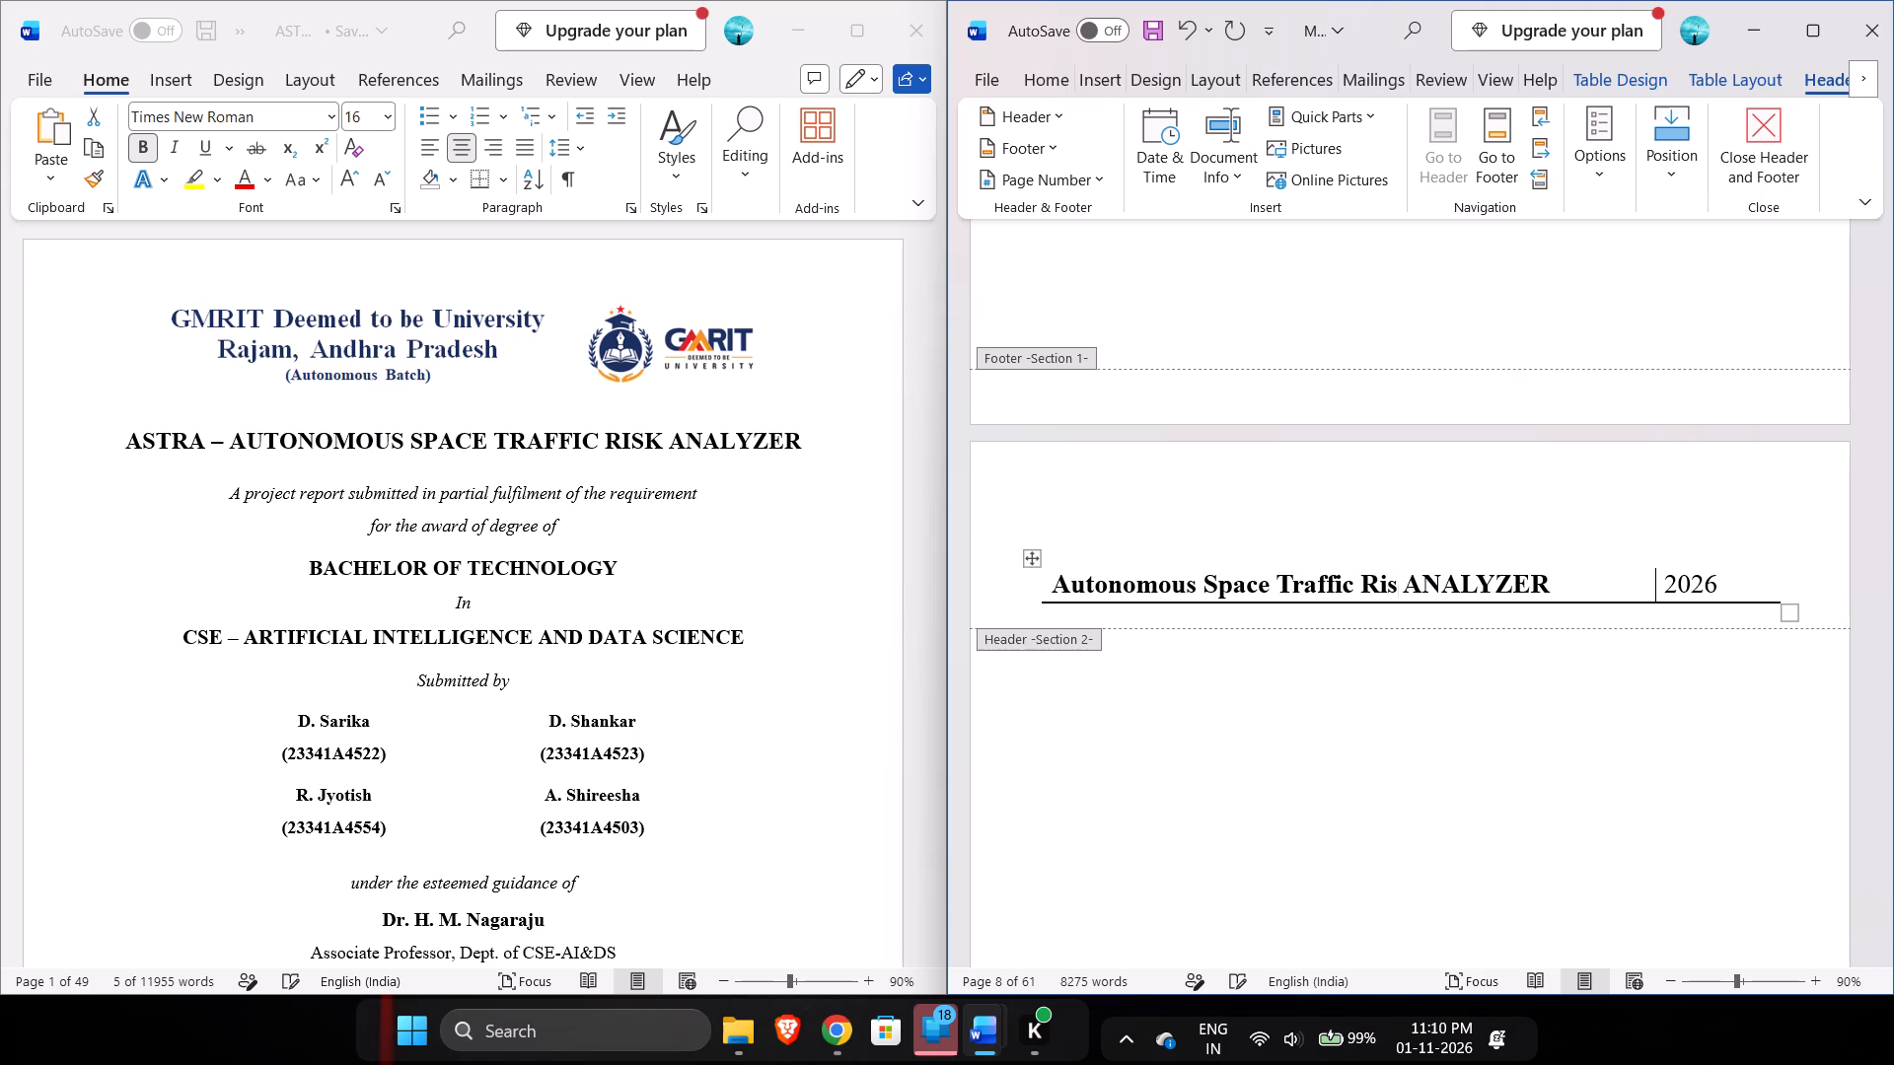
{"action": "key", "text": "k"}
{"action": "key", "text": "Right"}
{"action": "key", "text": "Right"}
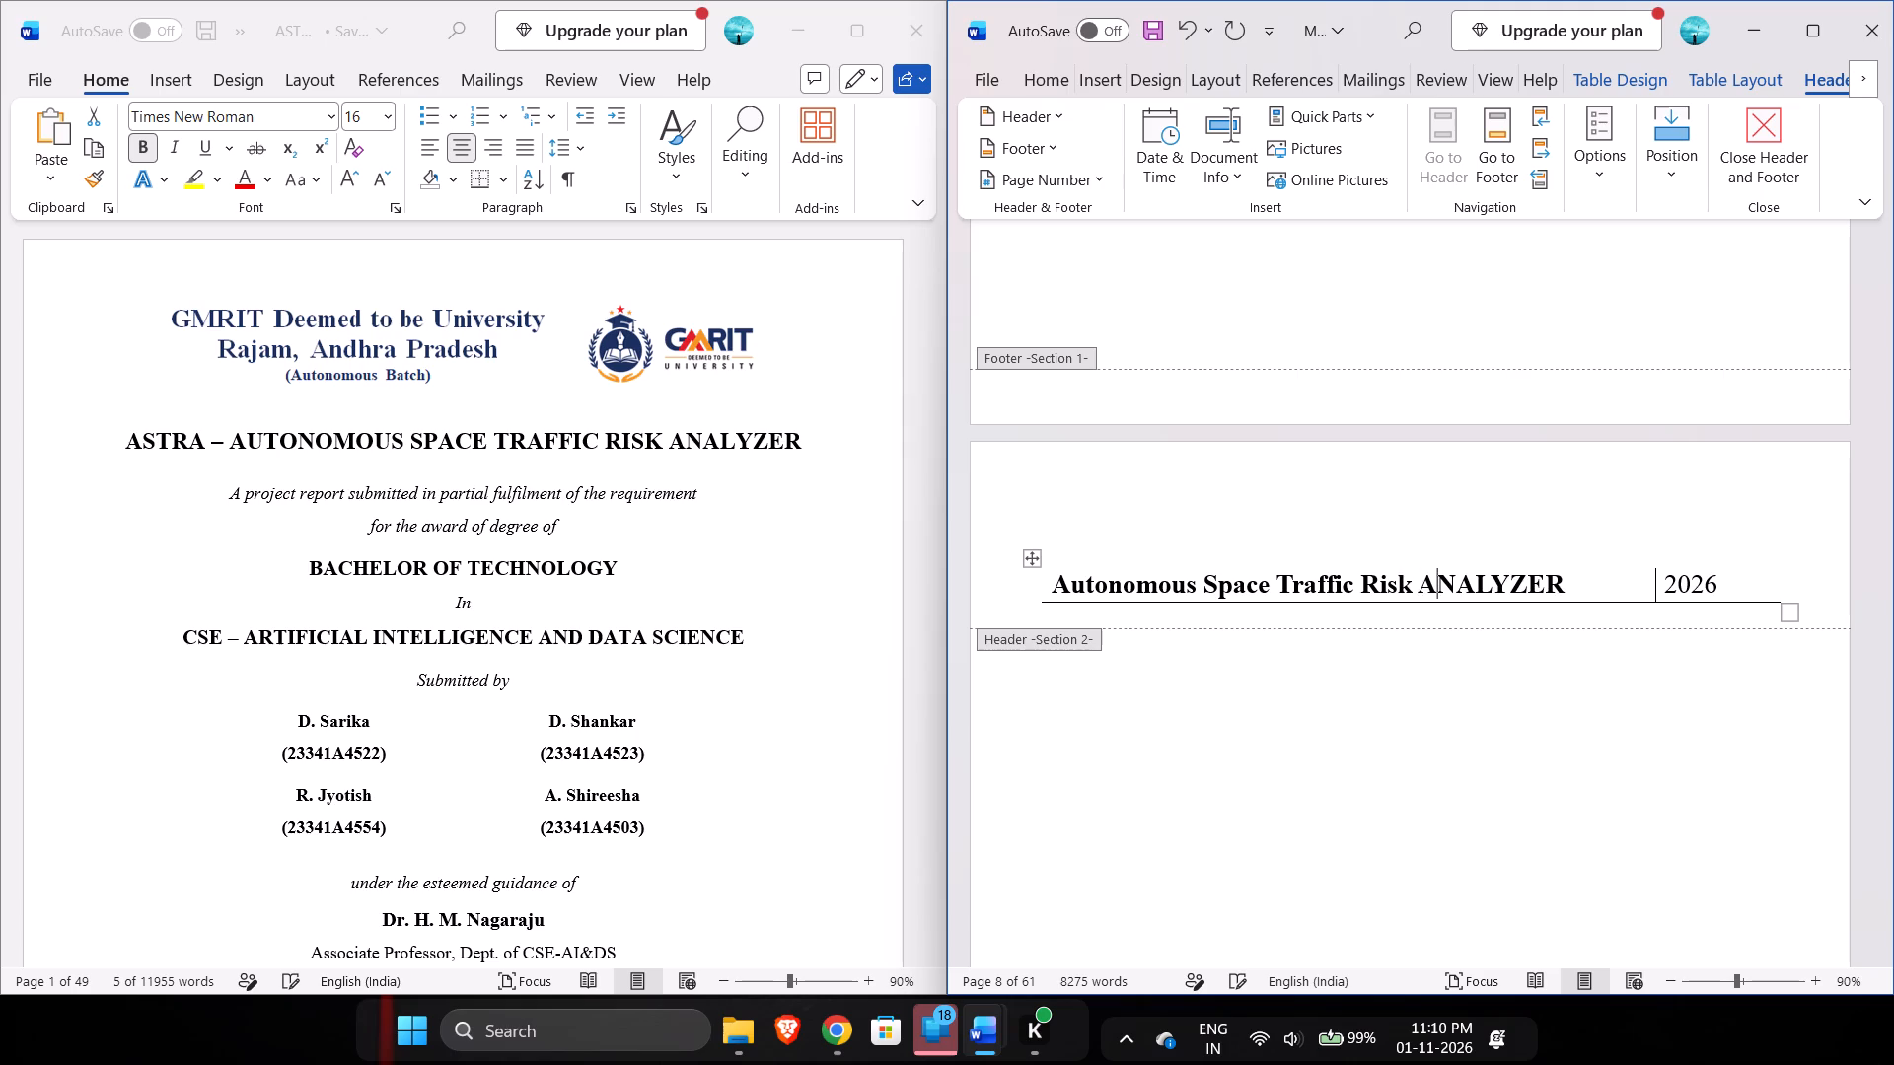
{"action": "key", "text": "BackSpace"}
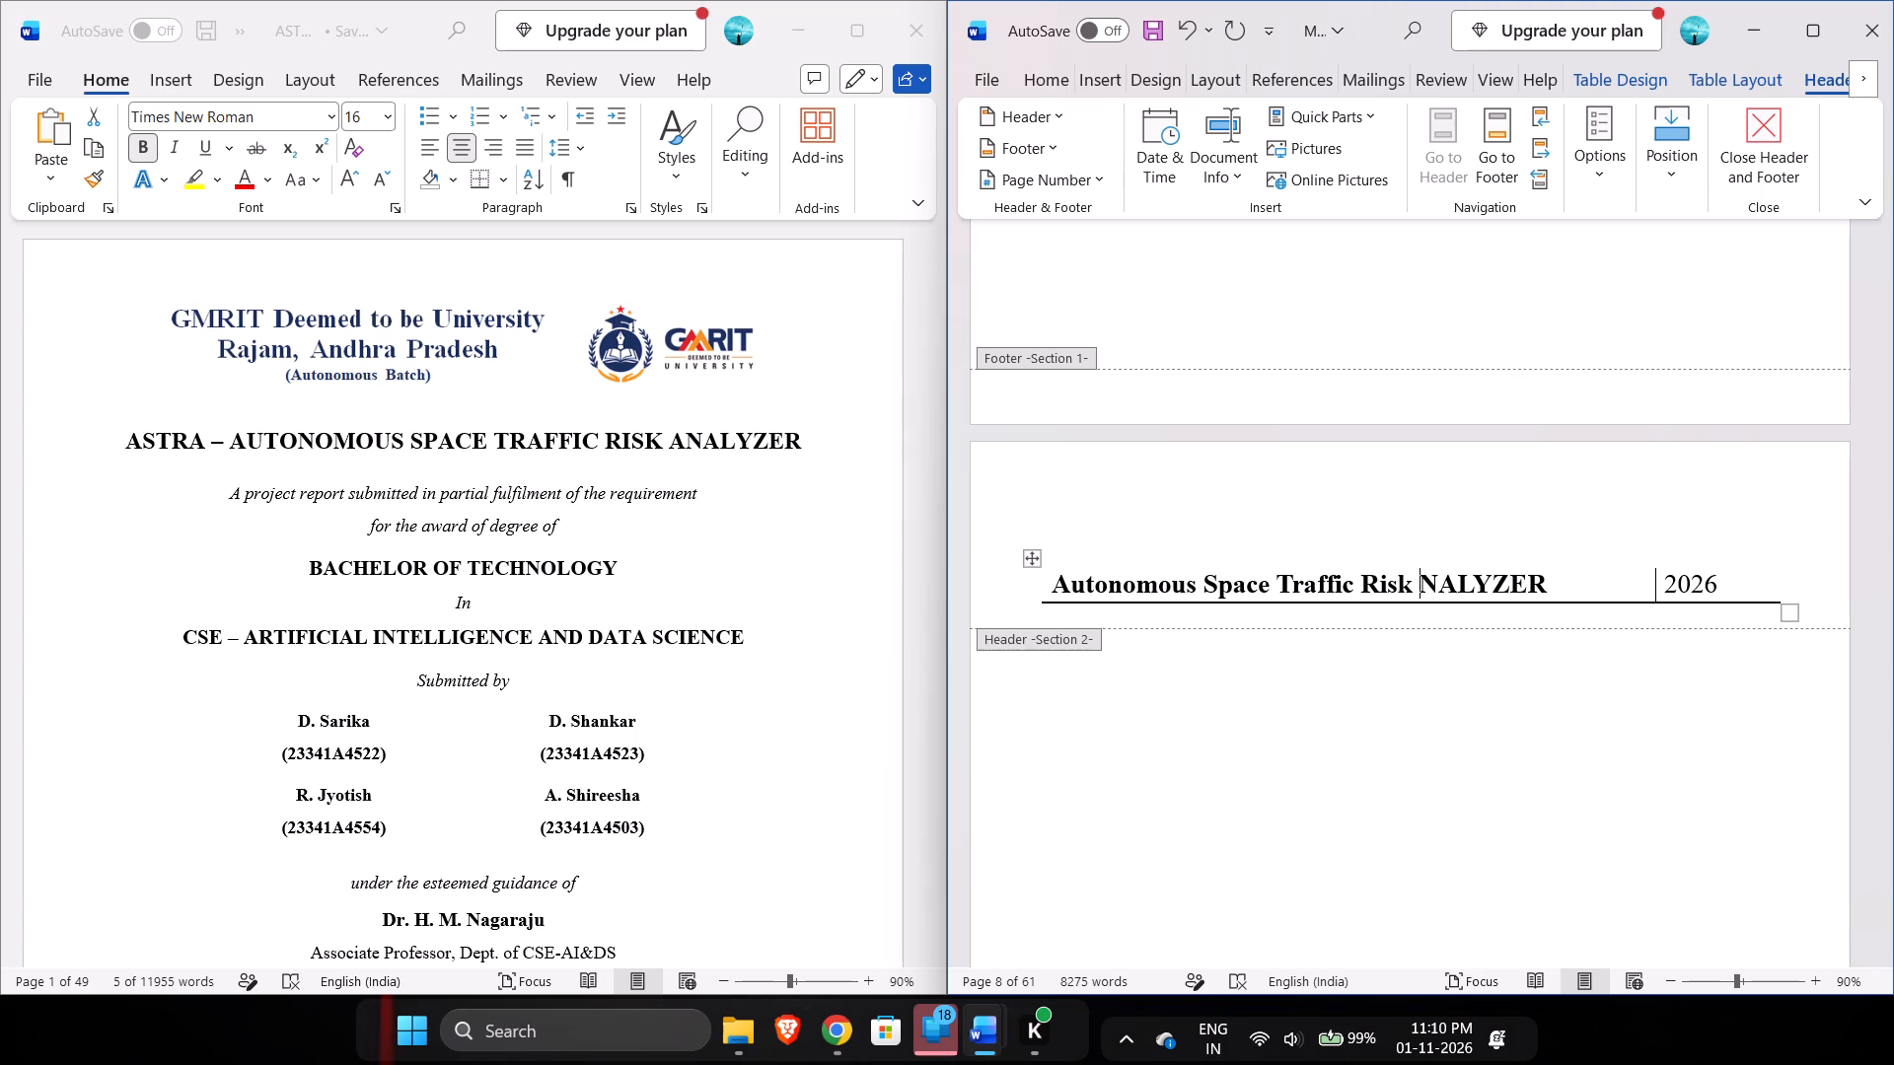
{"action": "key", "text": "shift+a"}
{"action": "key", "text": "Delete"}
{"action": "key", "text": "Delete"}
{"action": "key", "text": "Delete"}
{"action": "key", "text": "Delete"}
{"action": "key", "text": "Delete"}
{"action": "key", "text": "Delete"}
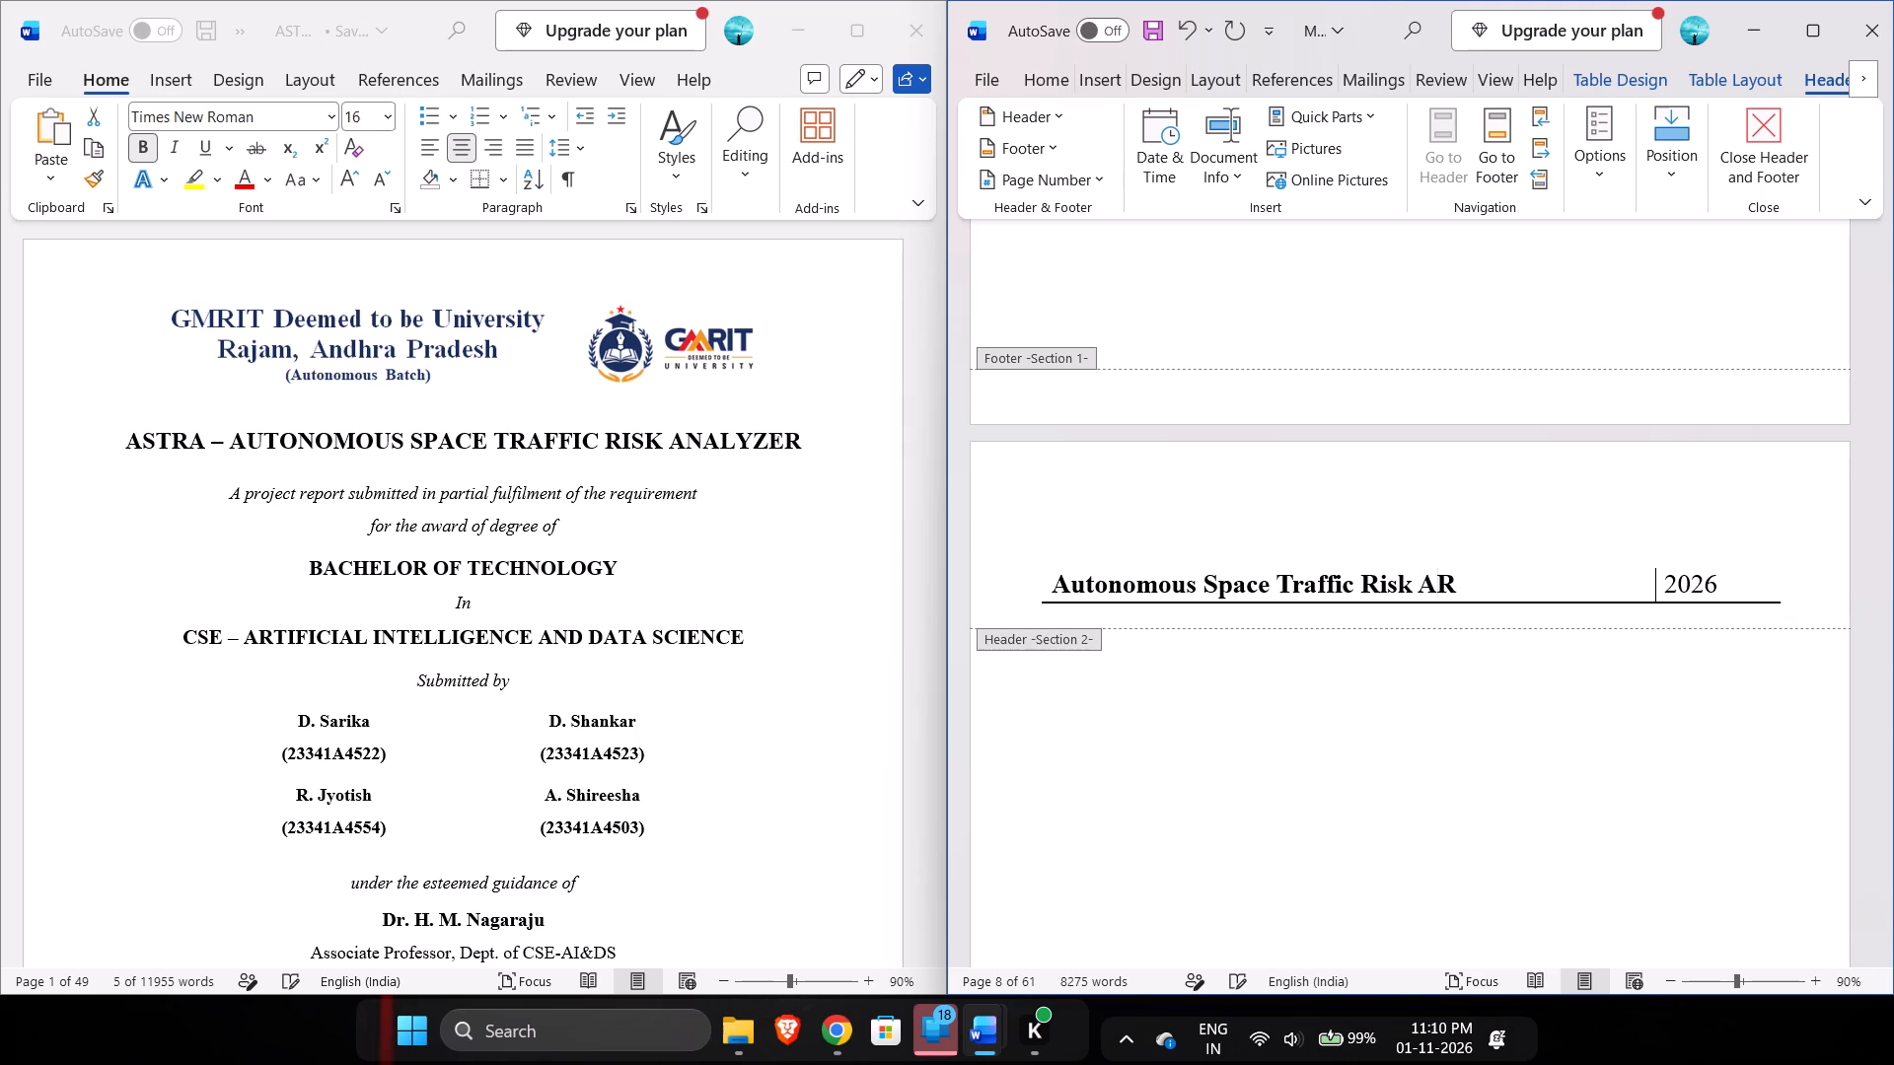
{"action": "key", "text": "Delete"}
{"action": "type", "text": "nalu"}
{"action": "key", "text": "Delete"}
{"action": "key", "text": "BackSpace"}
{"action": "type", "text": "uzer"}
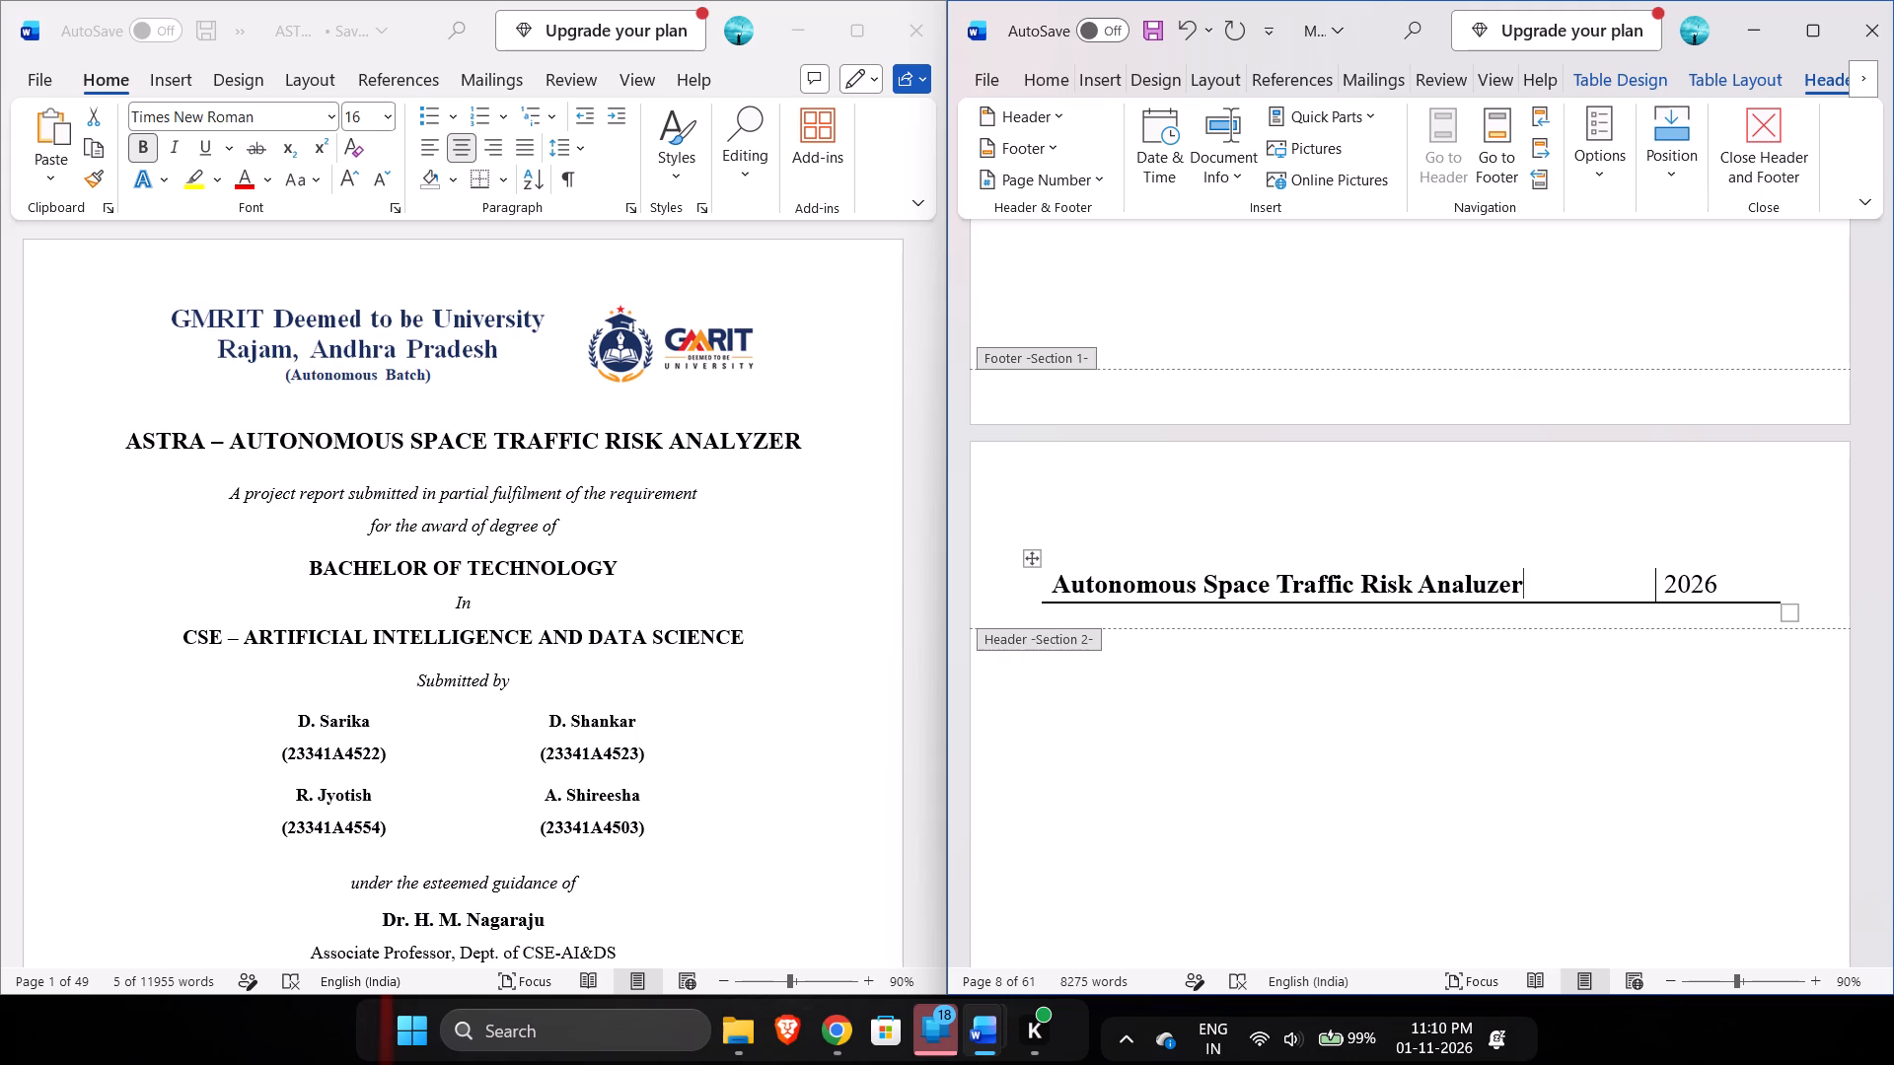
{"action": "key", "text": "Left"}
{"action": "key", "text": "Left"}
{"action": "key", "text": "Left"}
{"action": "key", "text": "BackSpace"}
{"action": "key", "text": "y"}
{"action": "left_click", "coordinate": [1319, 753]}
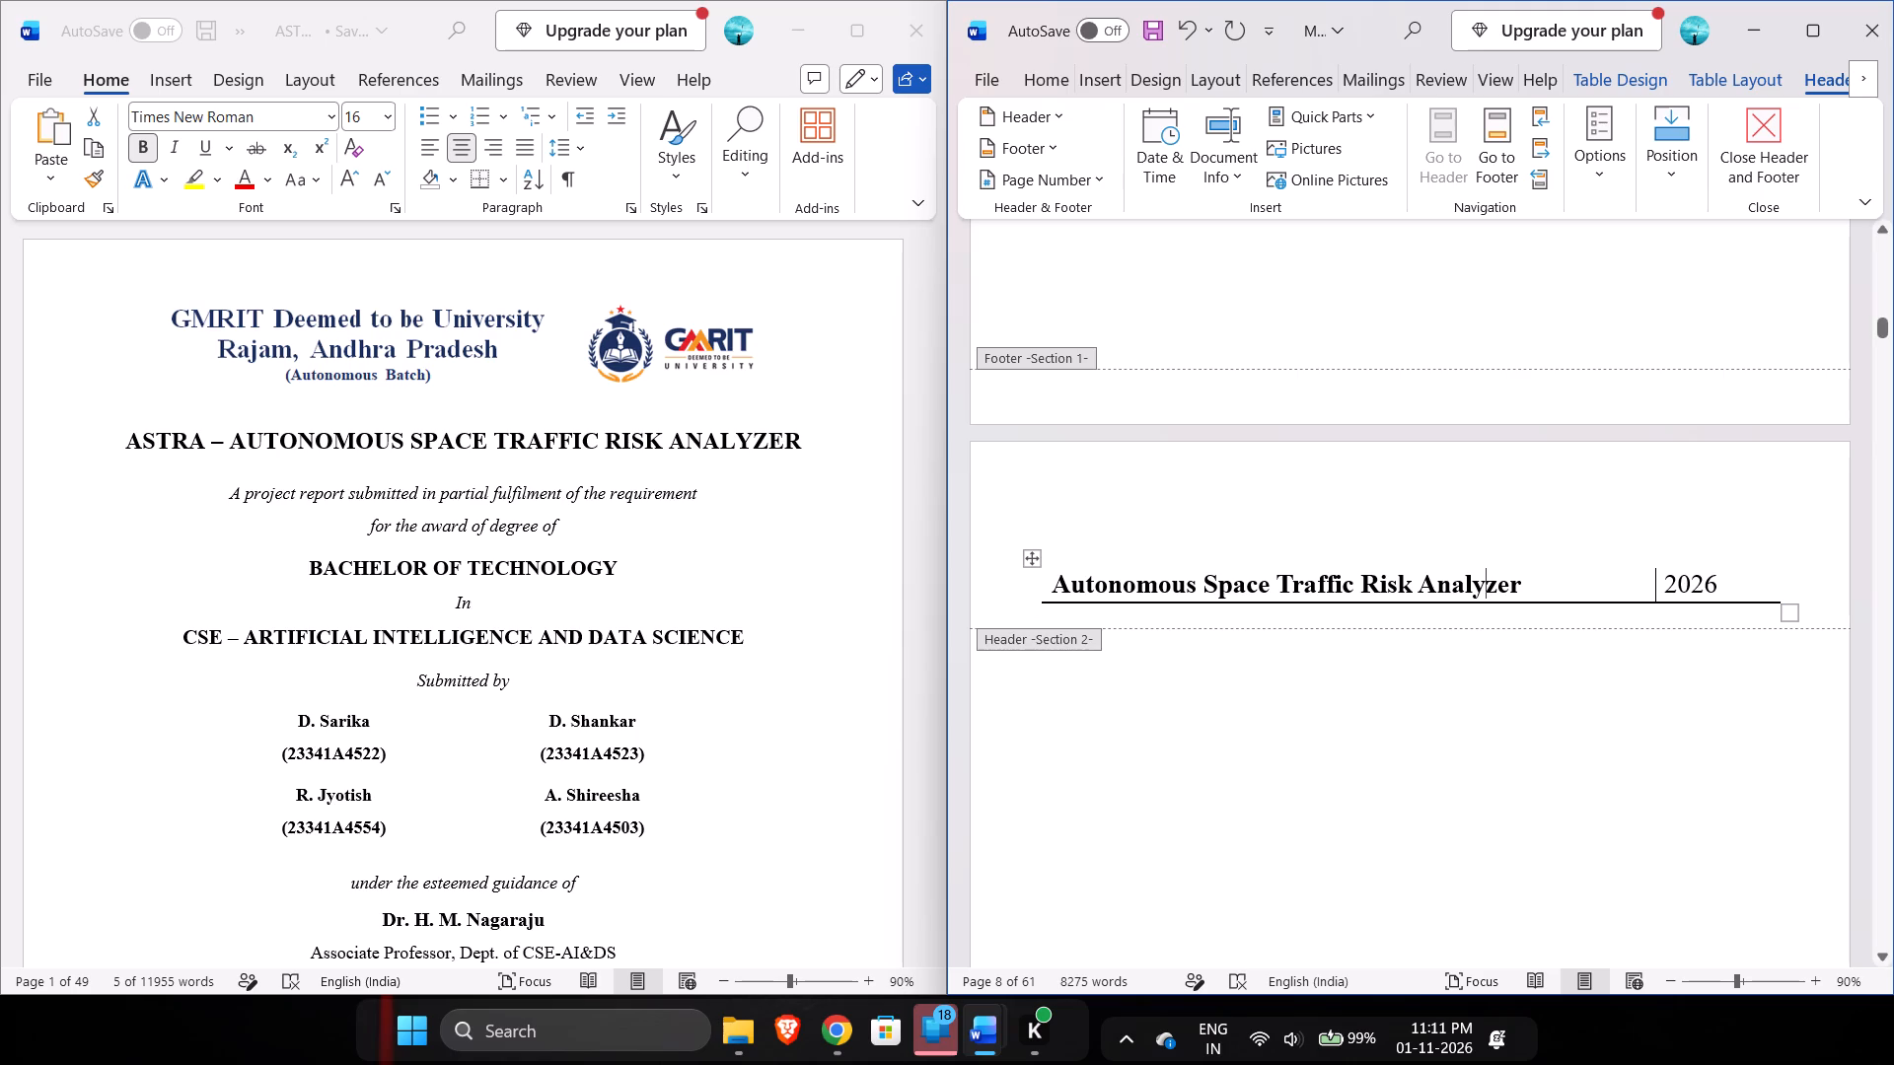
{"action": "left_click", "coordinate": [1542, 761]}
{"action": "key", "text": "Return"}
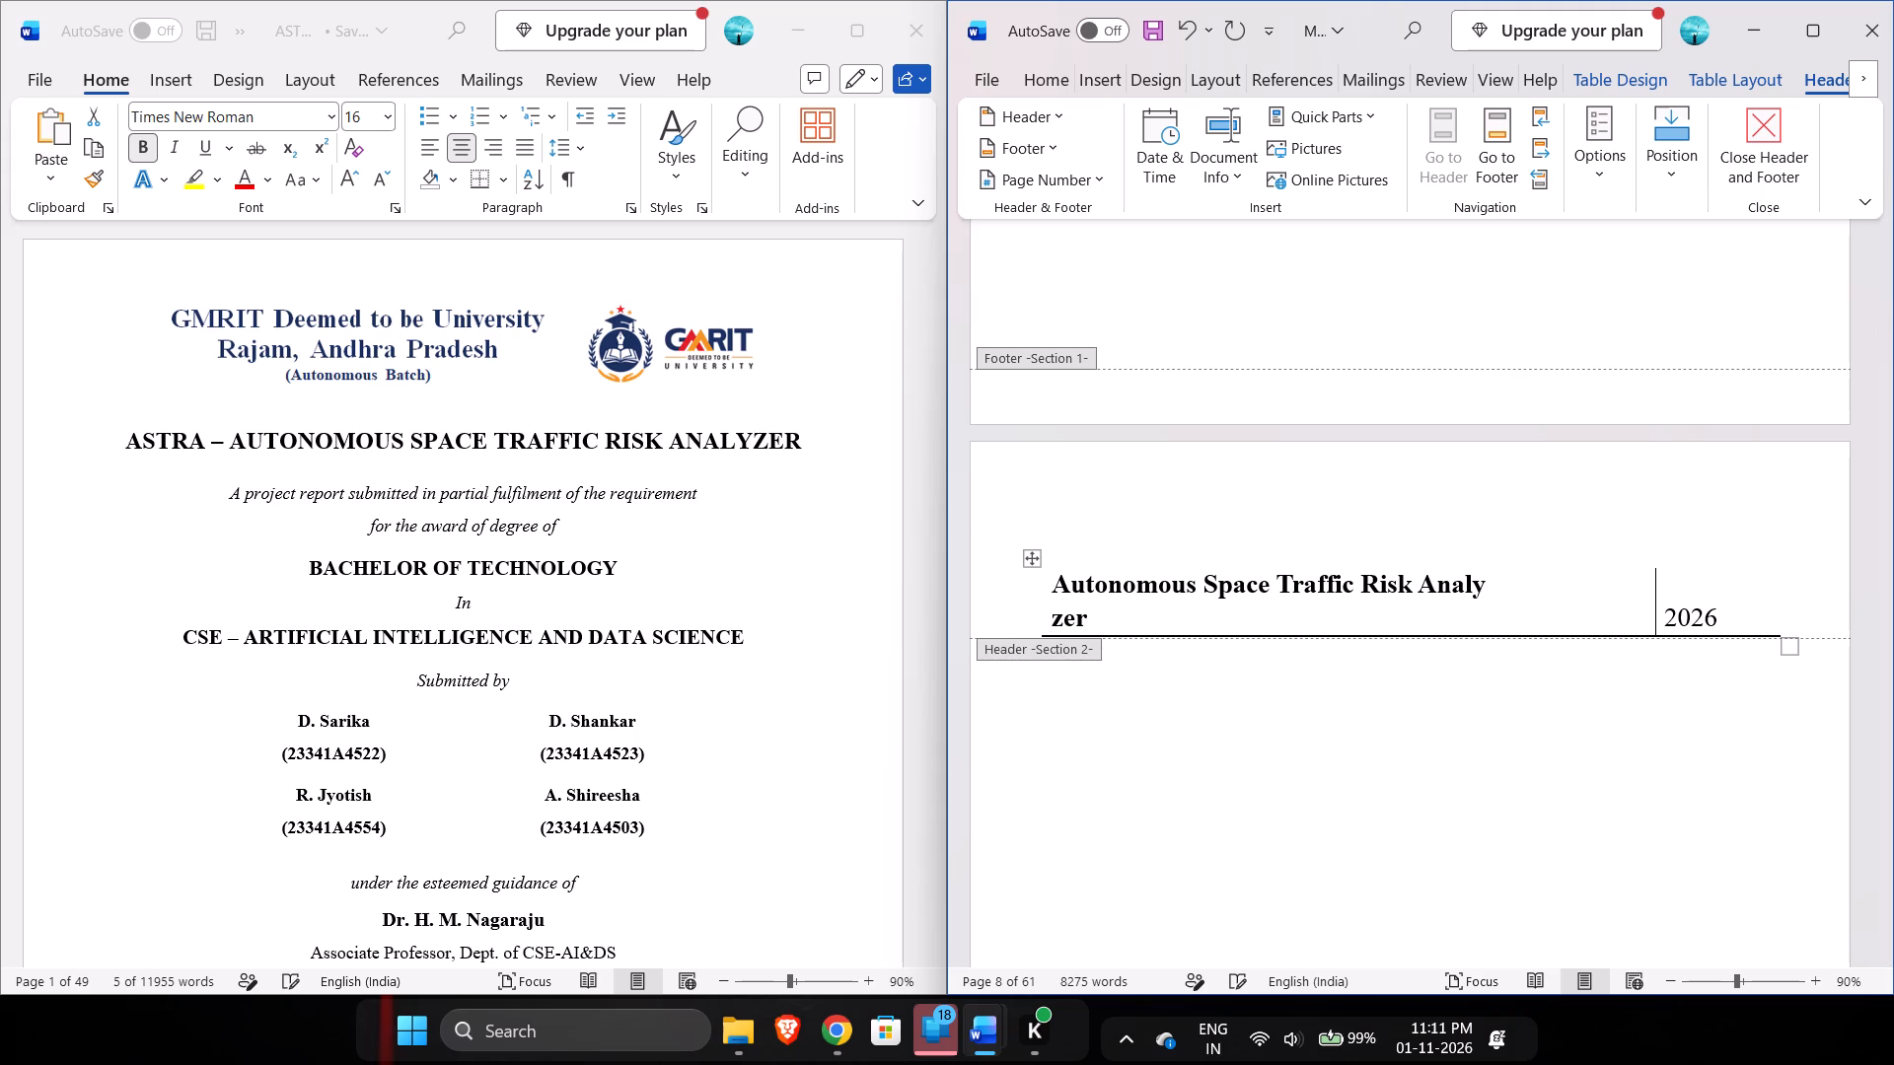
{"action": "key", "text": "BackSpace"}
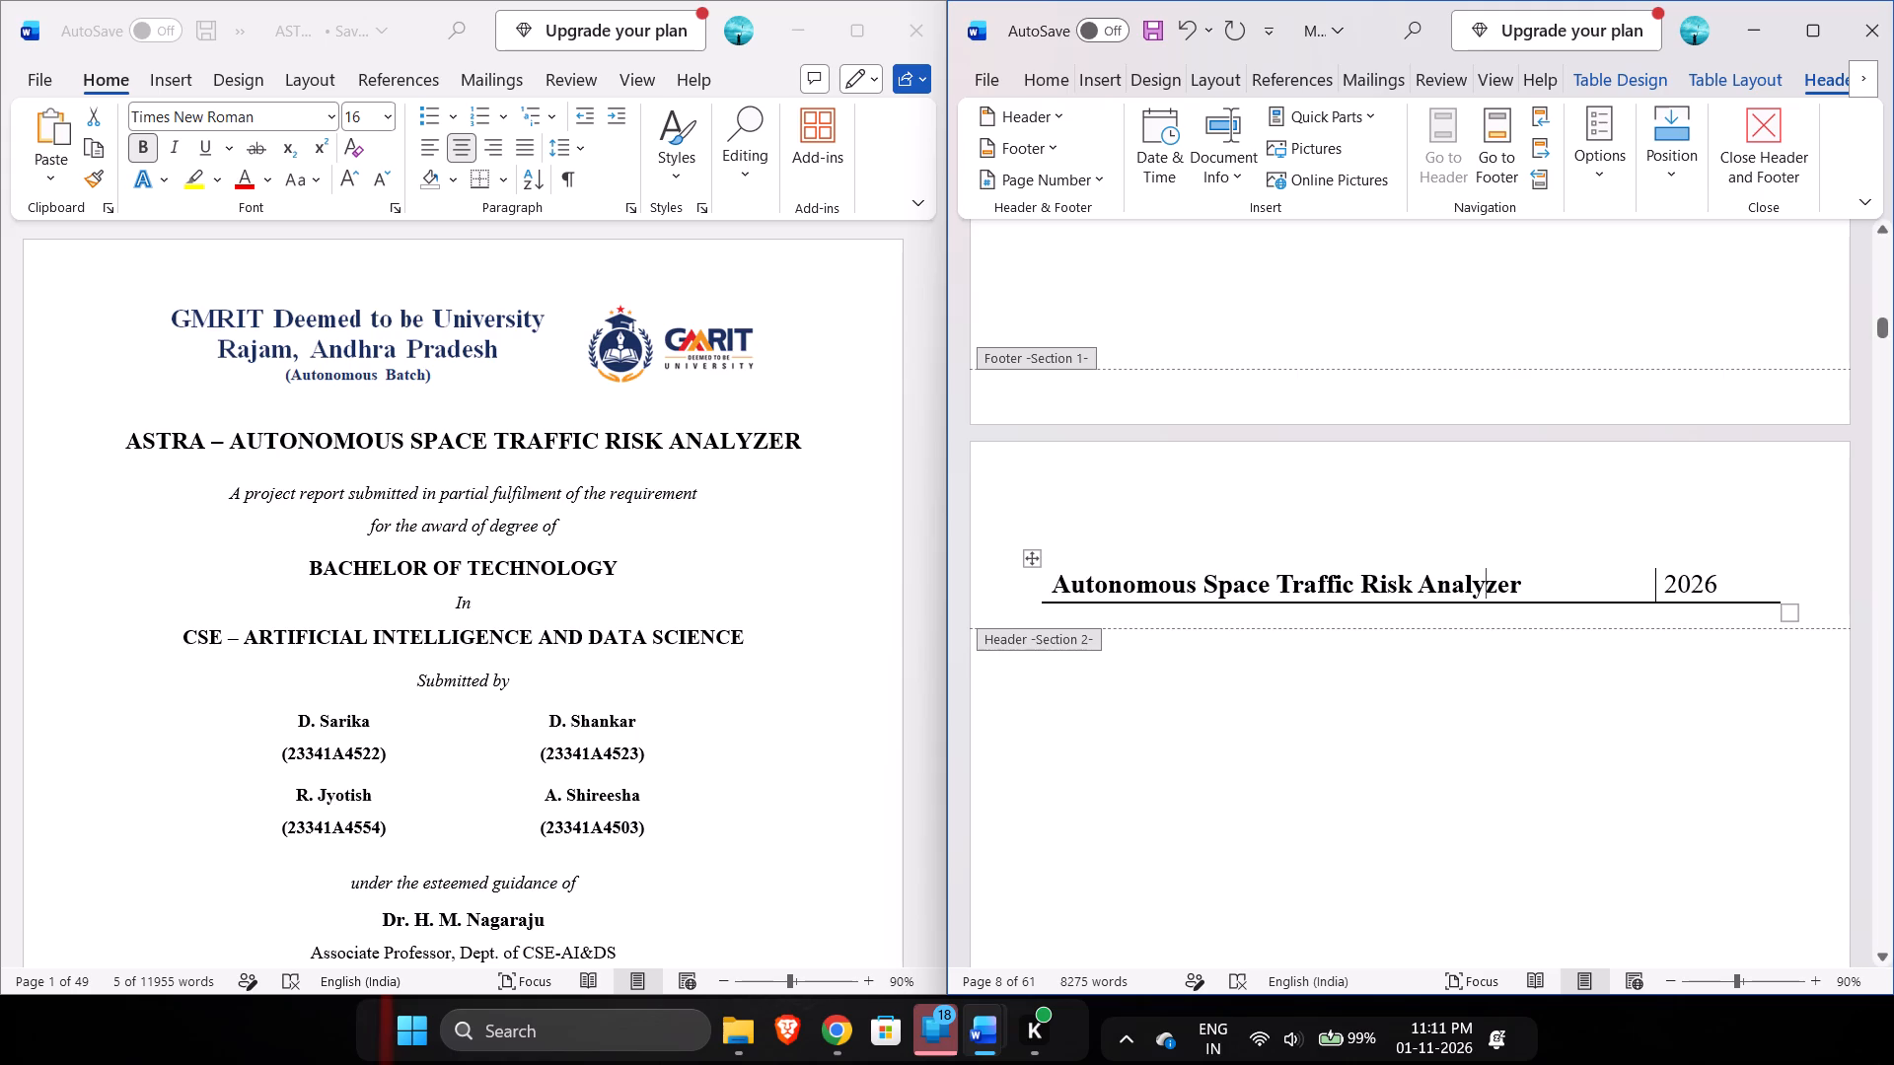
Check the edited header on the following Section 2 pages and return to editing the body text.
{"action": "scroll", "coordinate": [1494, 728], "scroll_direction": "down", "scroll_amount": 1}
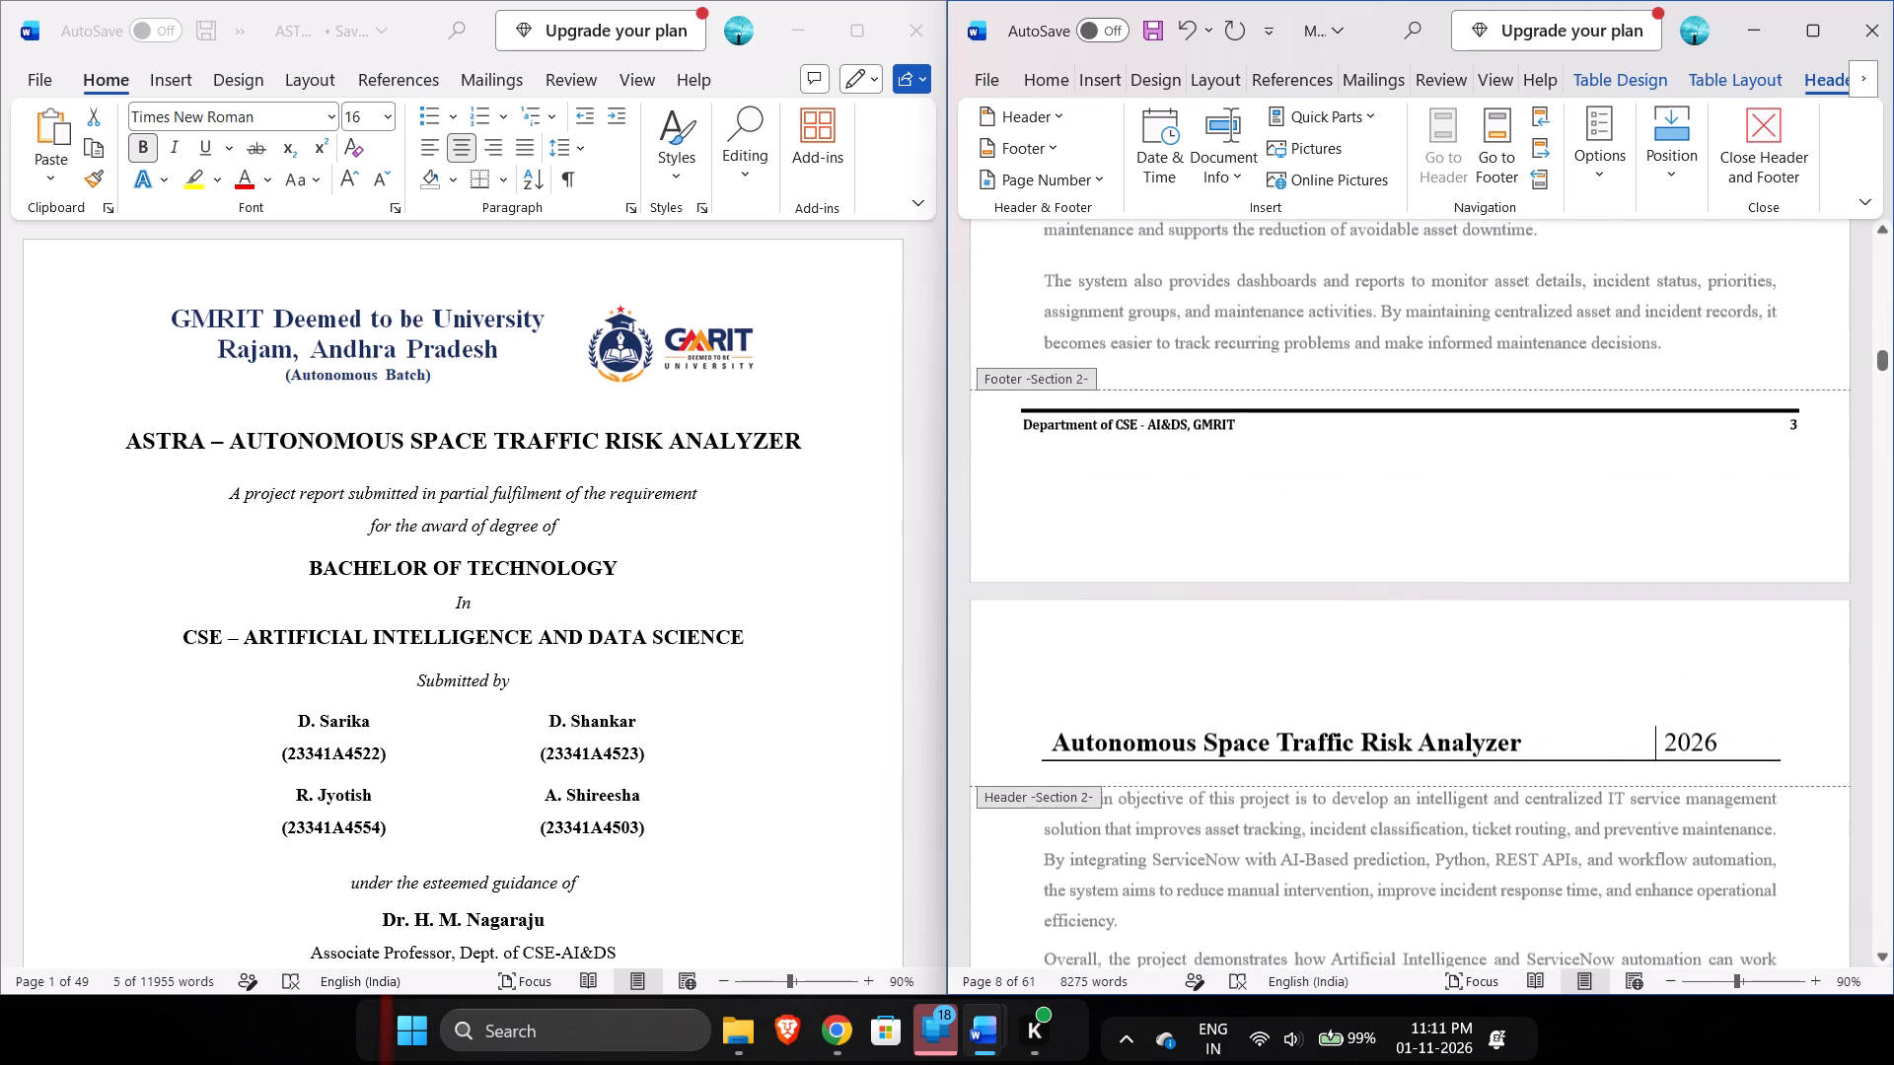
{"action": "scroll", "coordinate": [1494, 728], "scroll_direction": "down", "scroll_amount": 1}
{"action": "left_click", "coordinate": [1494, 728]}
{"action": "double_click", "coordinate": [1484, 715]}
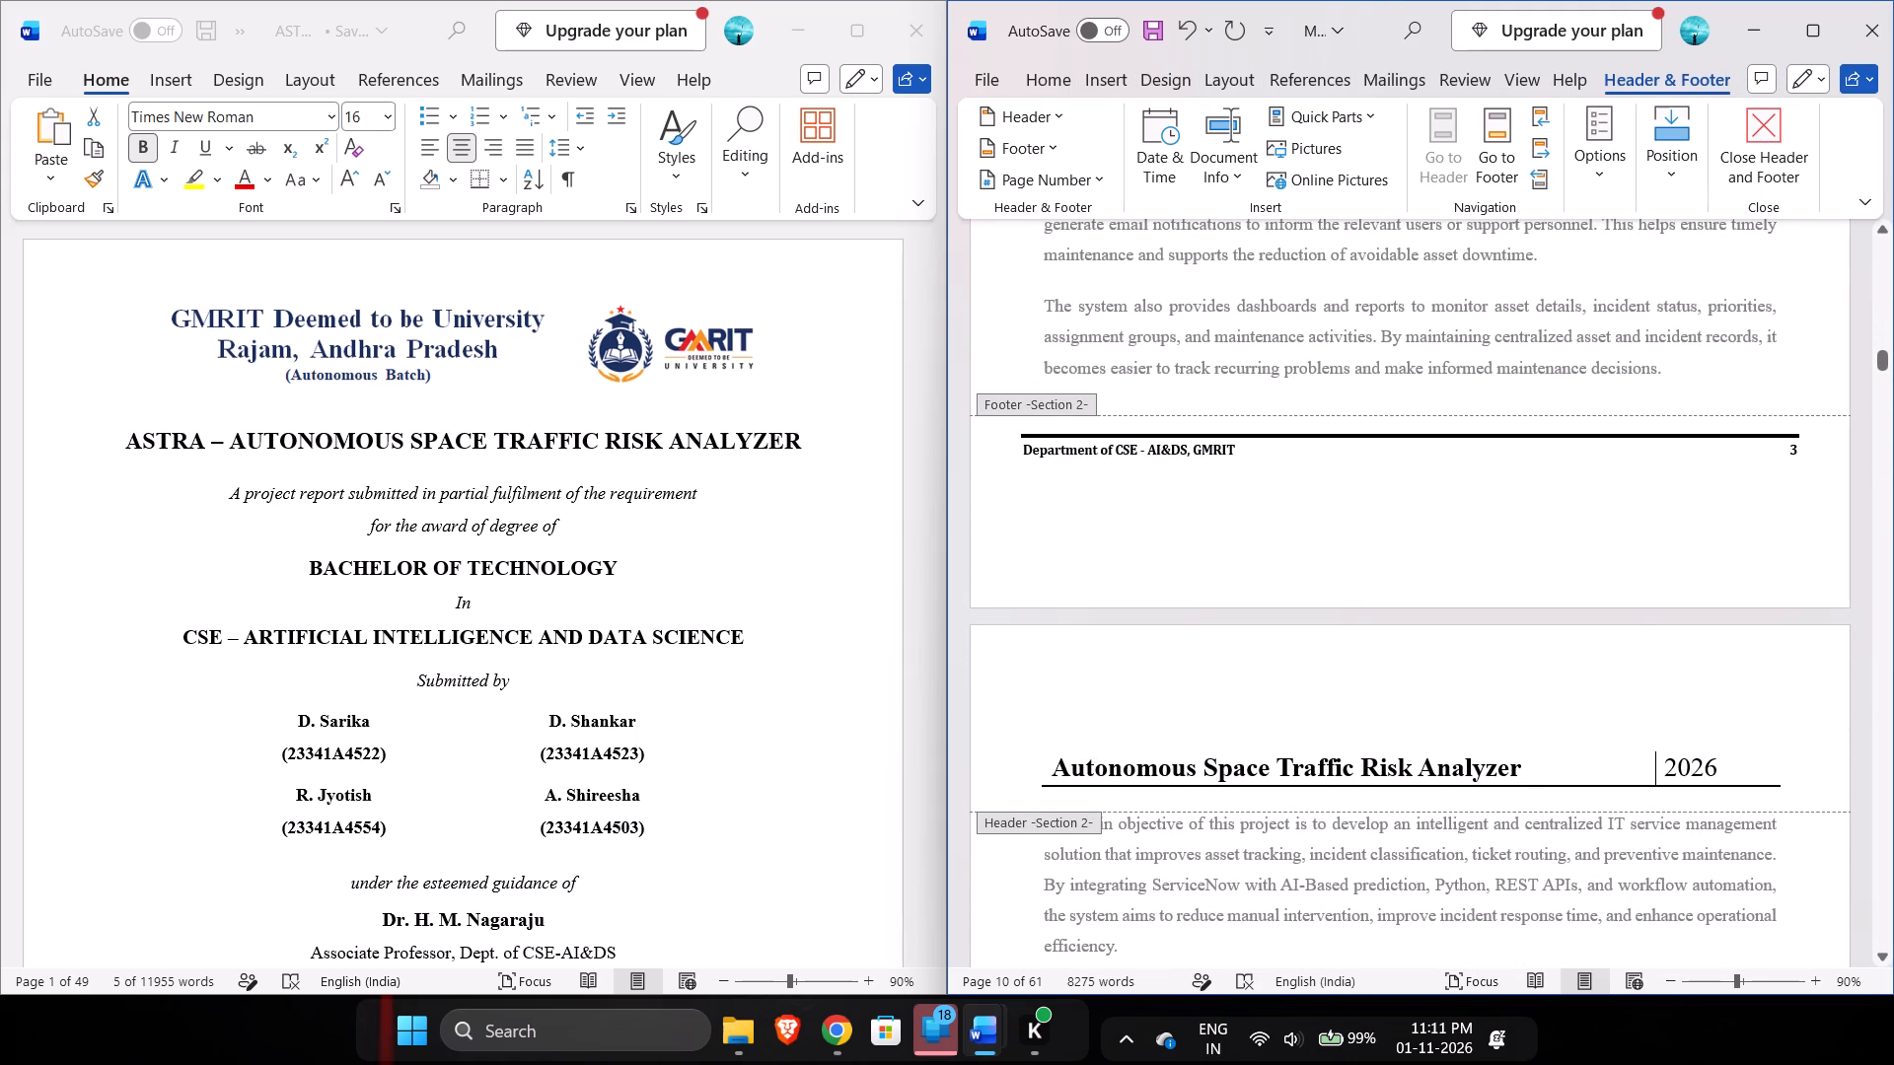
{"action": "double_click", "coordinate": [1434, 390]}
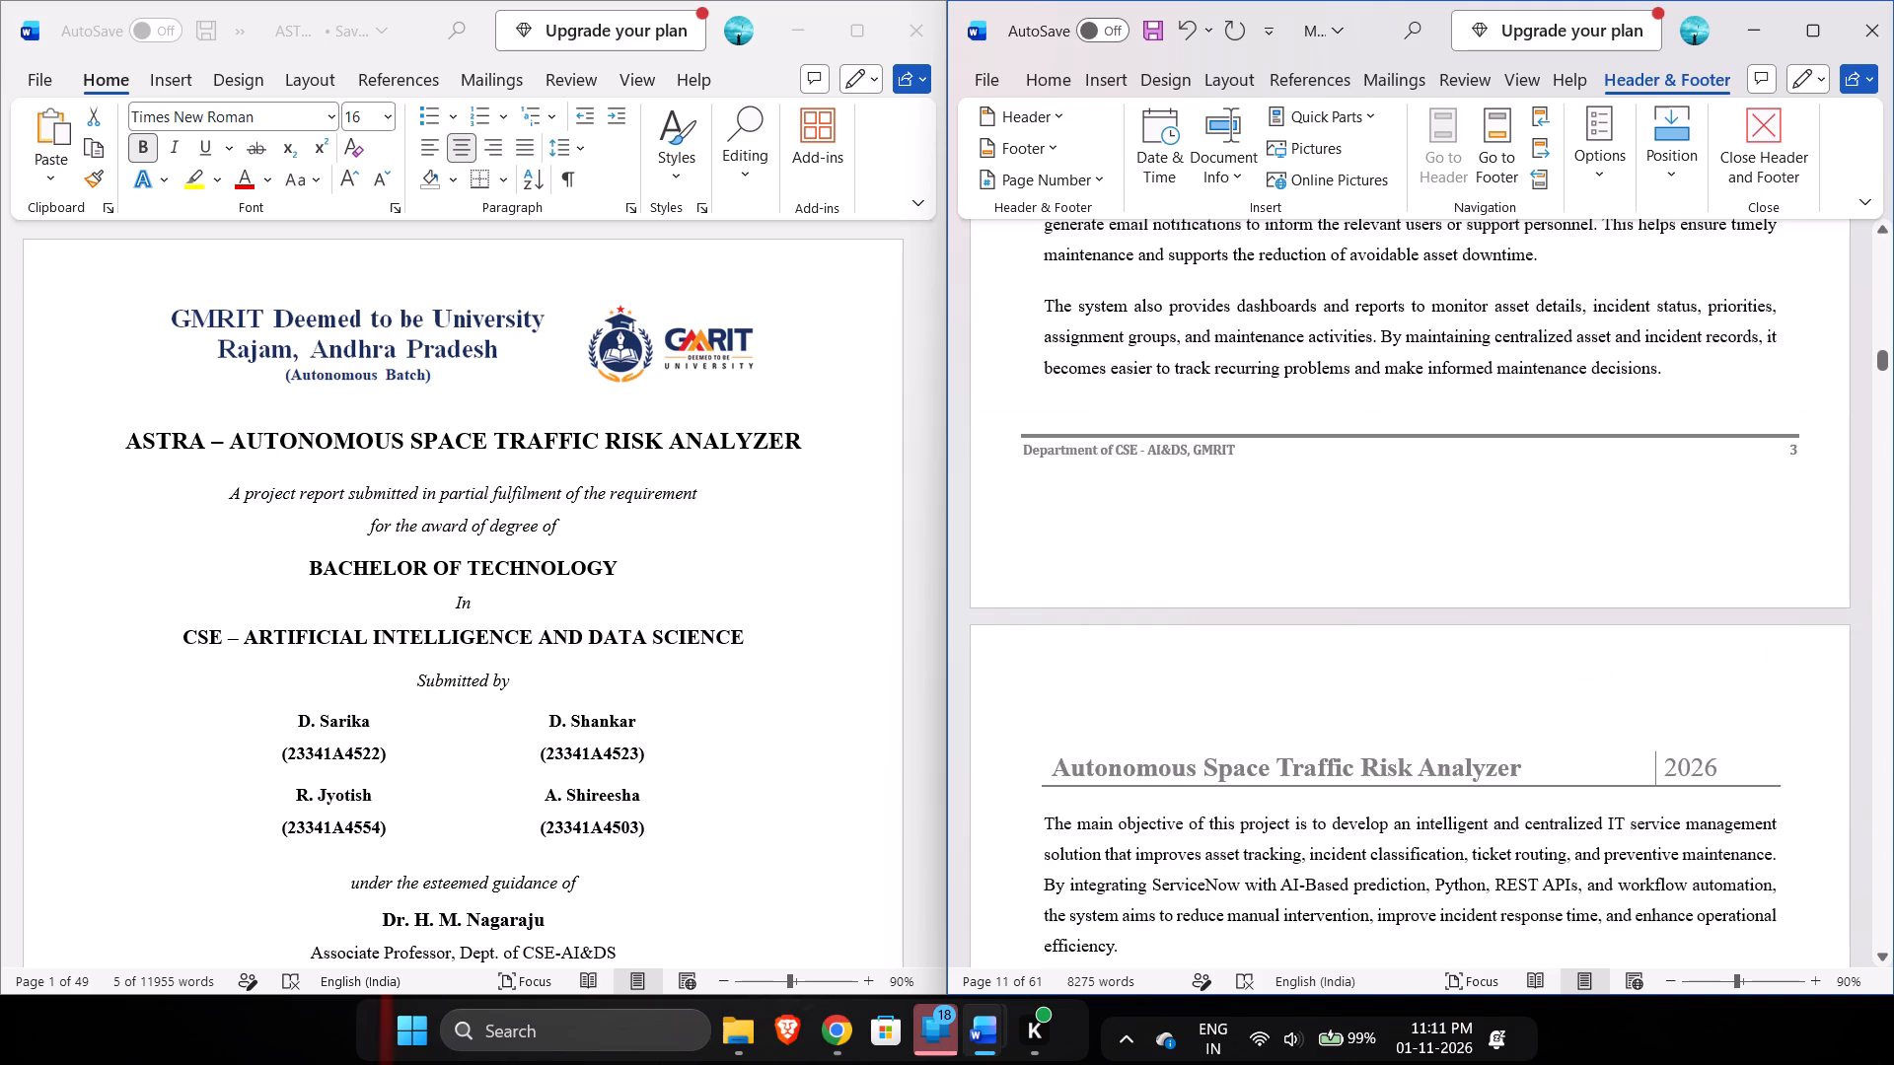
Compare the Chapter 1 introduction pages of the template report with those of the ASTRA report.
{"action": "scroll", "coordinate": [1434, 390], "scroll_direction": "up", "scroll_amount": 6}
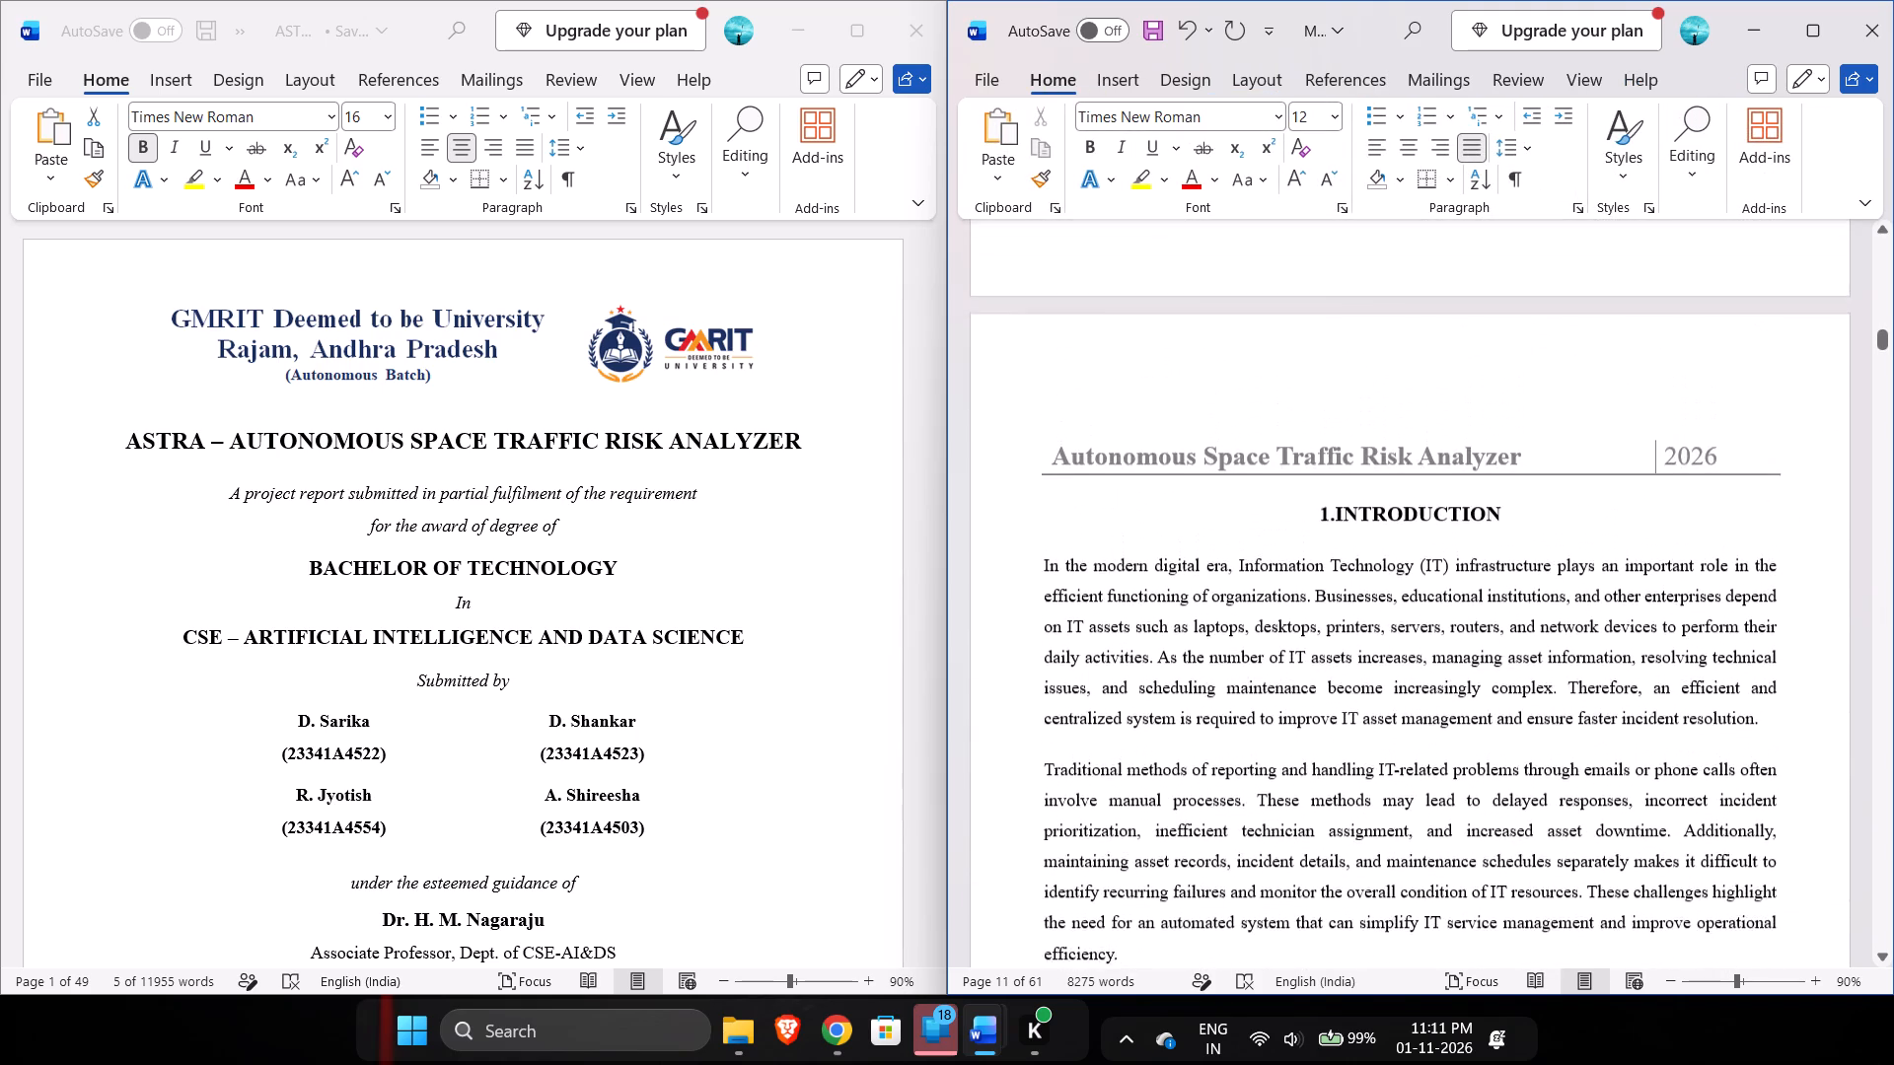
{"action": "scroll", "coordinate": [652, 478], "scroll_direction": "up", "scroll_amount": 3}
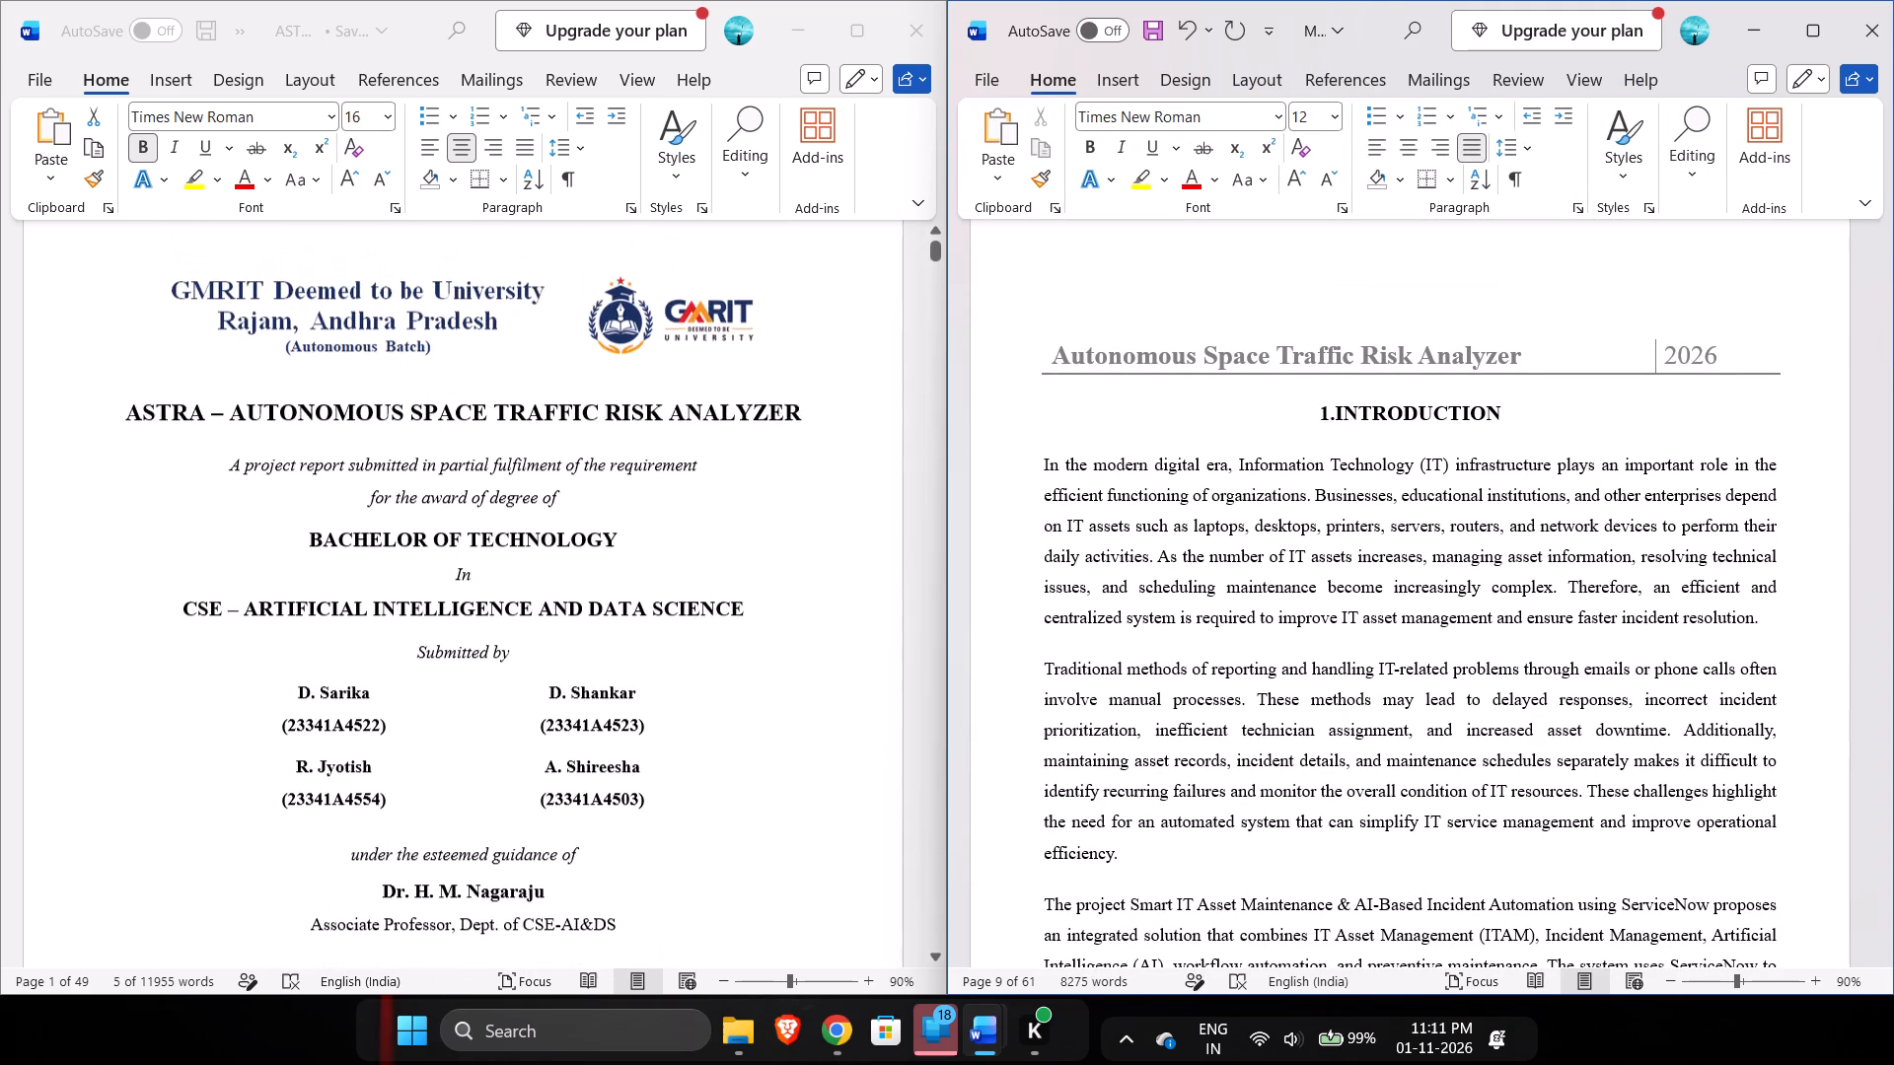
{"action": "scroll", "coordinate": [1275, 495], "scroll_direction": "up", "scroll_amount": 2}
{"action": "scroll", "coordinate": [1275, 495], "scroll_direction": "down", "scroll_amount": 1}
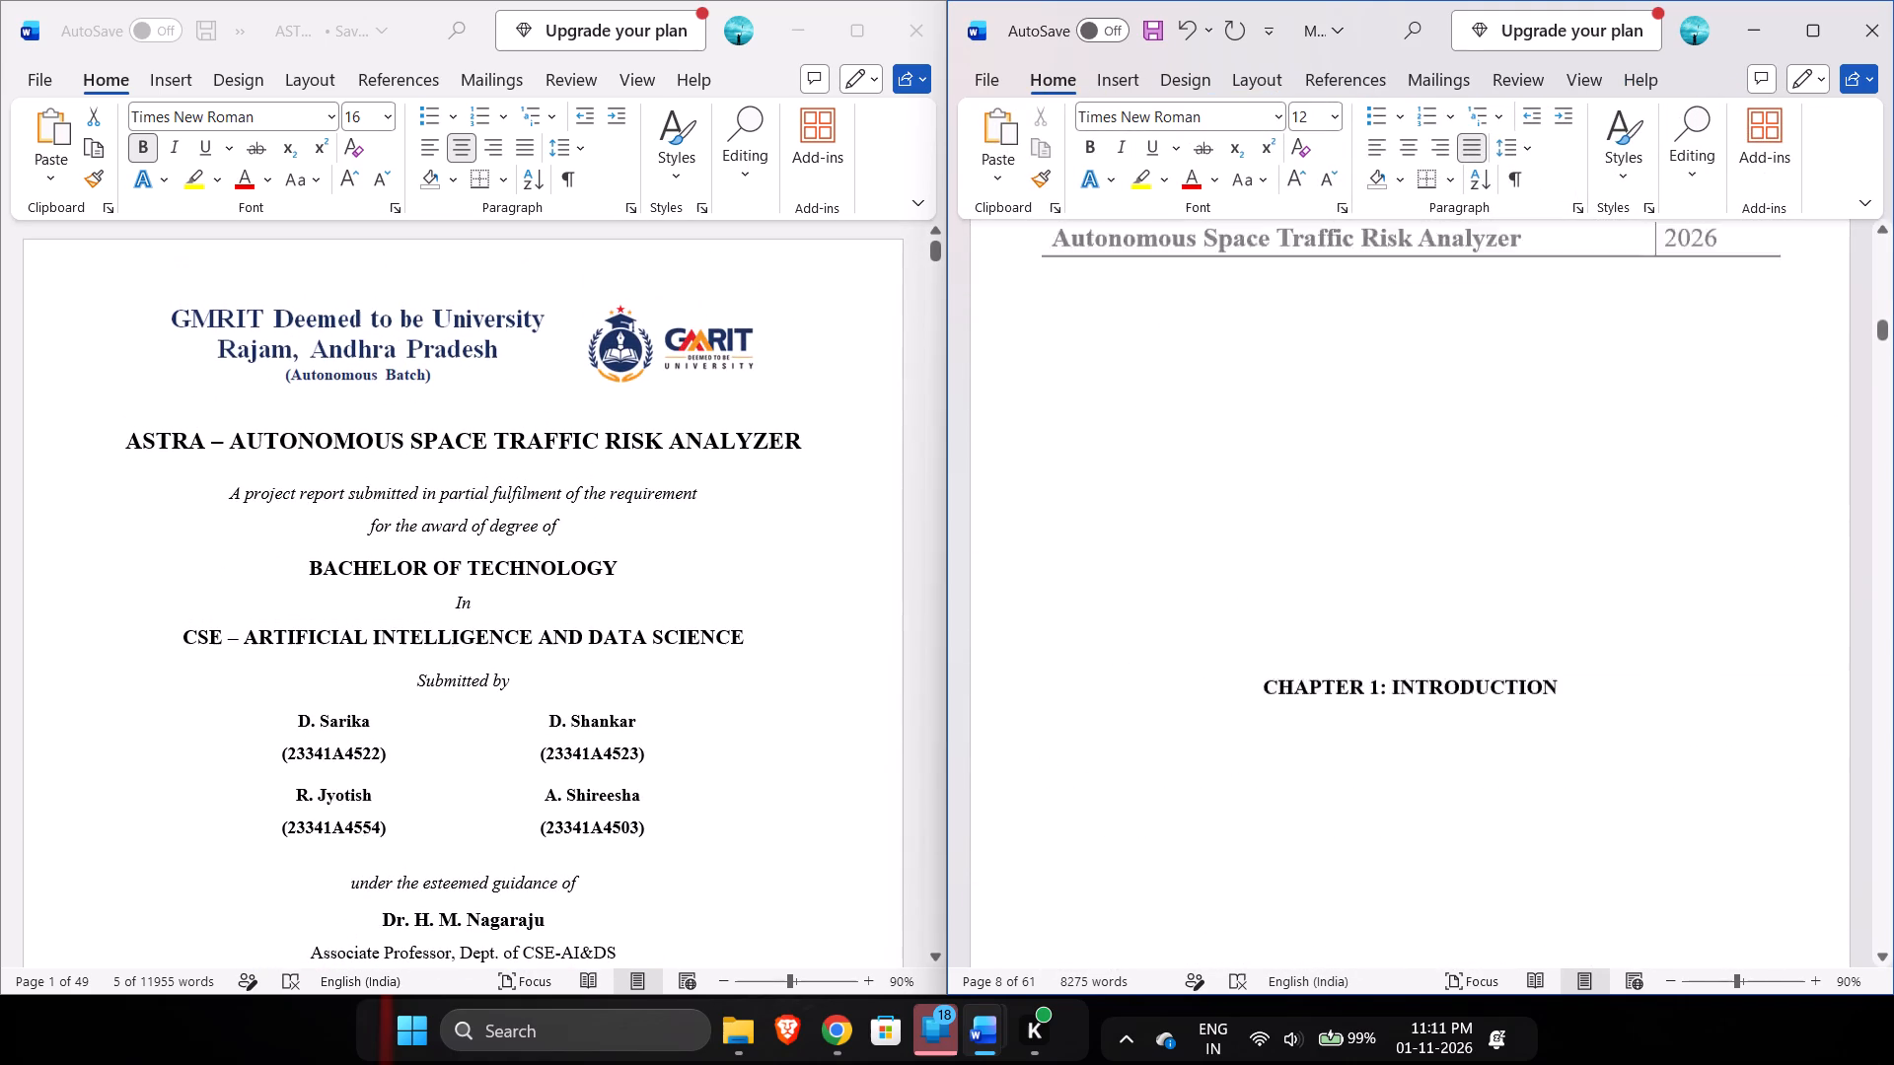
{"action": "scroll", "coordinate": [489, 651], "scroll_direction": "down", "scroll_amount": 4}
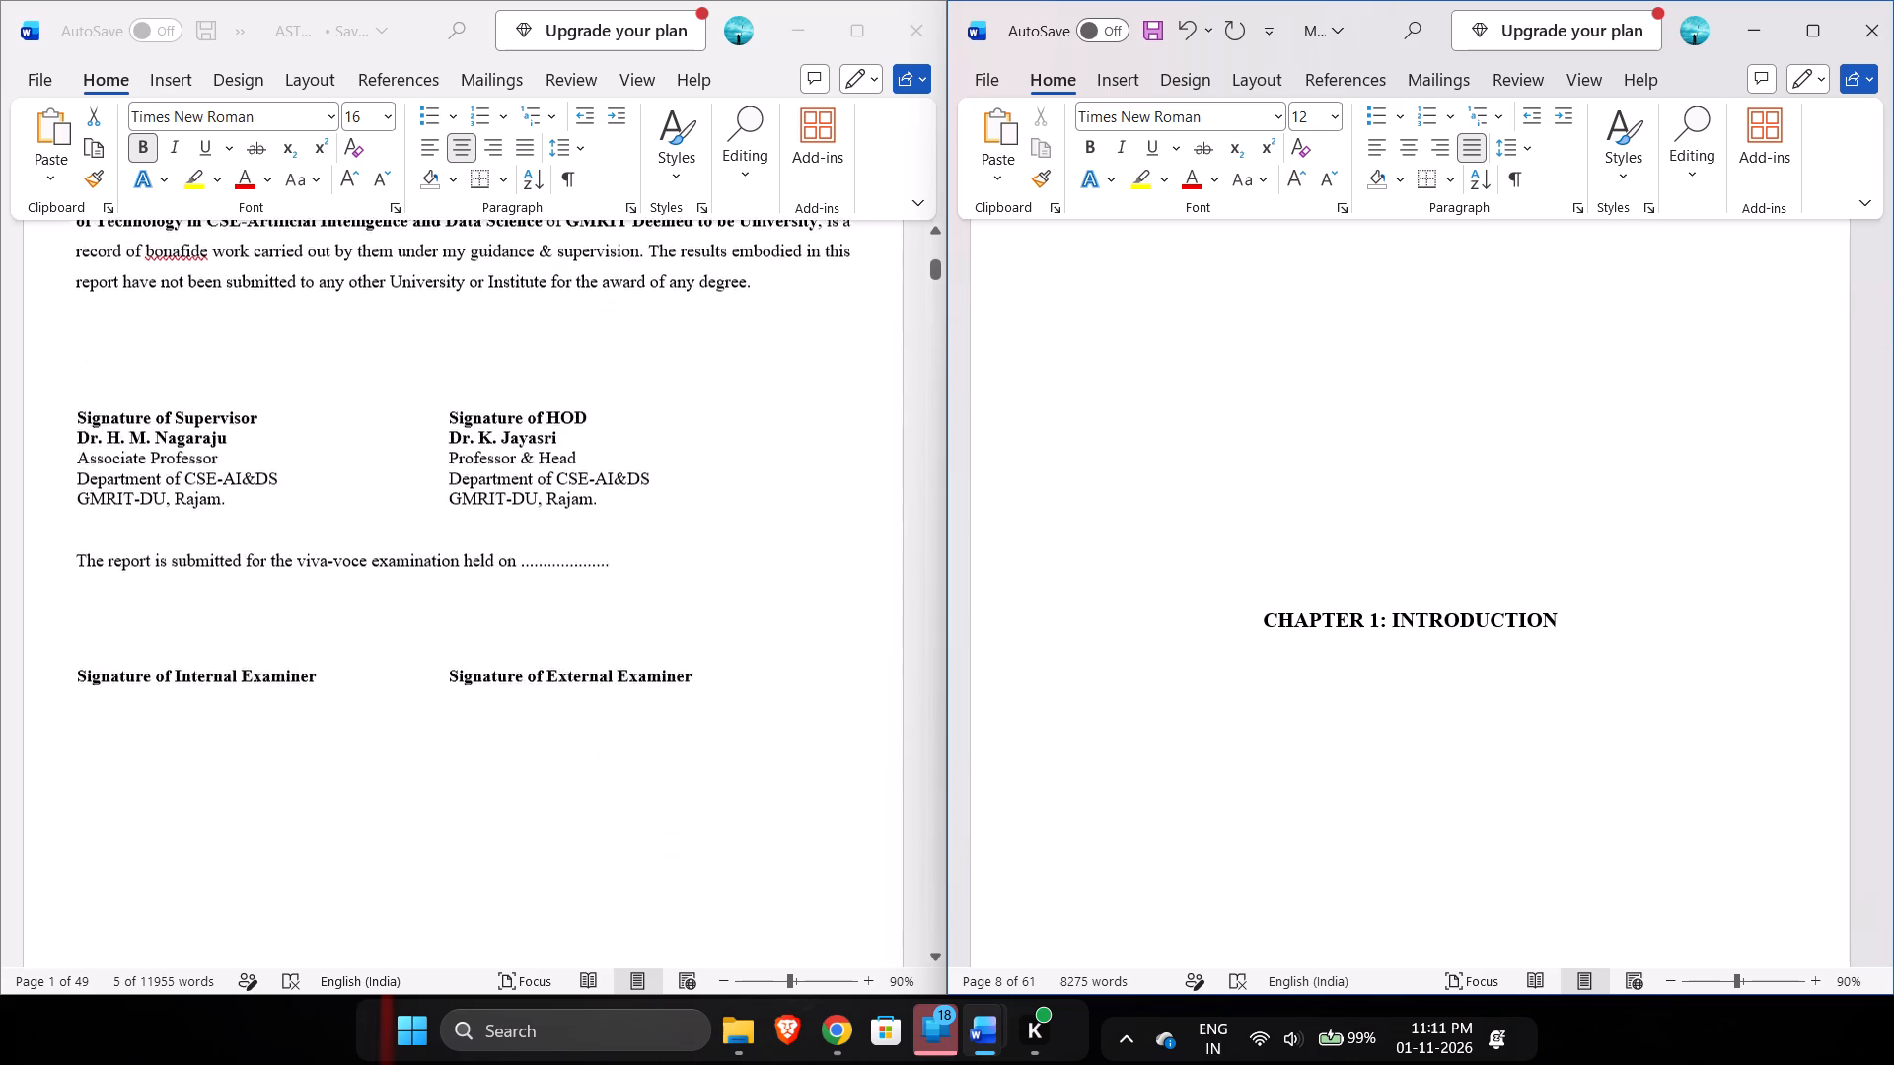
{"action": "scroll", "coordinate": [489, 651], "scroll_direction": "down", "scroll_amount": 10}
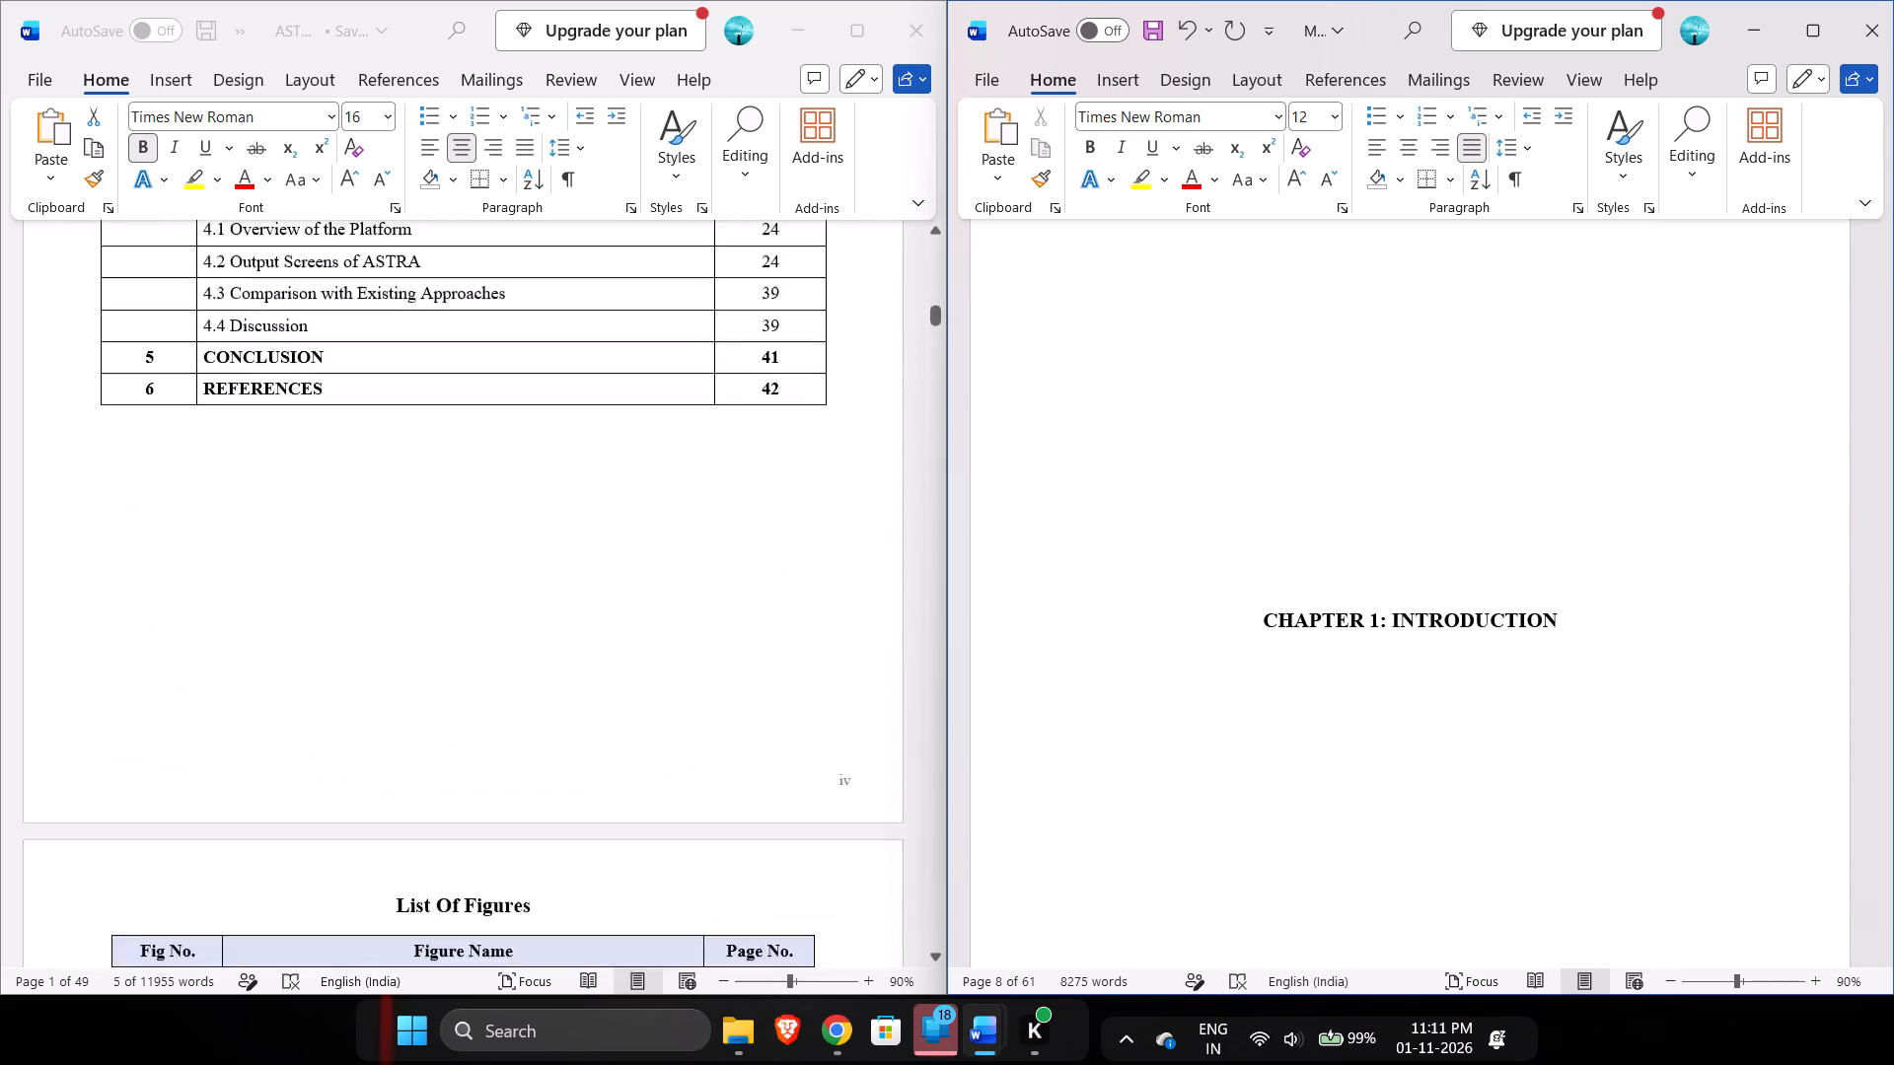
{"action": "scroll", "coordinate": [489, 651], "scroll_direction": "down", "scroll_amount": 3}
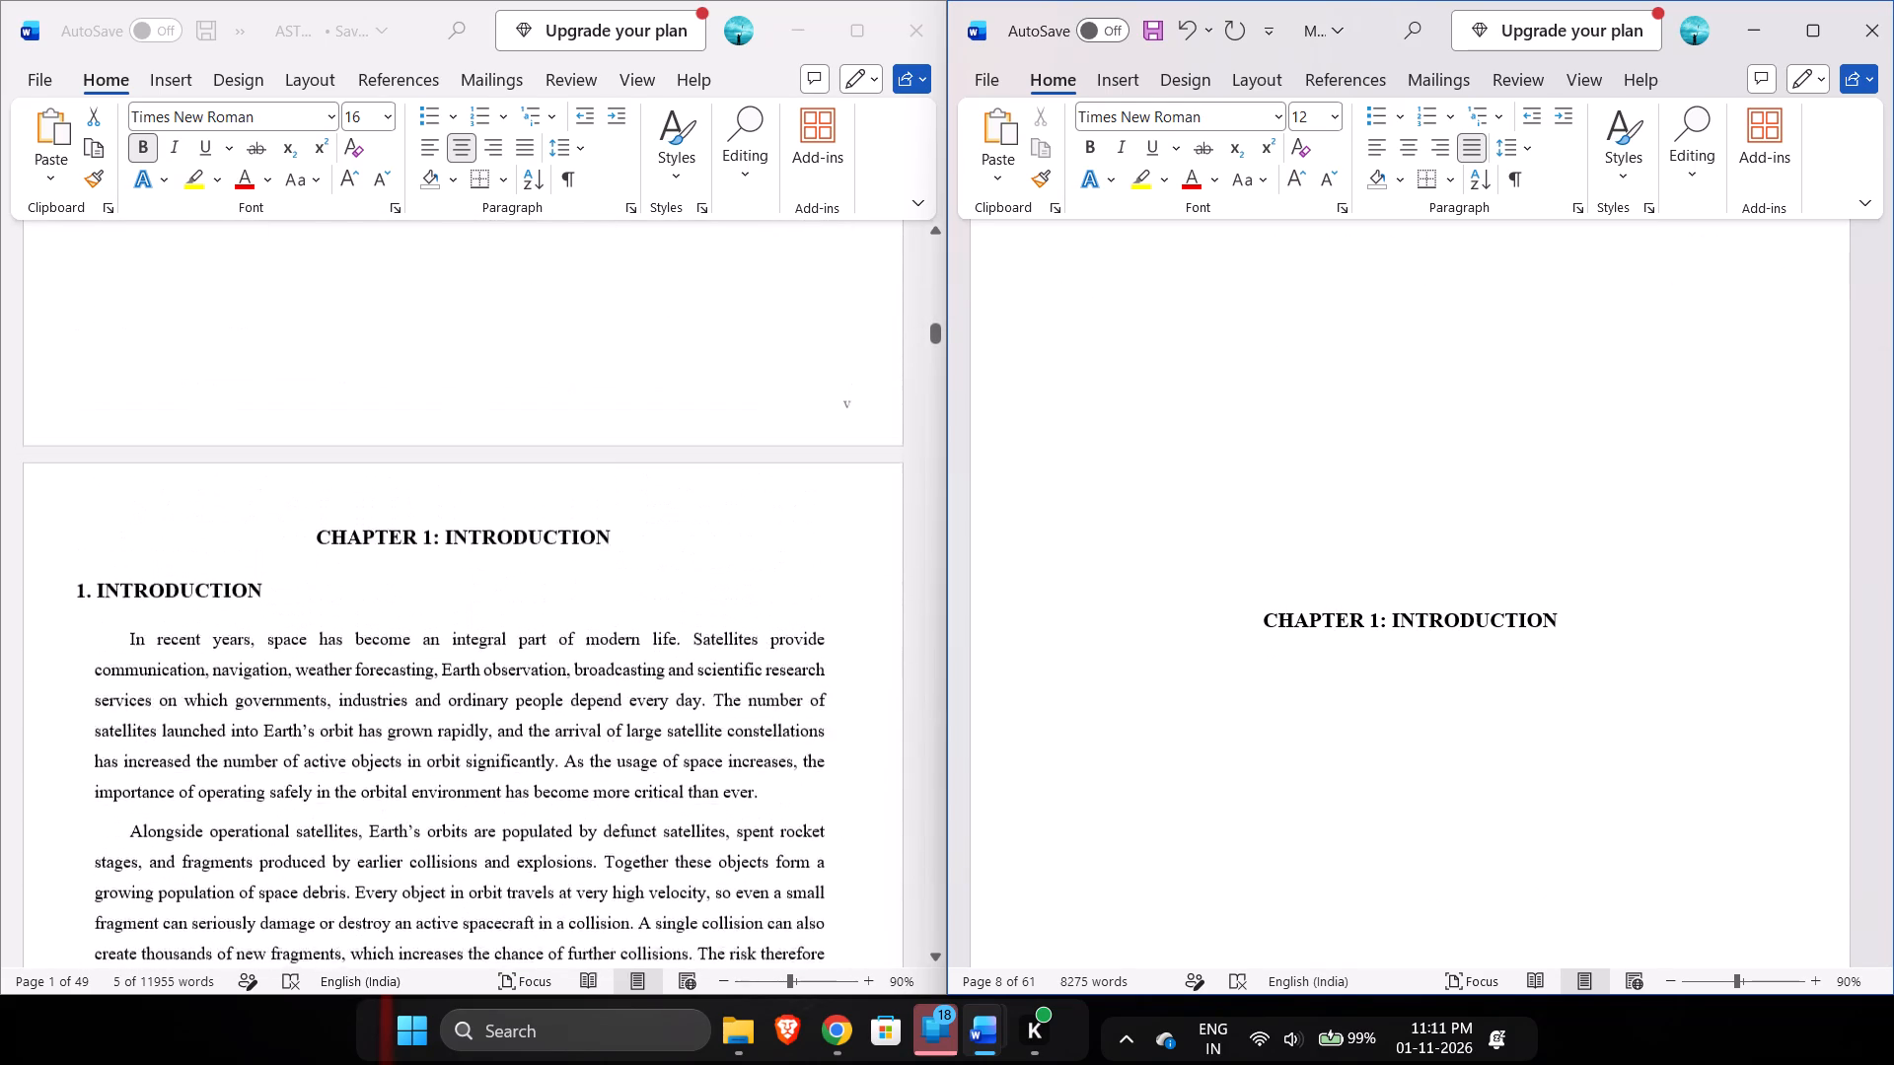
{"action": "scroll", "coordinate": [489, 651], "scroll_direction": "down", "scroll_amount": 2}
{"action": "scroll", "coordinate": [1252, 683], "scroll_direction": "down", "scroll_amount": 1}
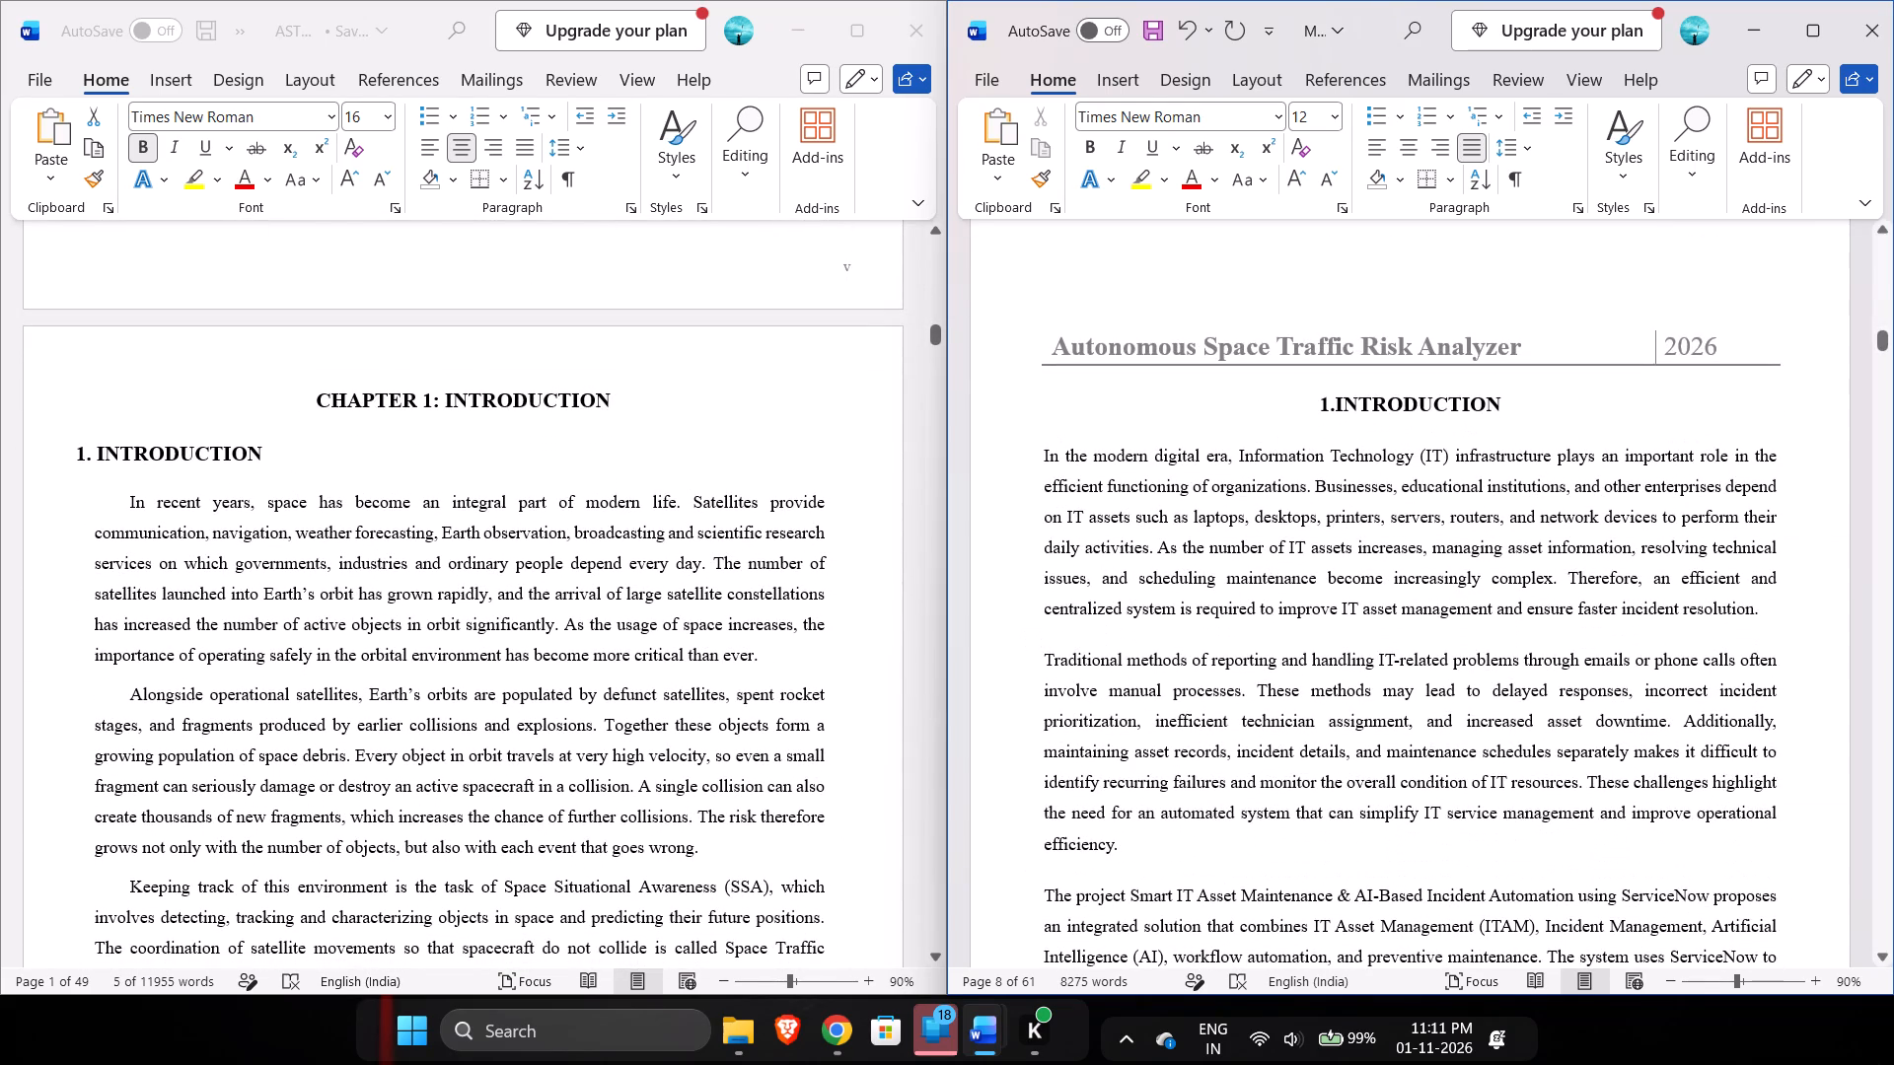
{"action": "scroll", "coordinate": [1252, 683], "scroll_direction": "down", "scroll_amount": 1}
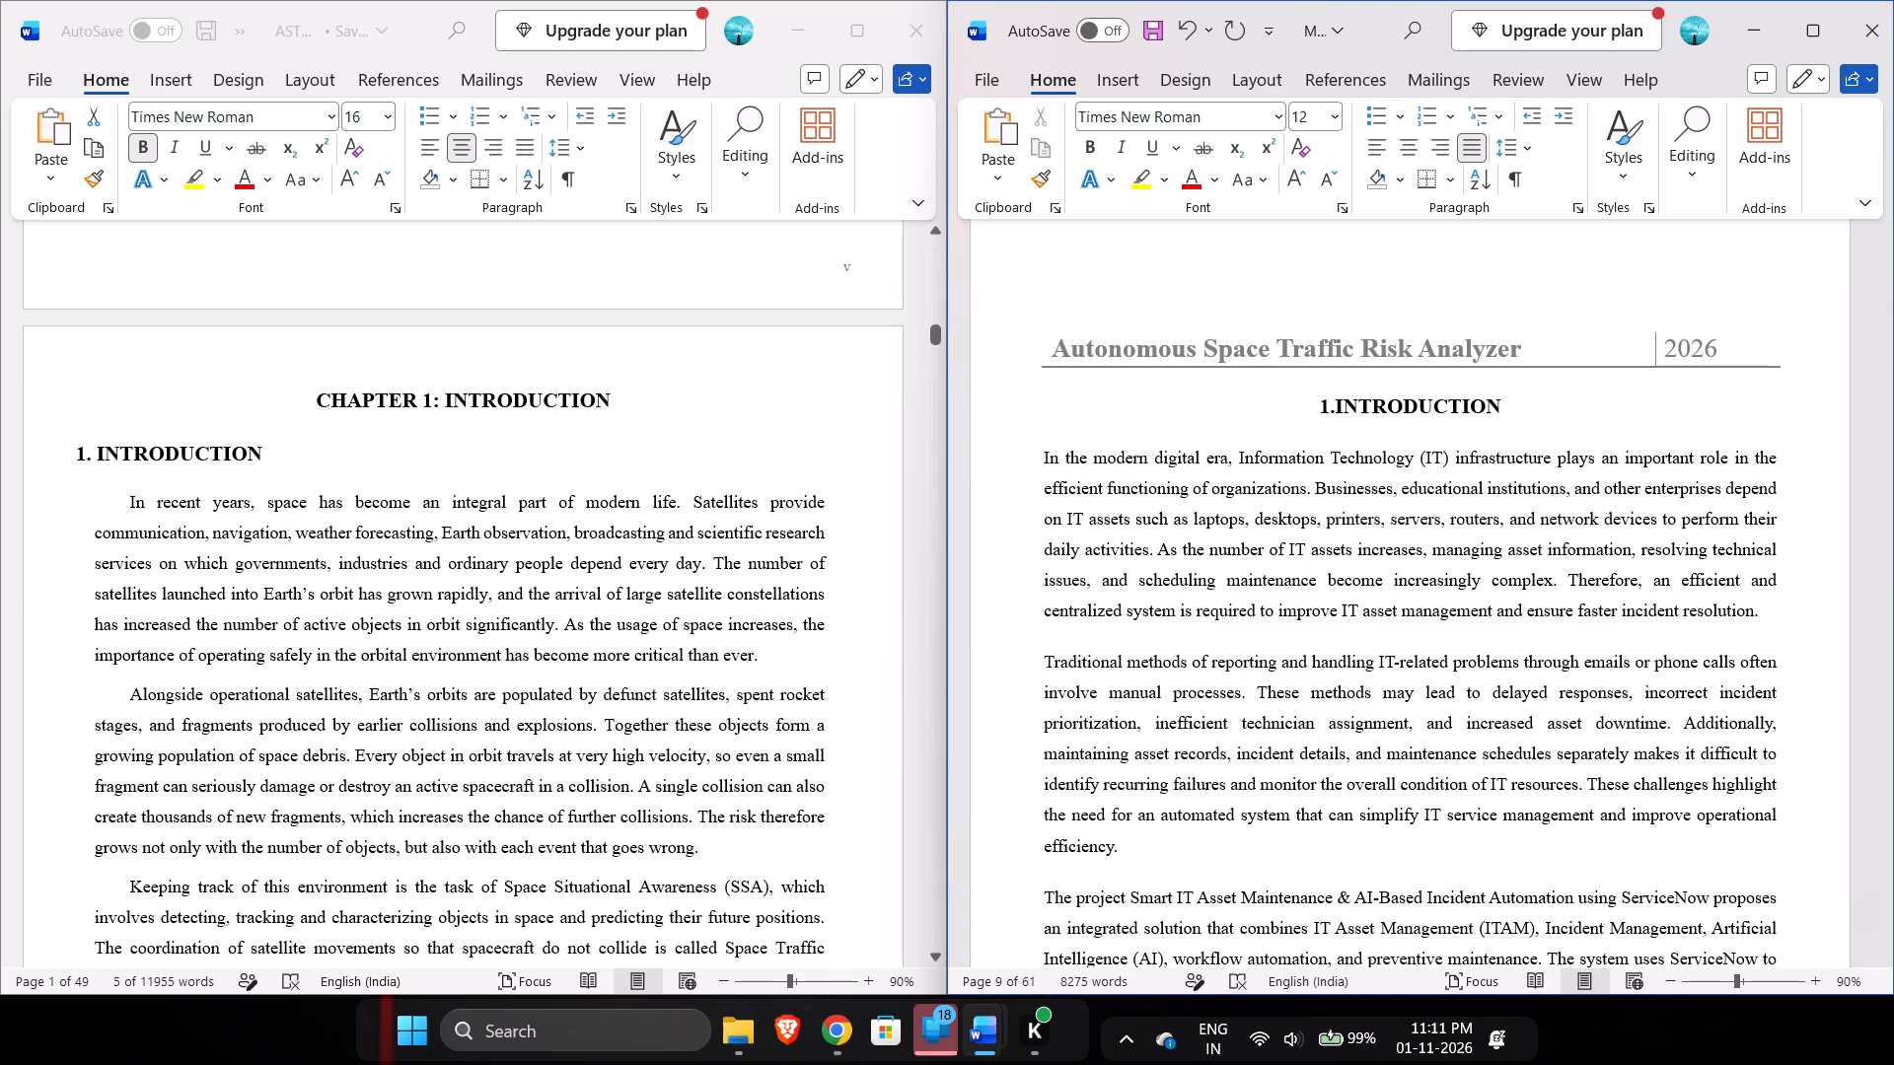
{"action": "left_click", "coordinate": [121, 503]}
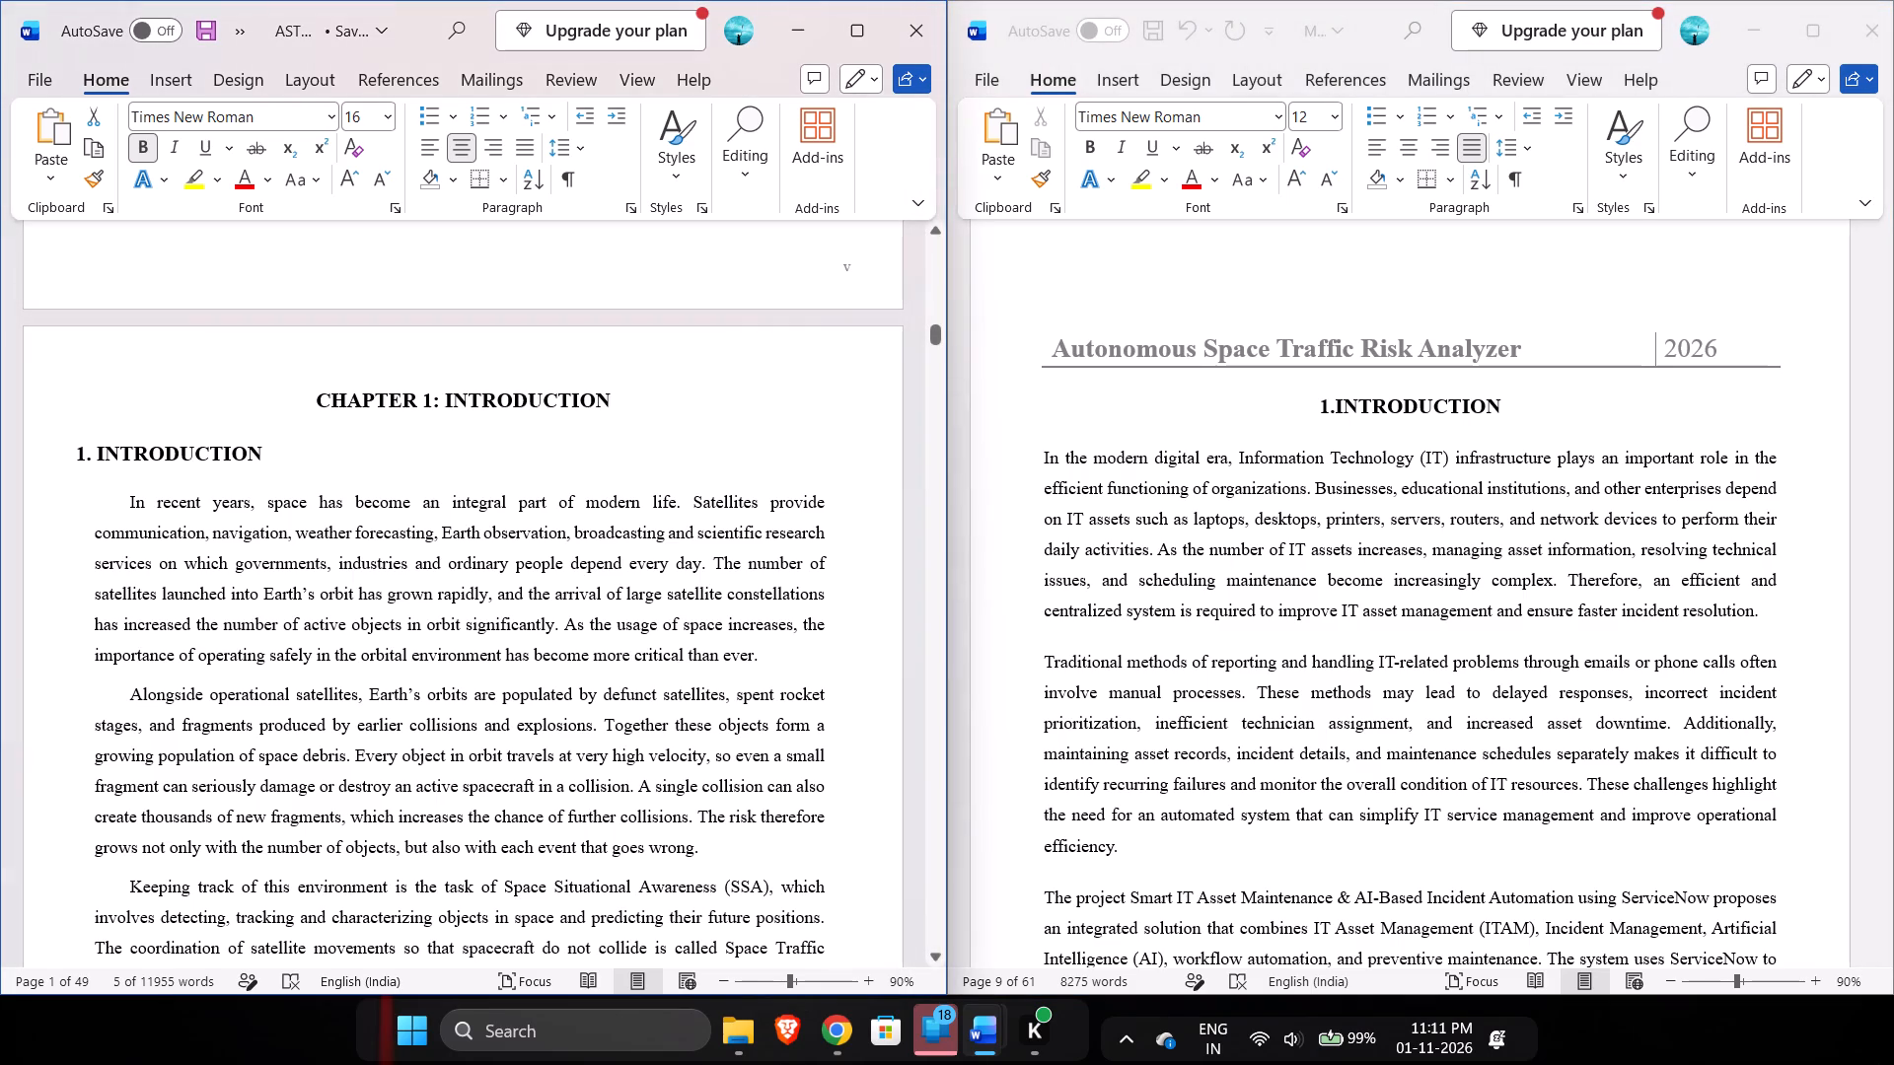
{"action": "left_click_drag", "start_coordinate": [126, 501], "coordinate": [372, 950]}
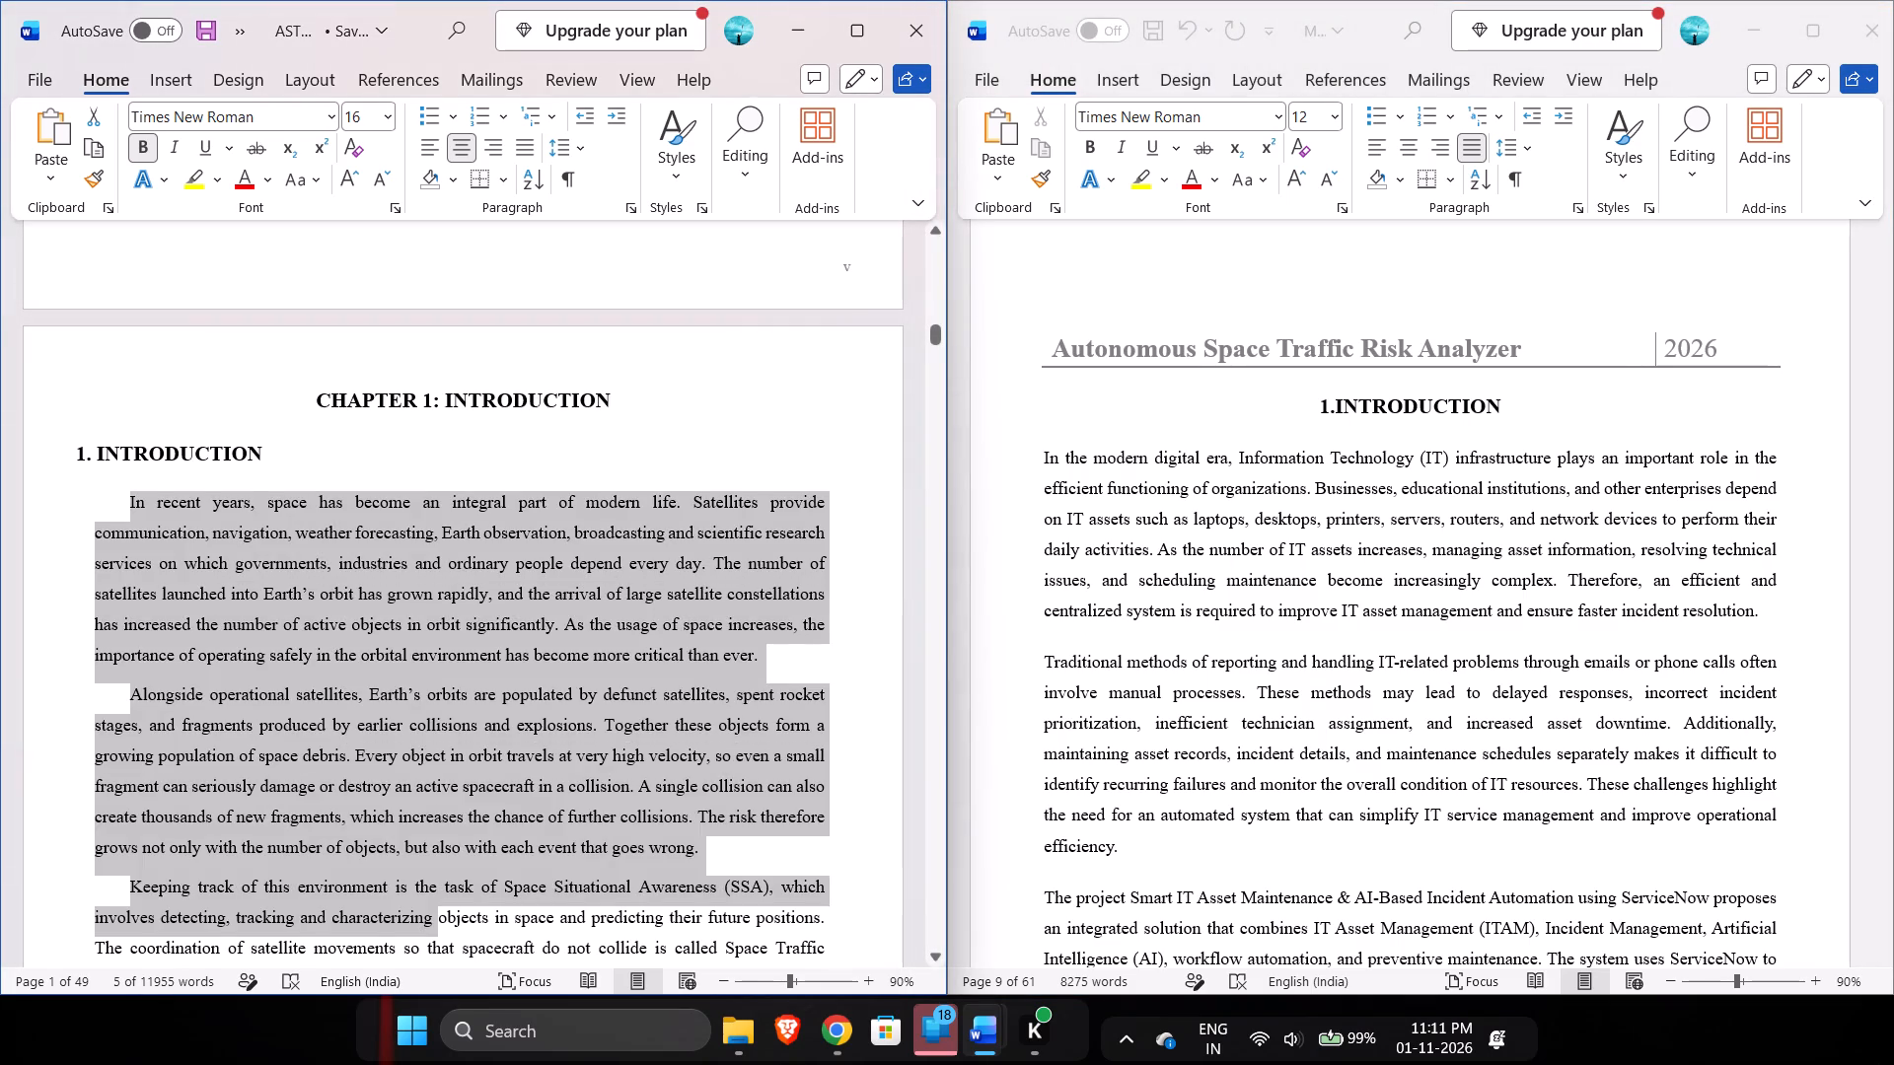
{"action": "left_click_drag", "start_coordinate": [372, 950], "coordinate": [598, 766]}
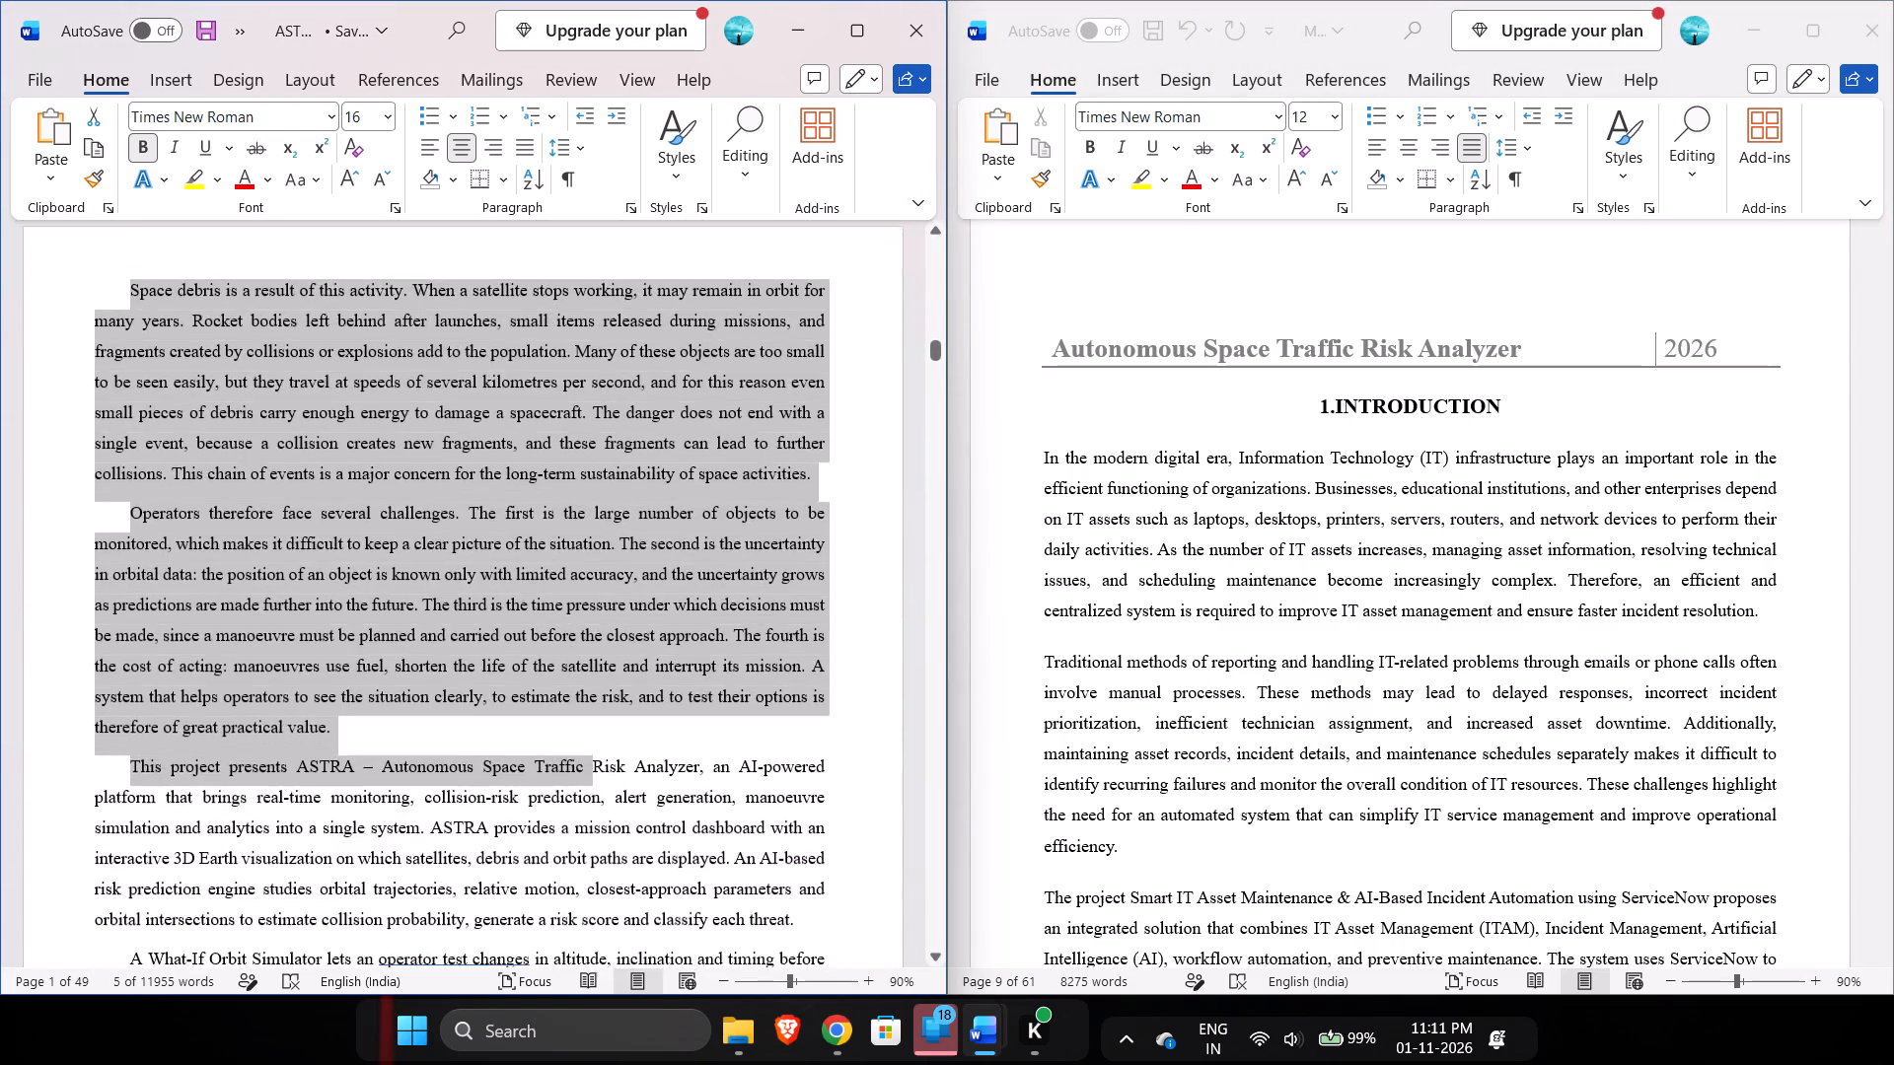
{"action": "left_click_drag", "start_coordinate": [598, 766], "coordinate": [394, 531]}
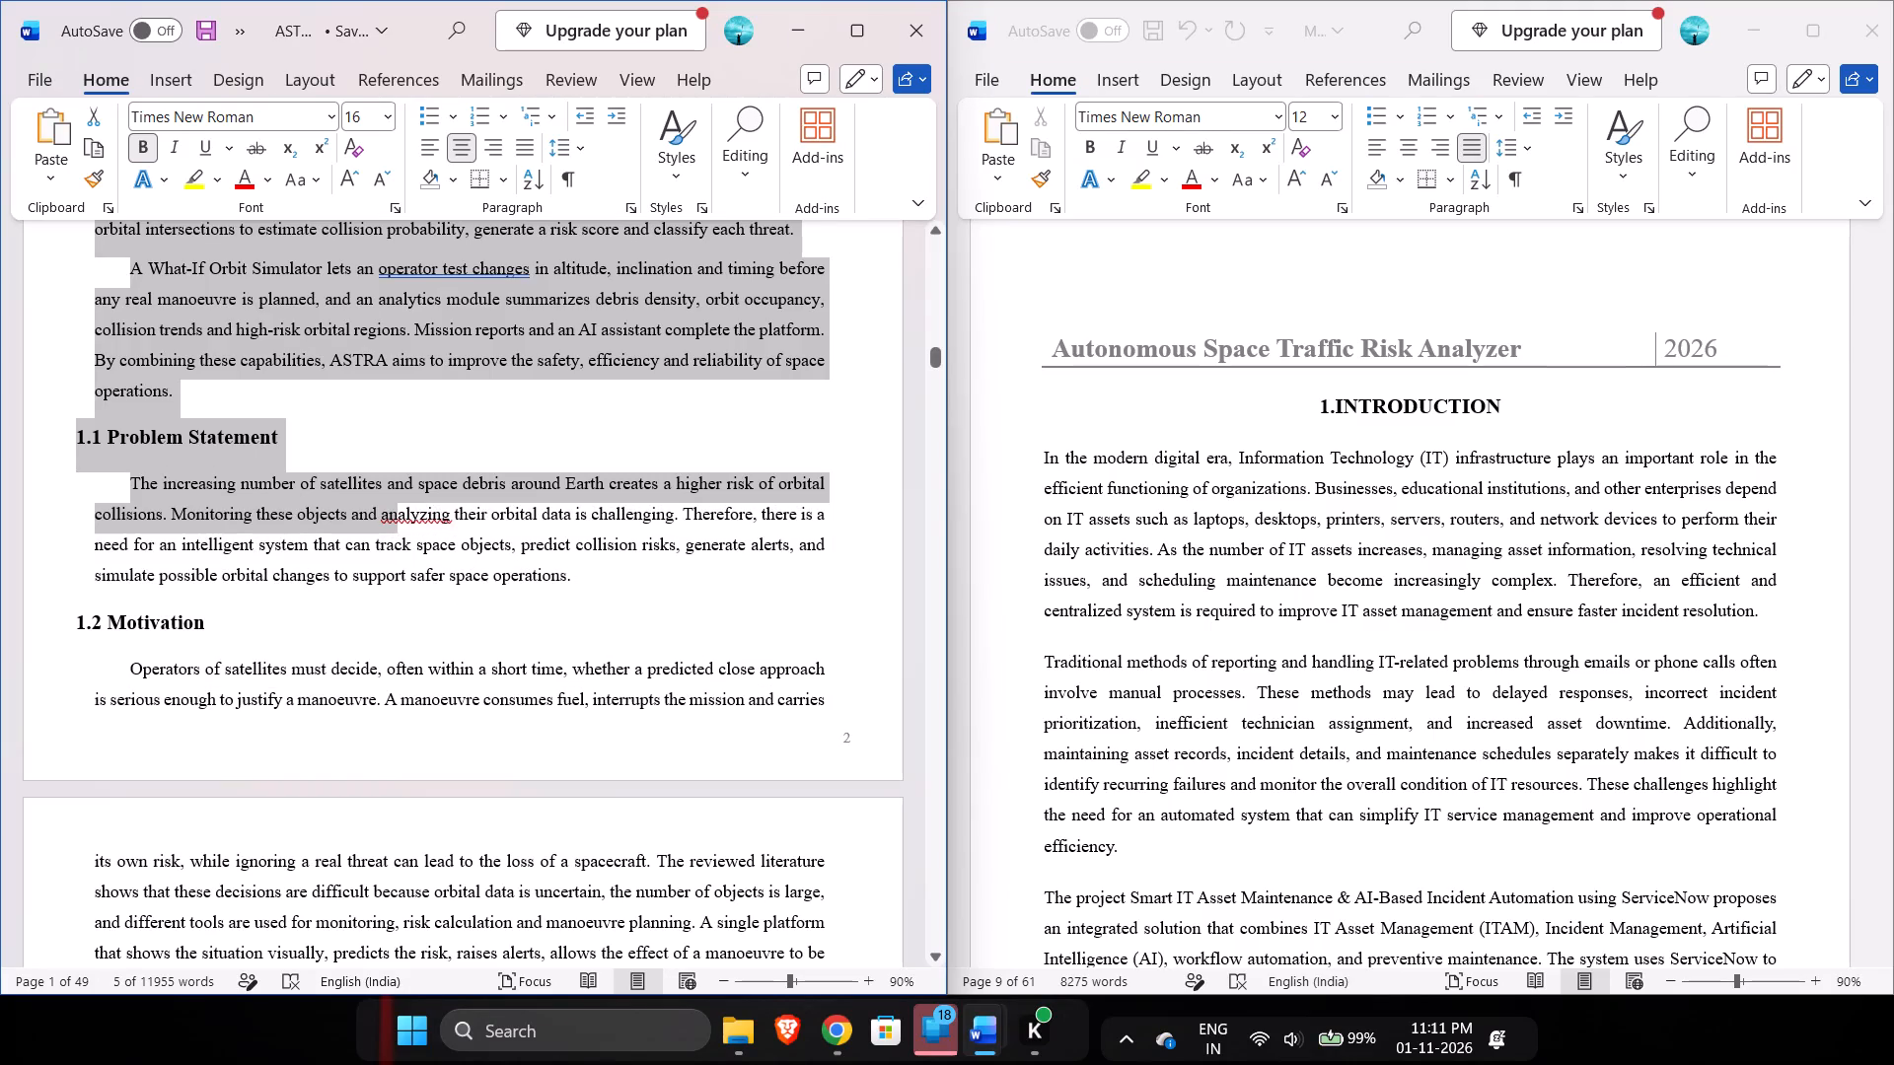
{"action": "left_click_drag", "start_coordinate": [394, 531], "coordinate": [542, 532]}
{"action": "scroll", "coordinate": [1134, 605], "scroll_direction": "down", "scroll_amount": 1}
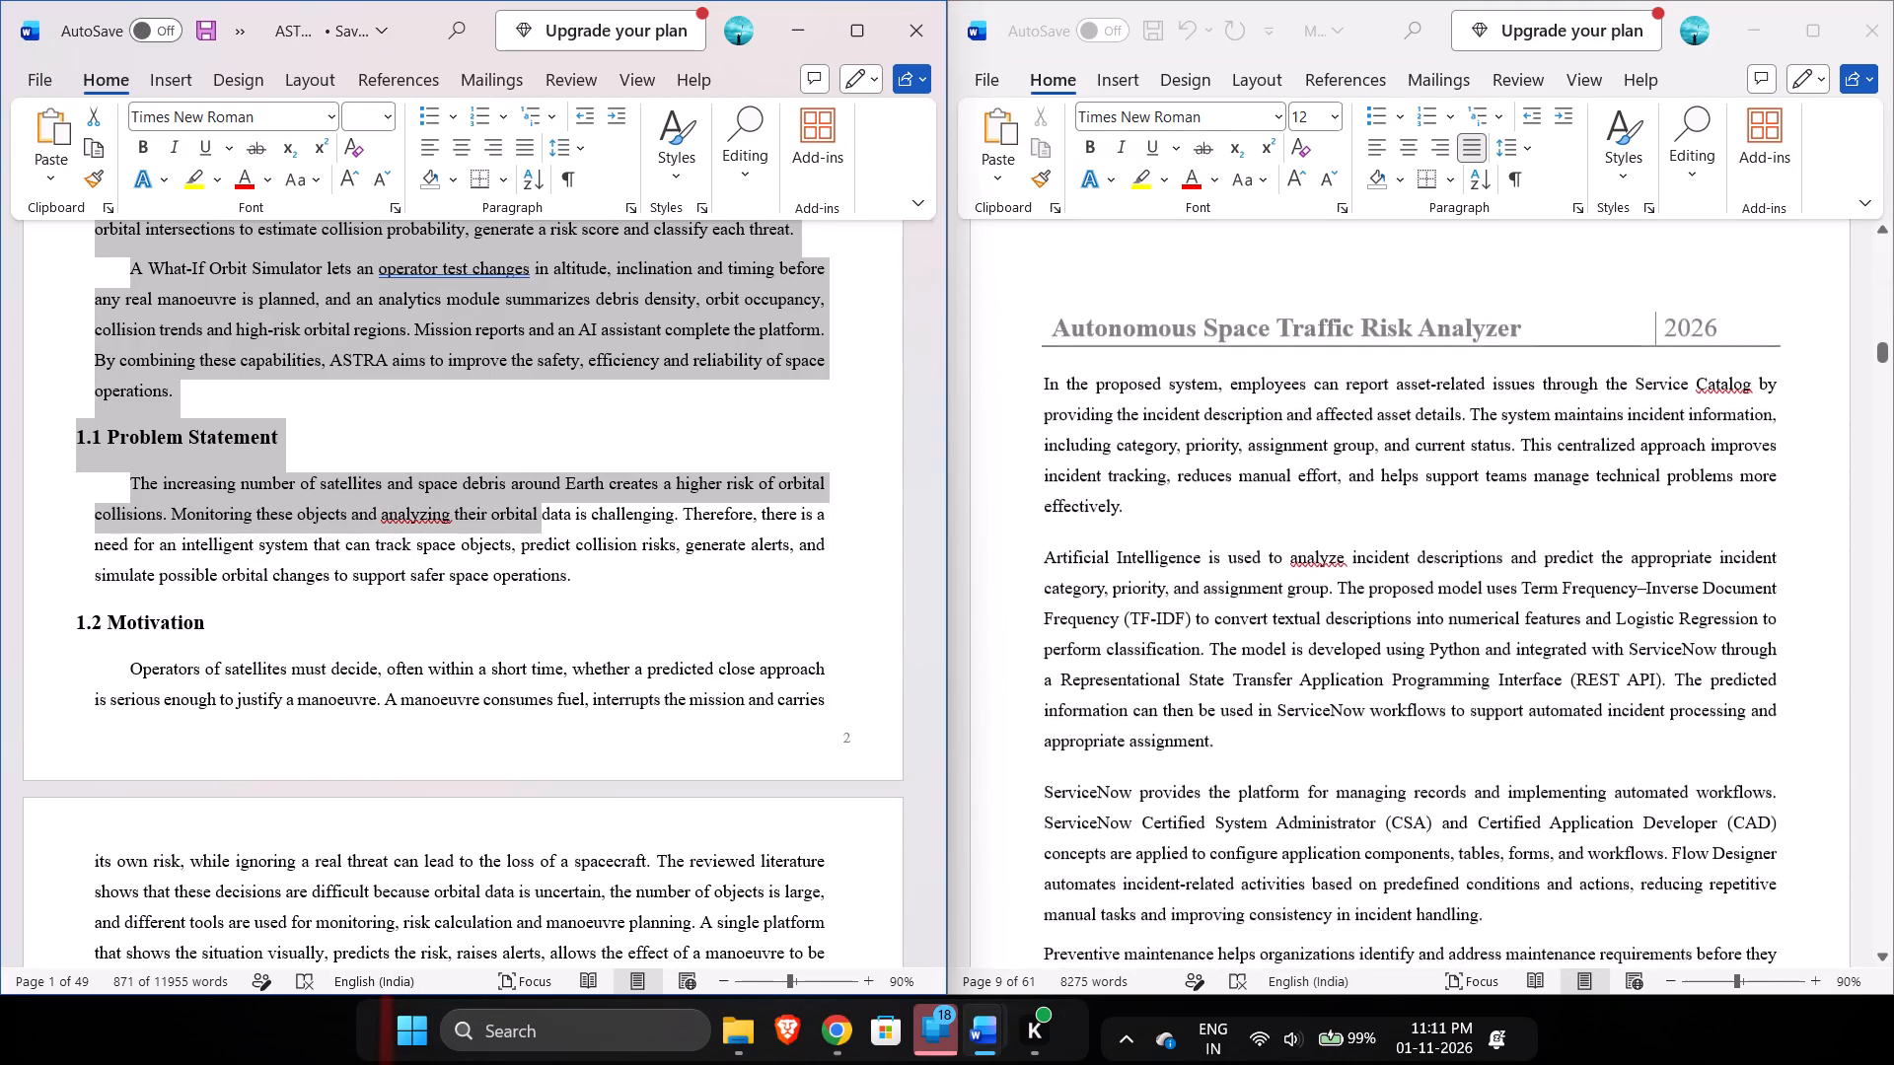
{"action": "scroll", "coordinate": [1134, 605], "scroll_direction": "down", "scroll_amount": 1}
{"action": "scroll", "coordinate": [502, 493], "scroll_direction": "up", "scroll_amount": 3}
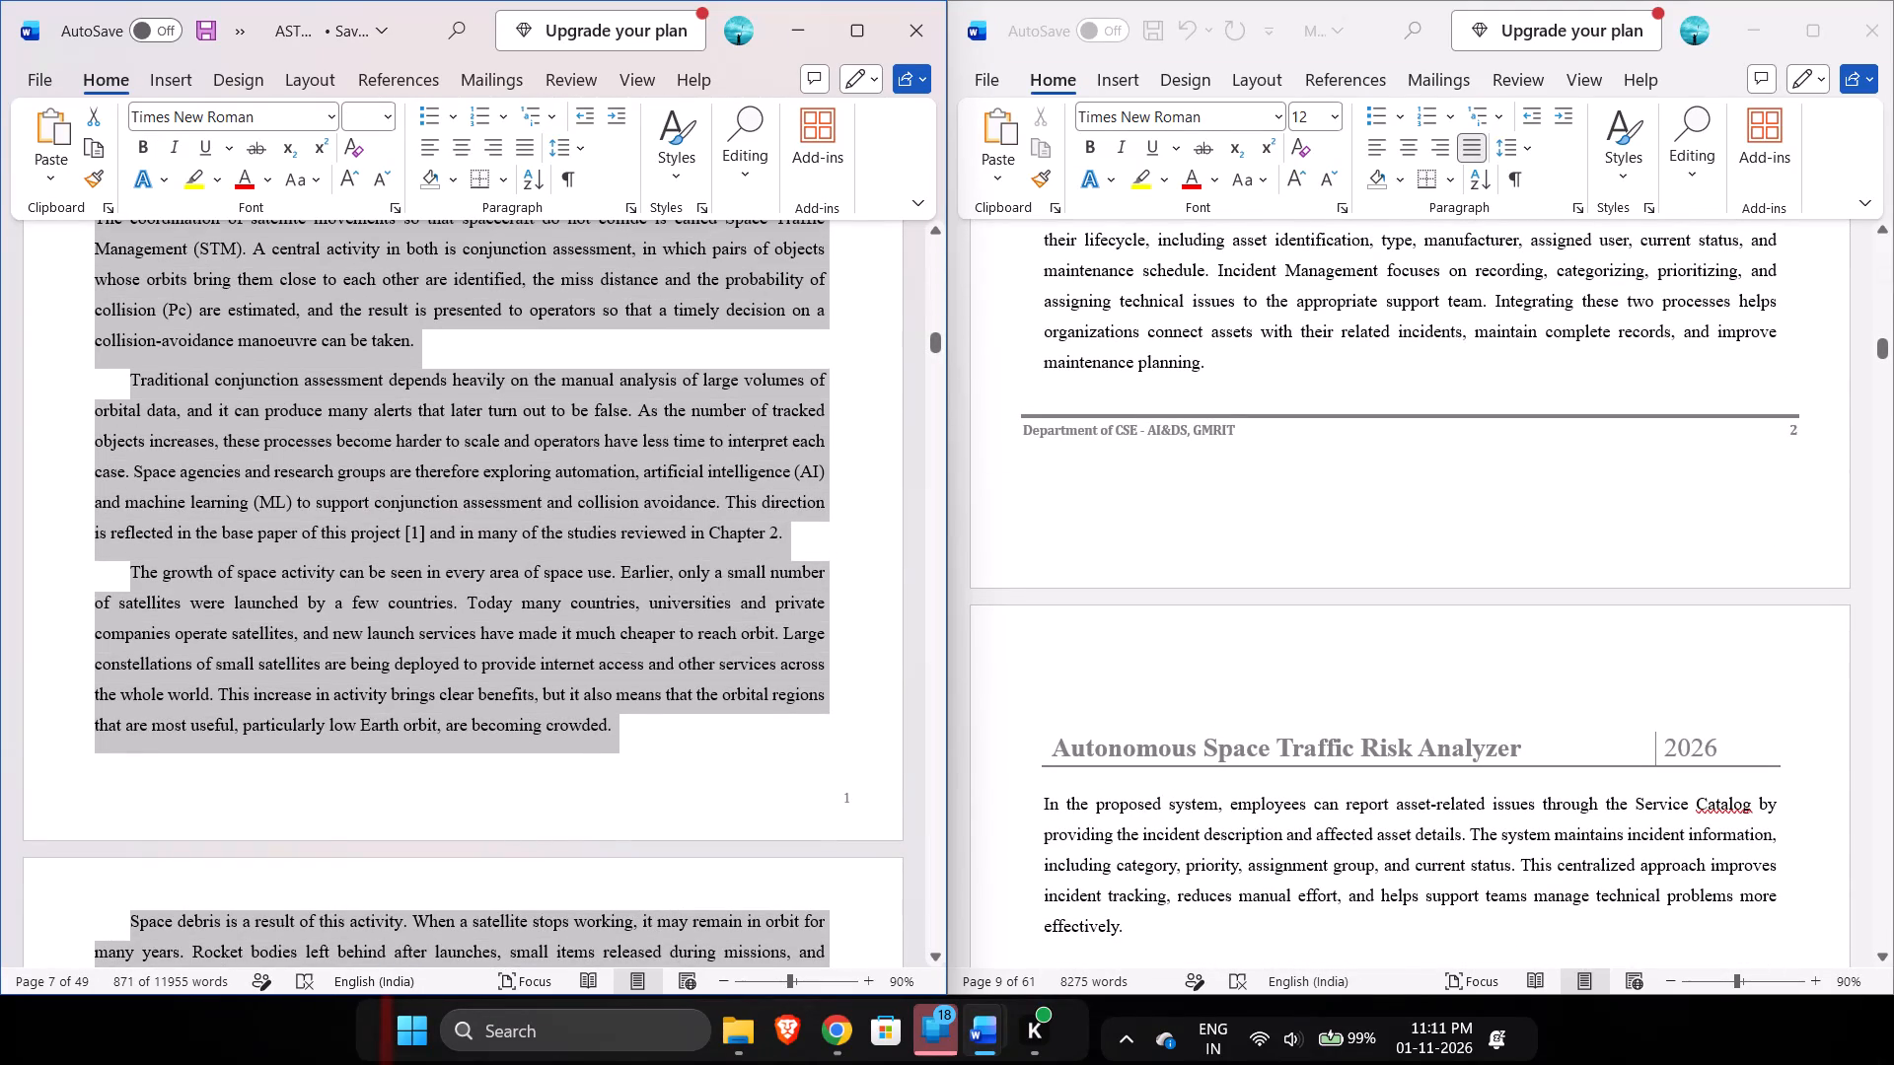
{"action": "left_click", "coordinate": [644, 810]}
Copy the ASTRA report's first-page introduction paragraphs, from "In recent years" through "are becoming crowded.".
{"action": "scroll", "coordinate": [644, 810], "scroll_direction": "up", "scroll_amount": 2}
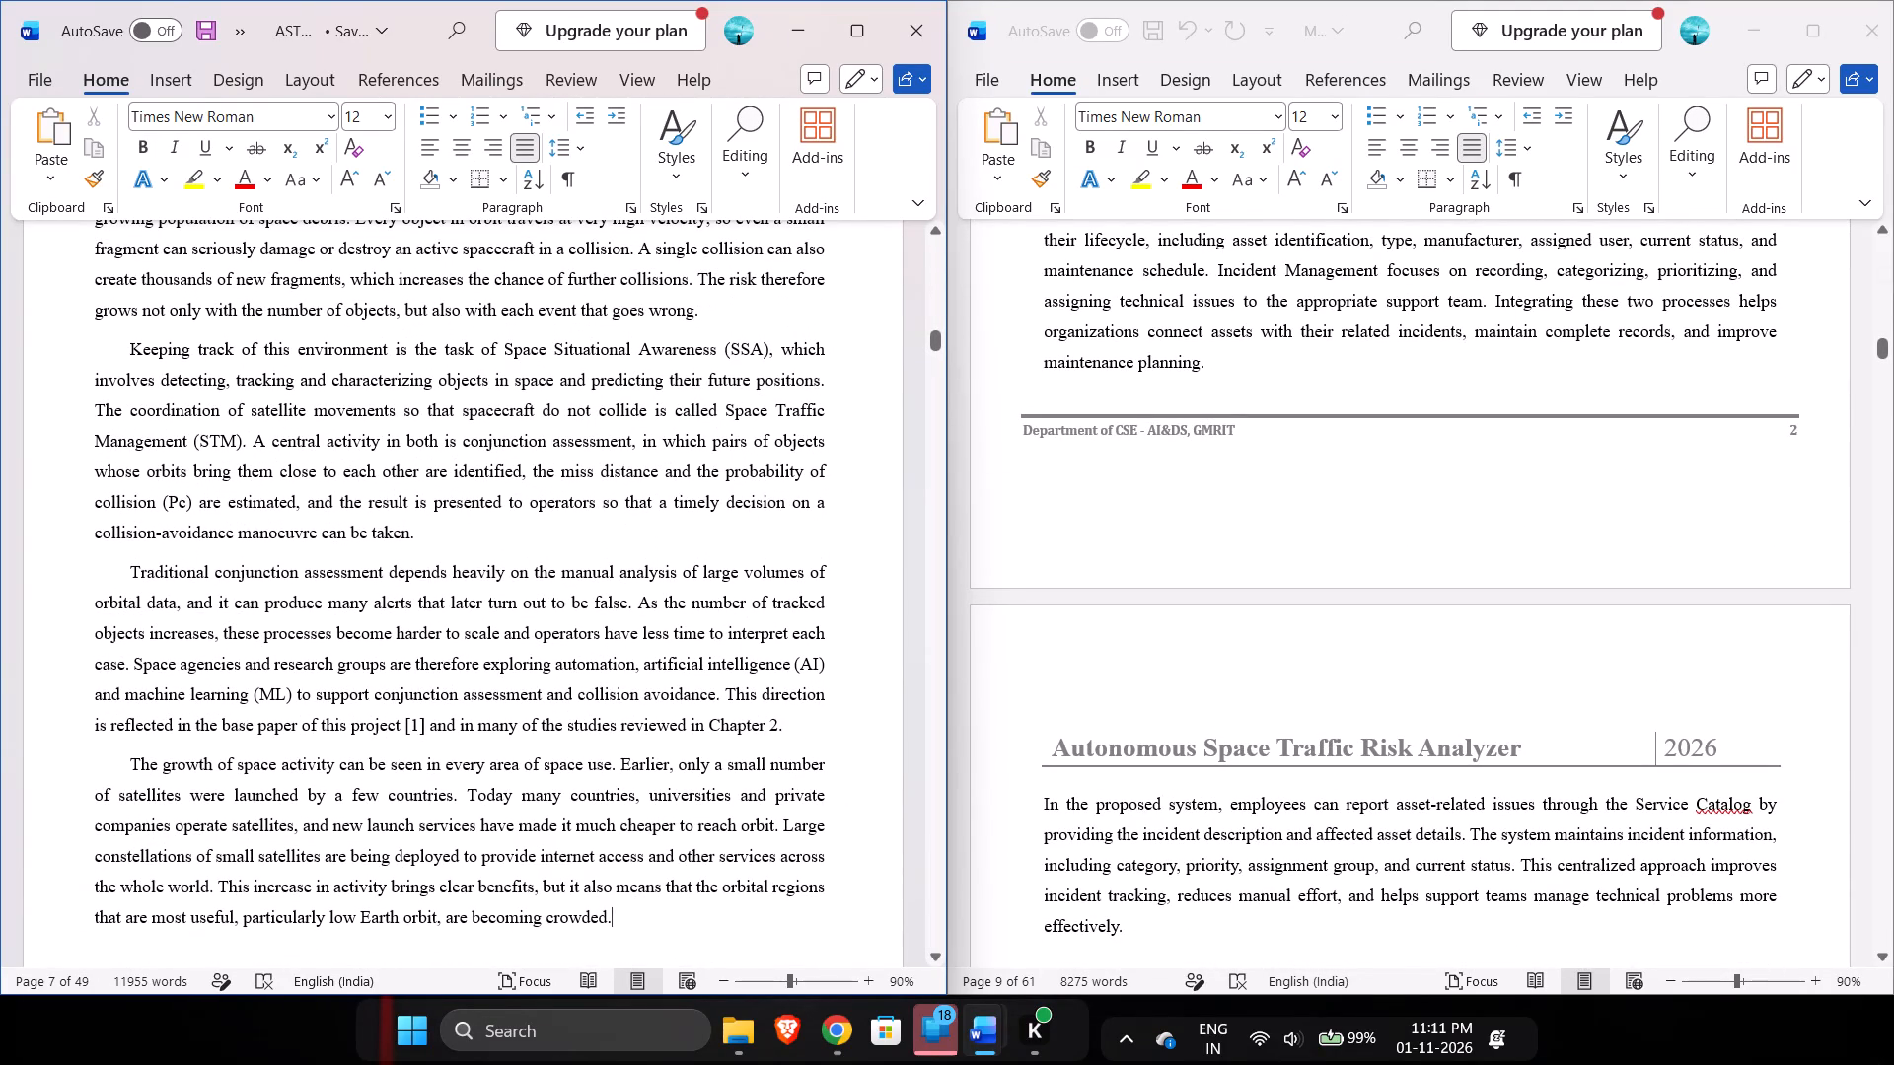
{"action": "left_click_drag", "start_coordinate": [624, 934], "coordinate": [307, 239]}
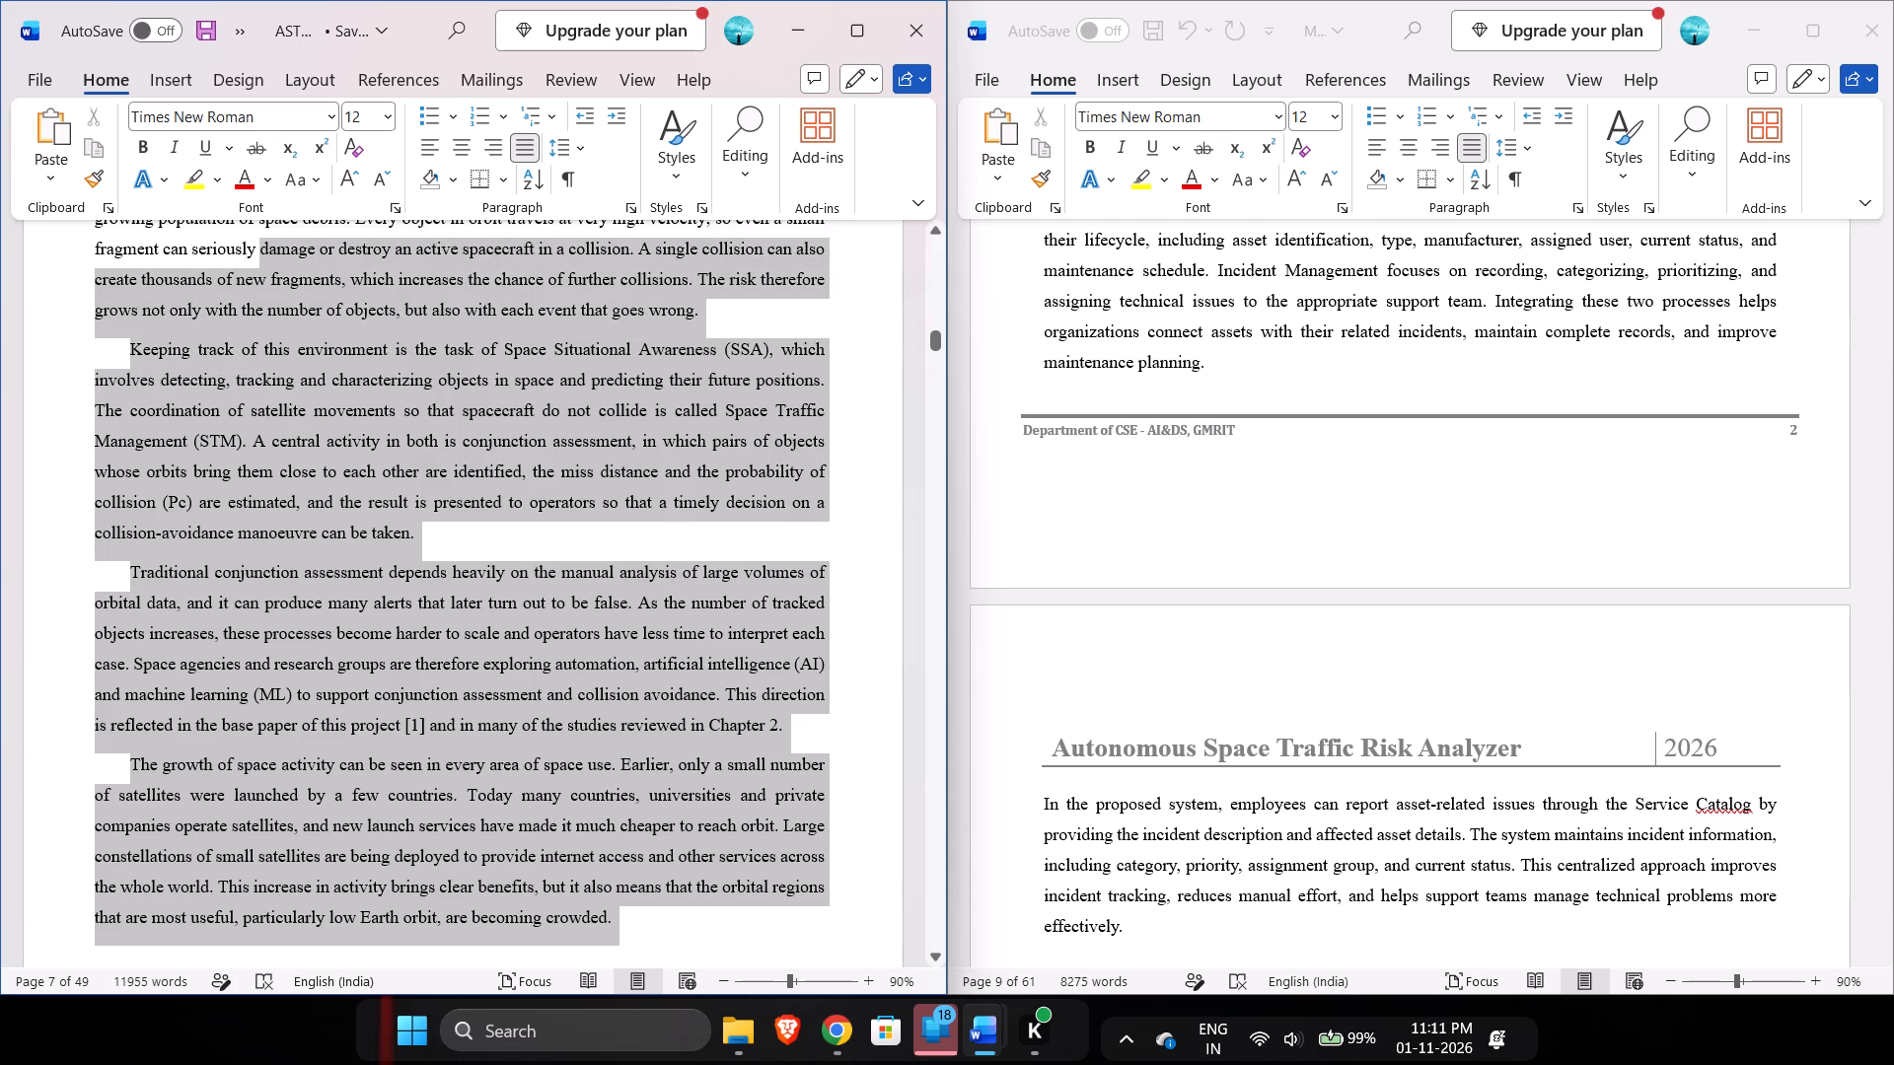
{"action": "left_click_drag", "start_coordinate": [307, 239], "coordinate": [121, 360]}
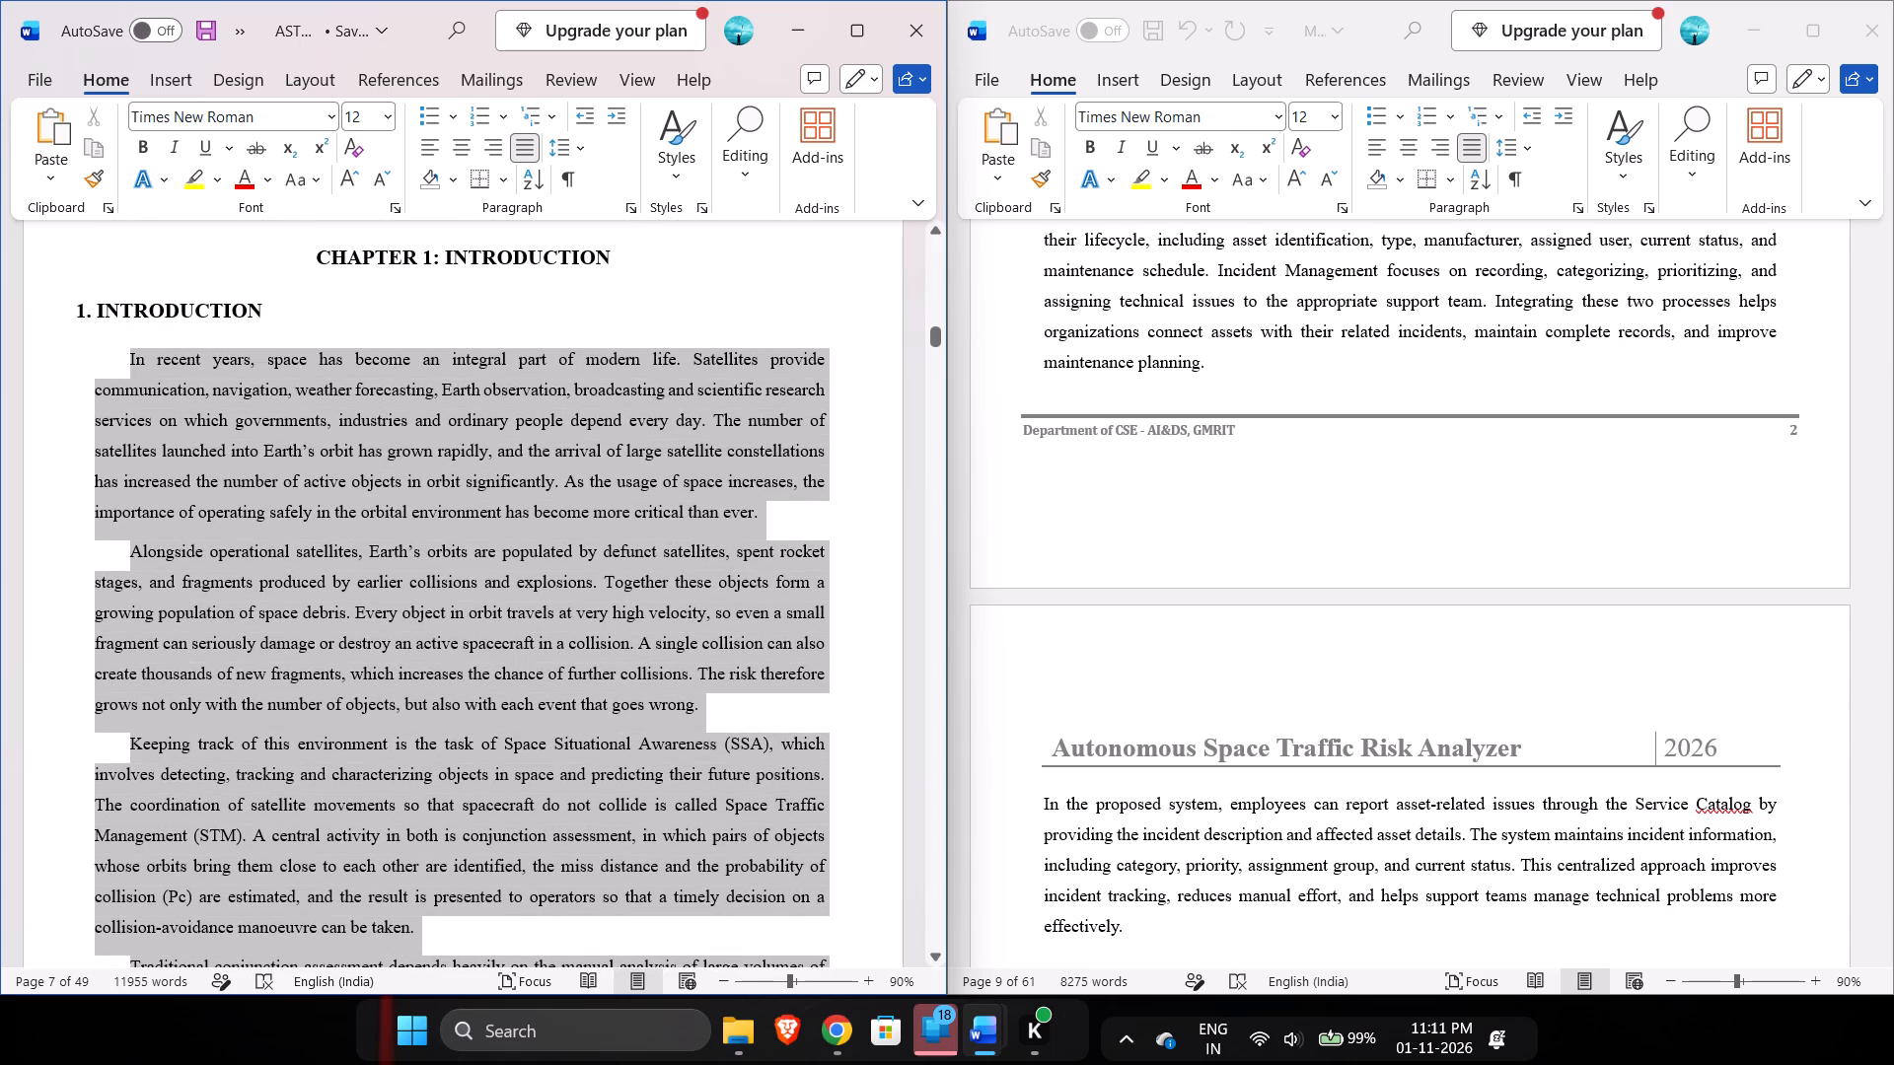
{"action": "left_click_drag", "start_coordinate": [121, 360], "coordinate": [125, 354]}
{"action": "key", "text": "ctrl+c"}
{"action": "key", "text": "ctrl+c"}
{"action": "key", "text": "ctrl+c"}
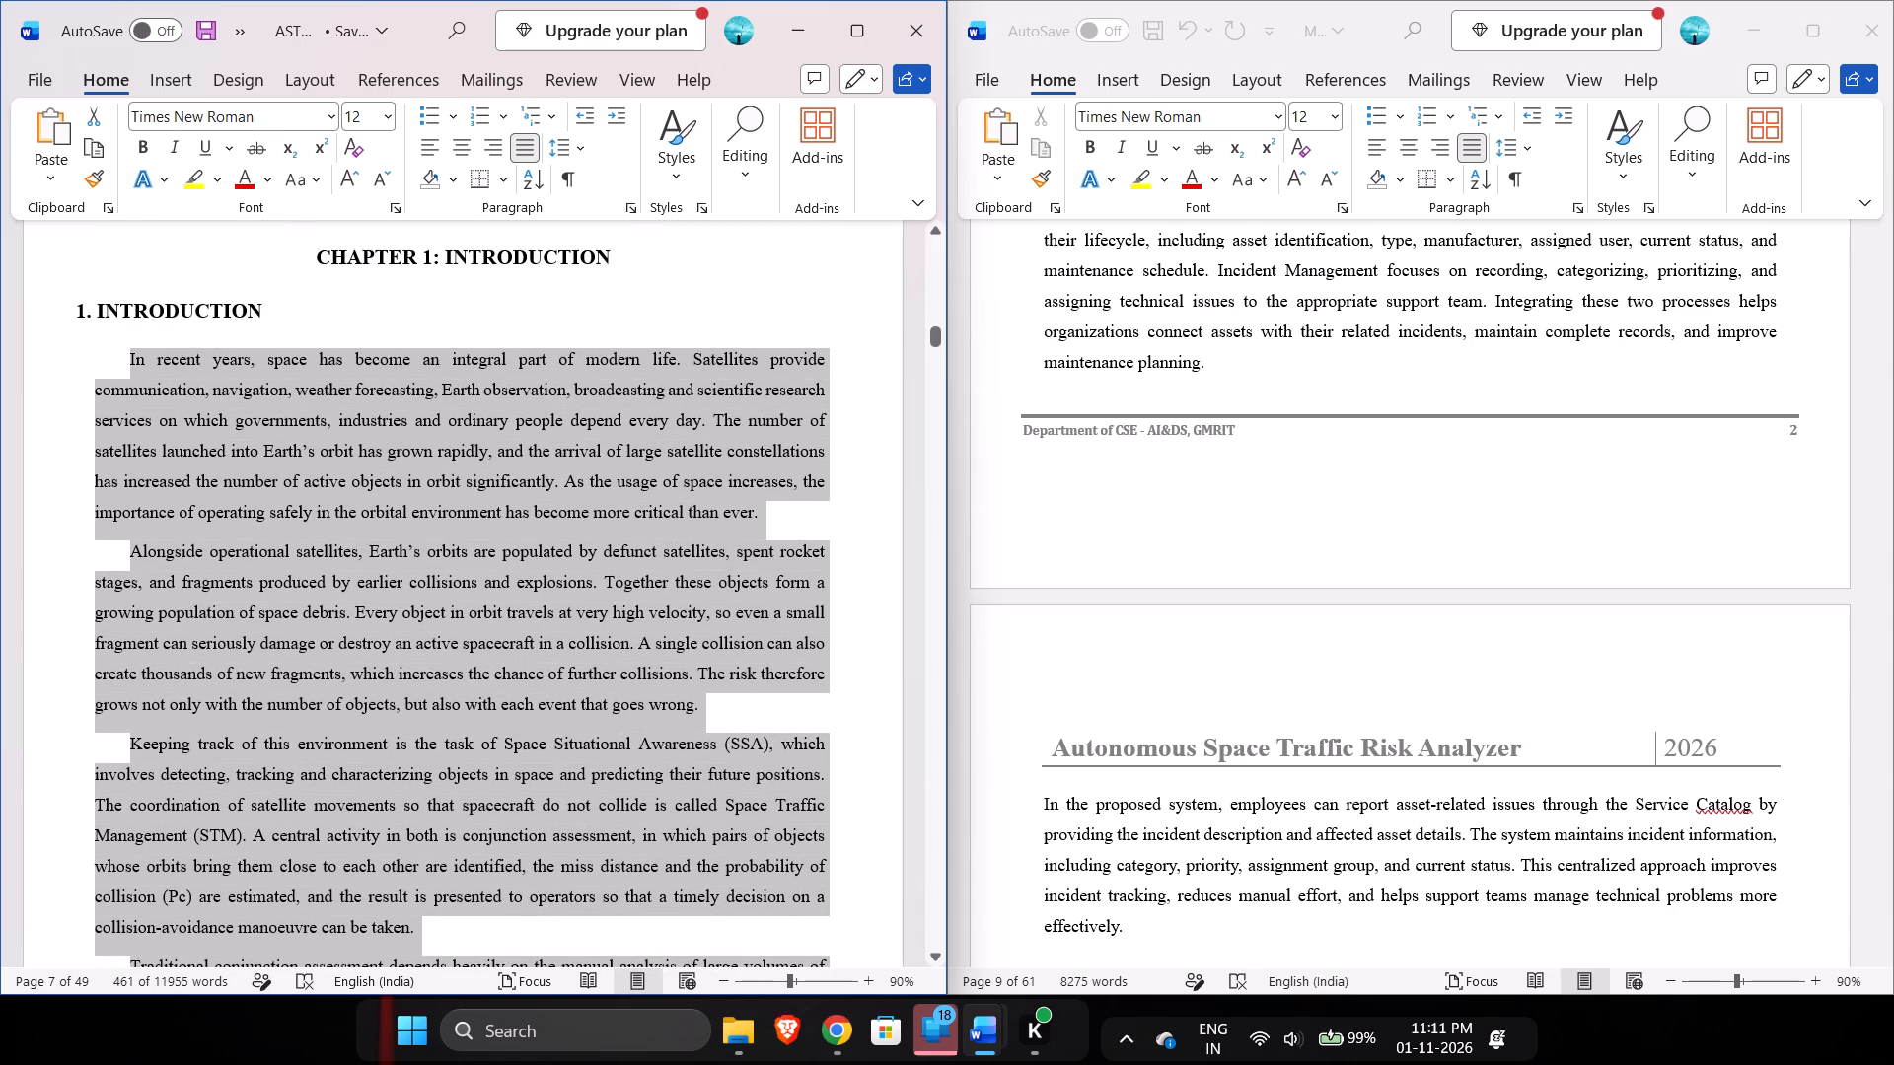
Replace the template's first-page paragraphs under 1.INTRODUCTION, through "maintenance planning.", with the copied ASTRA introduction text.
{"action": "scroll", "coordinate": [1090, 706], "scroll_direction": "down", "scroll_amount": 1}
{"action": "scroll", "coordinate": [1124, 552], "scroll_direction": "up", "scroll_amount": 2}
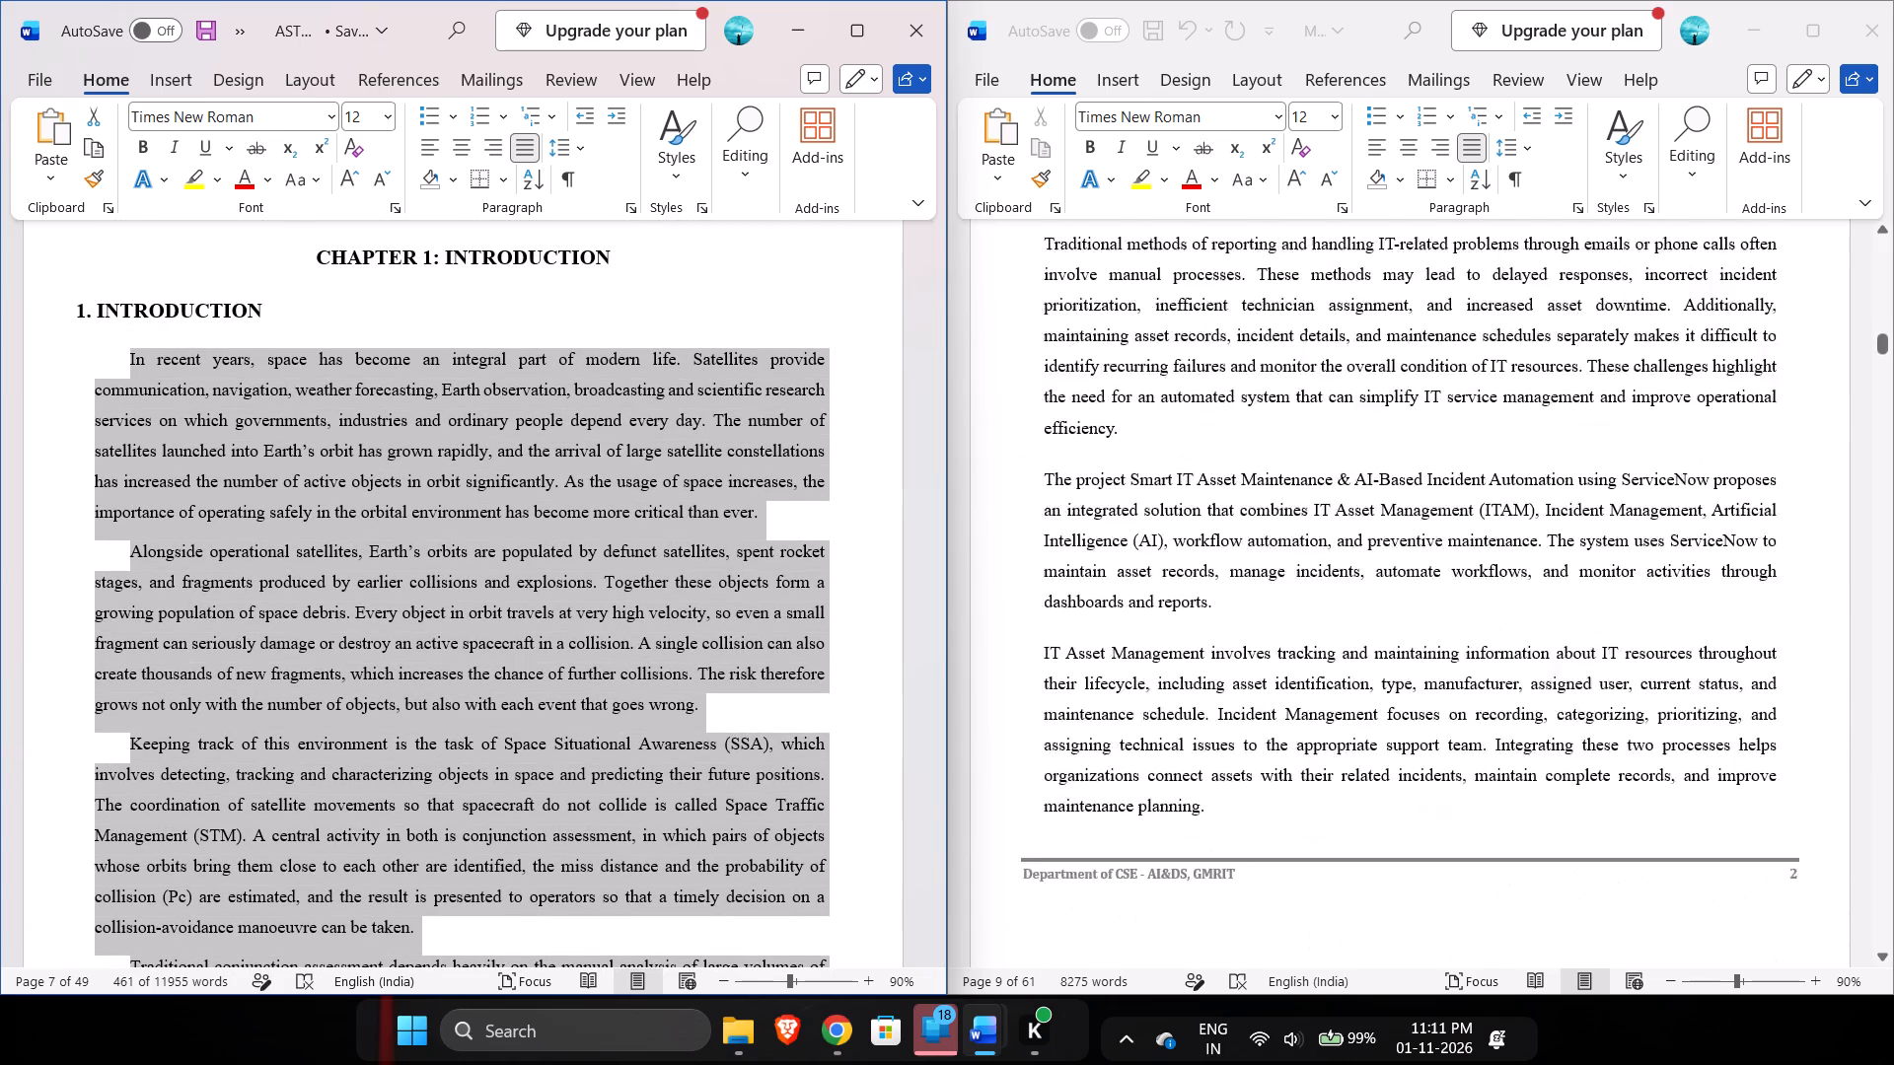
{"action": "scroll", "coordinate": [1145, 585], "scroll_direction": "up", "scroll_amount": 1}
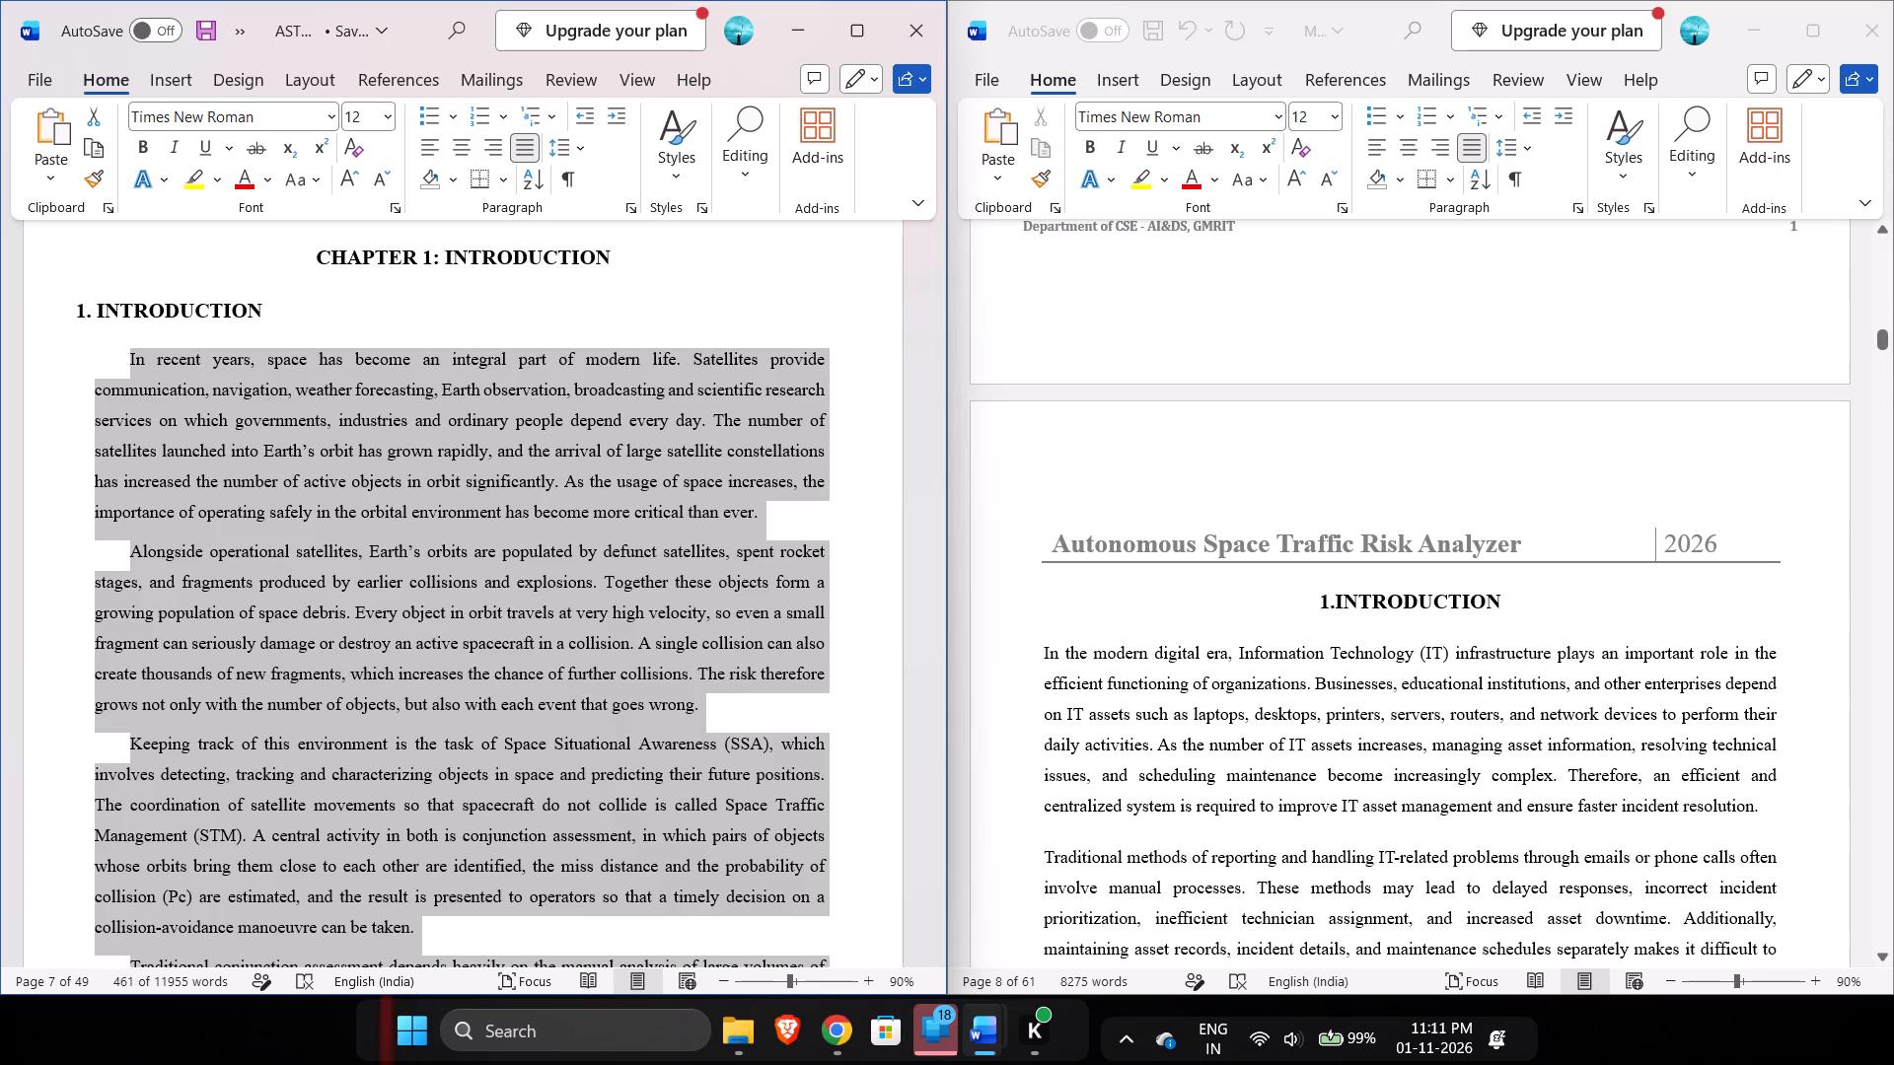
{"action": "left_click", "coordinate": [1049, 650]}
{"action": "left_click_drag", "start_coordinate": [1047, 647], "coordinate": [1441, 1064]}
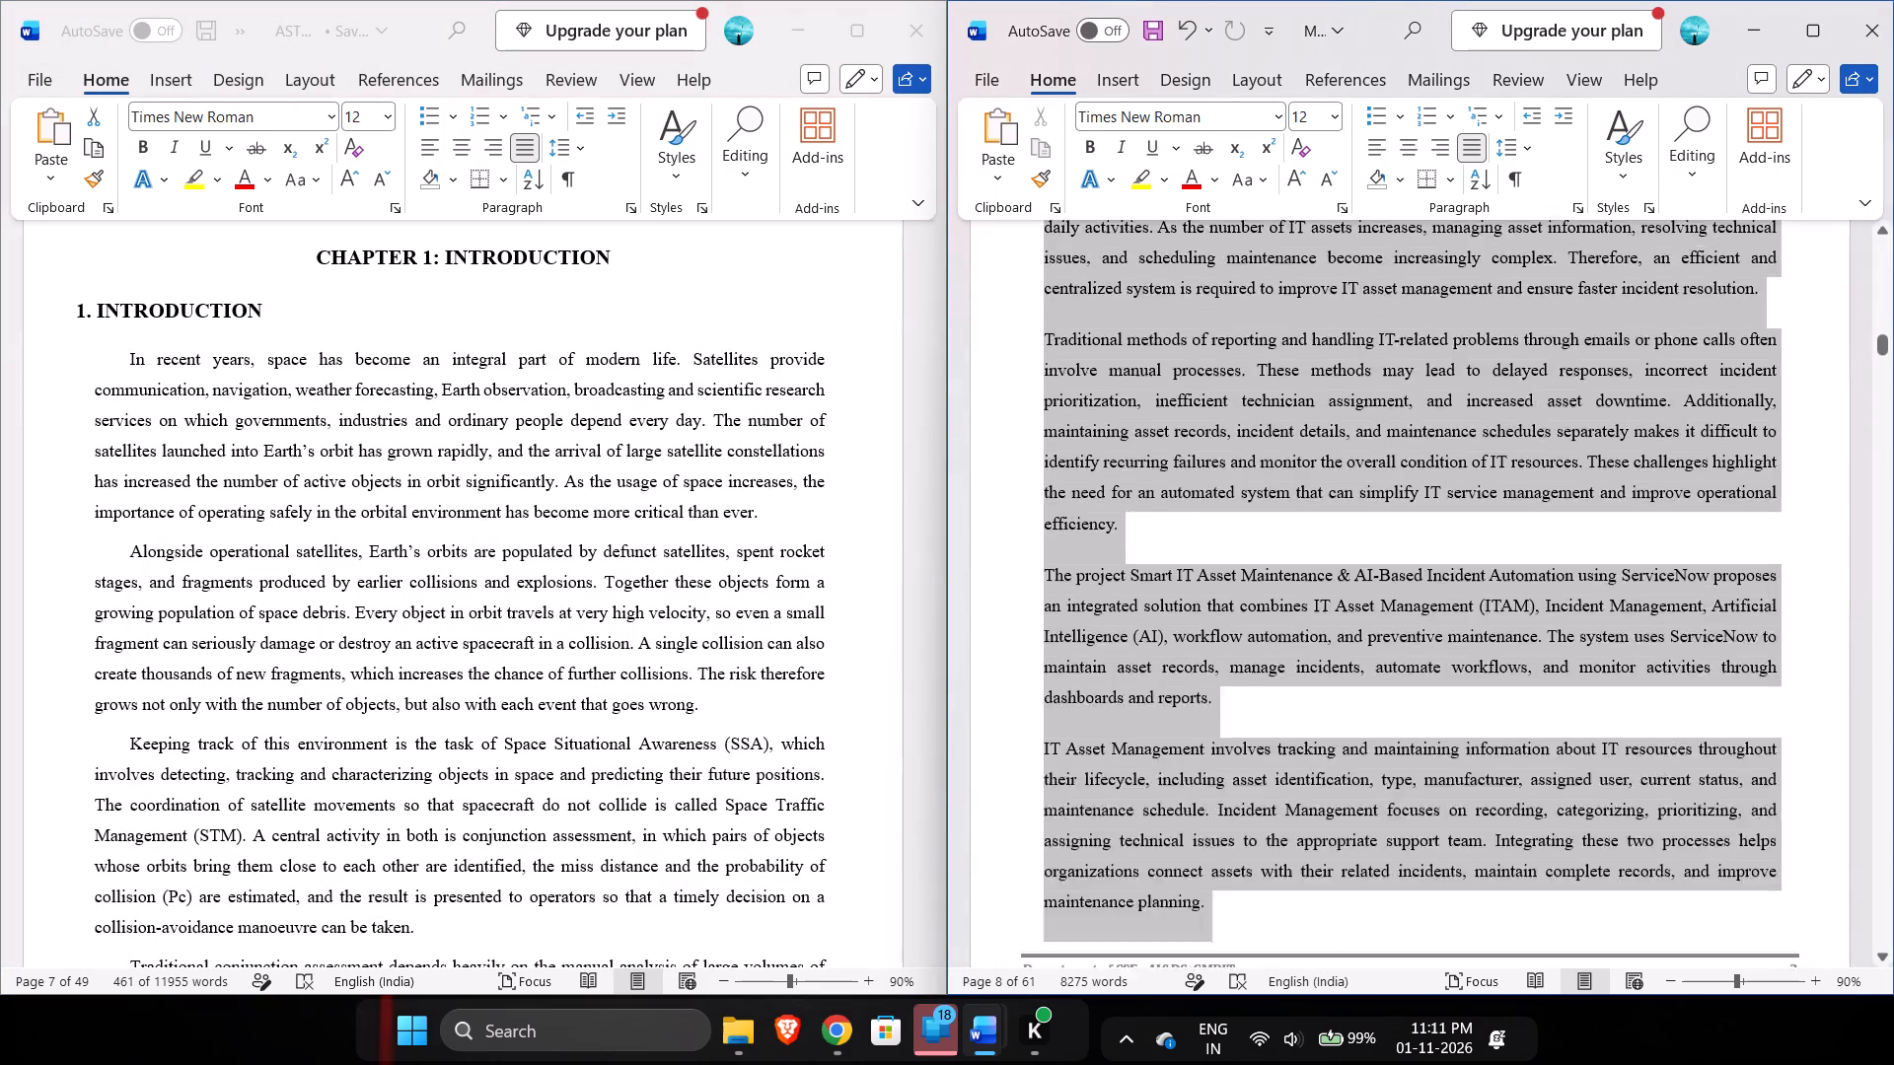
{"action": "left_click_drag", "start_coordinate": [1441, 1064], "coordinate": [1262, 432]}
{"action": "key", "text": "ctrl+v"}
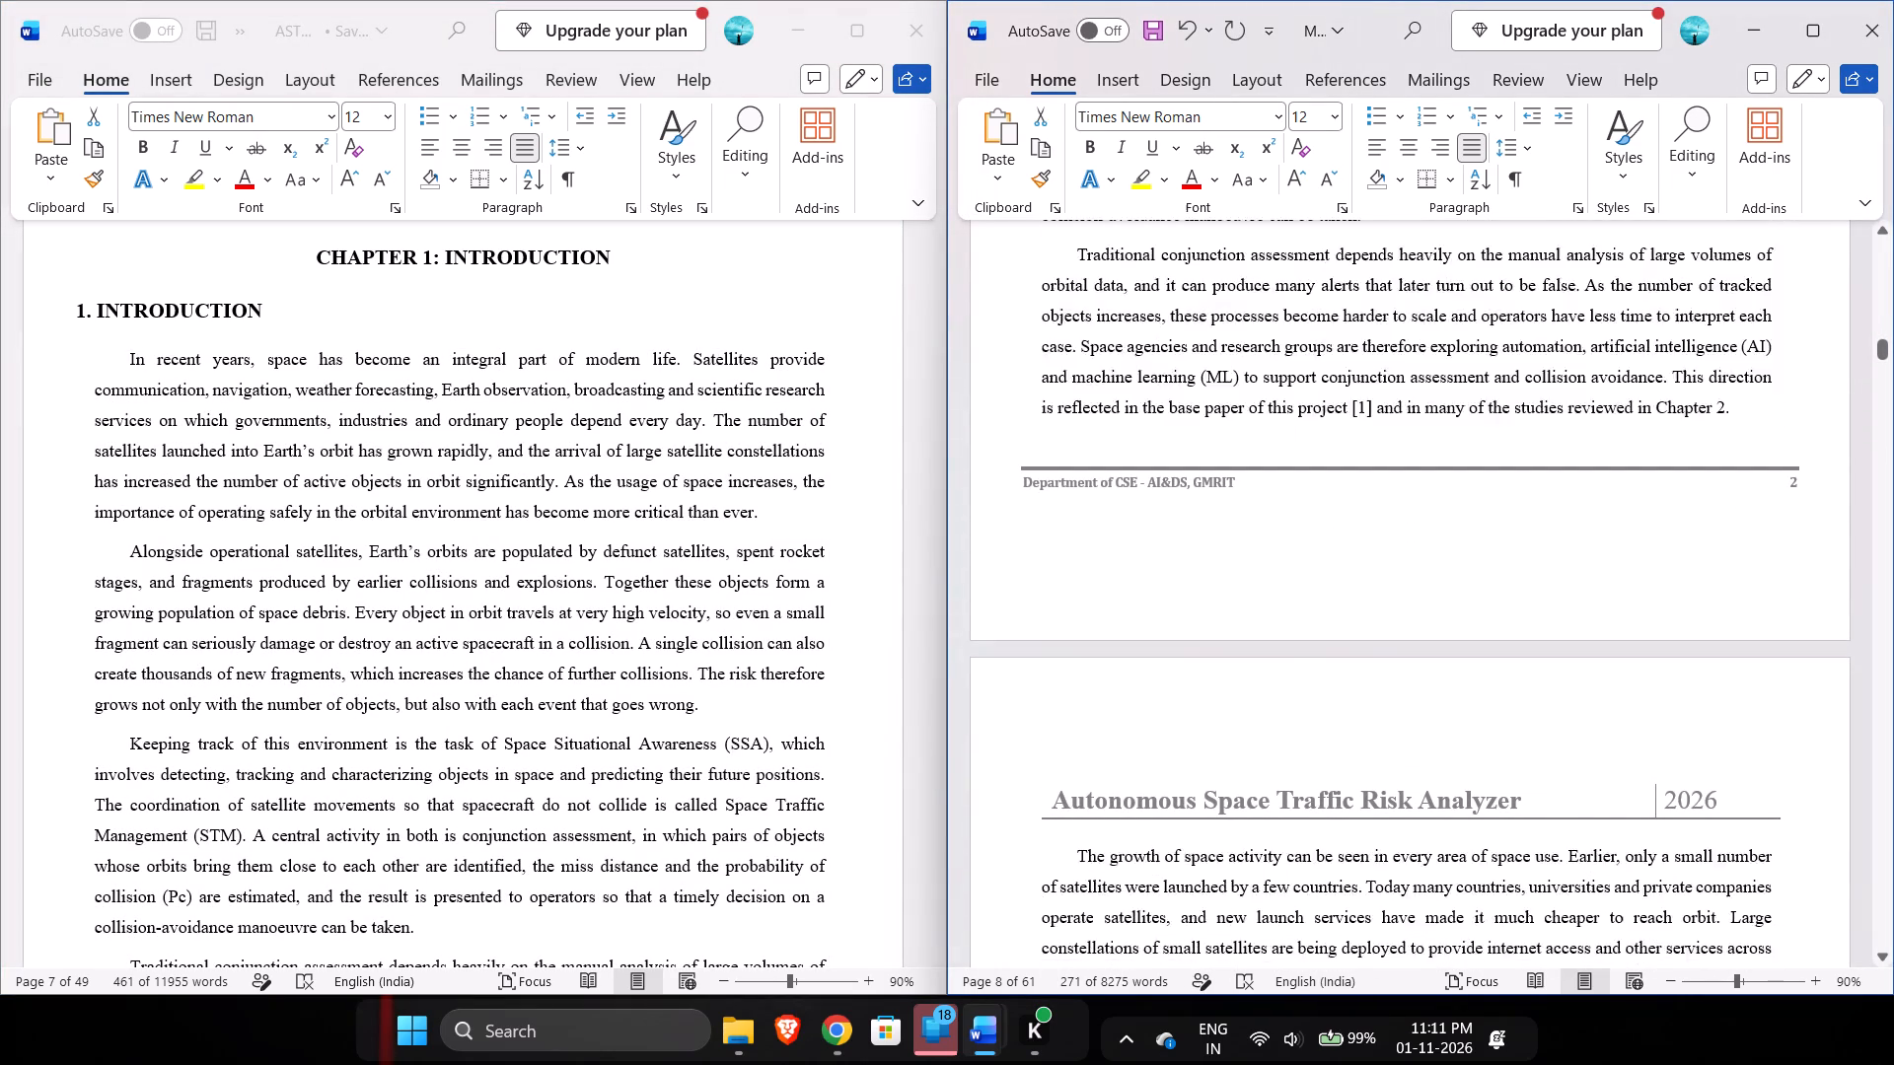
Review the pasted introduction text and the remaining ServiceNow paragraphs on the template's following pages.
{"action": "scroll", "coordinate": [1262, 432], "scroll_direction": "up", "scroll_amount": 4}
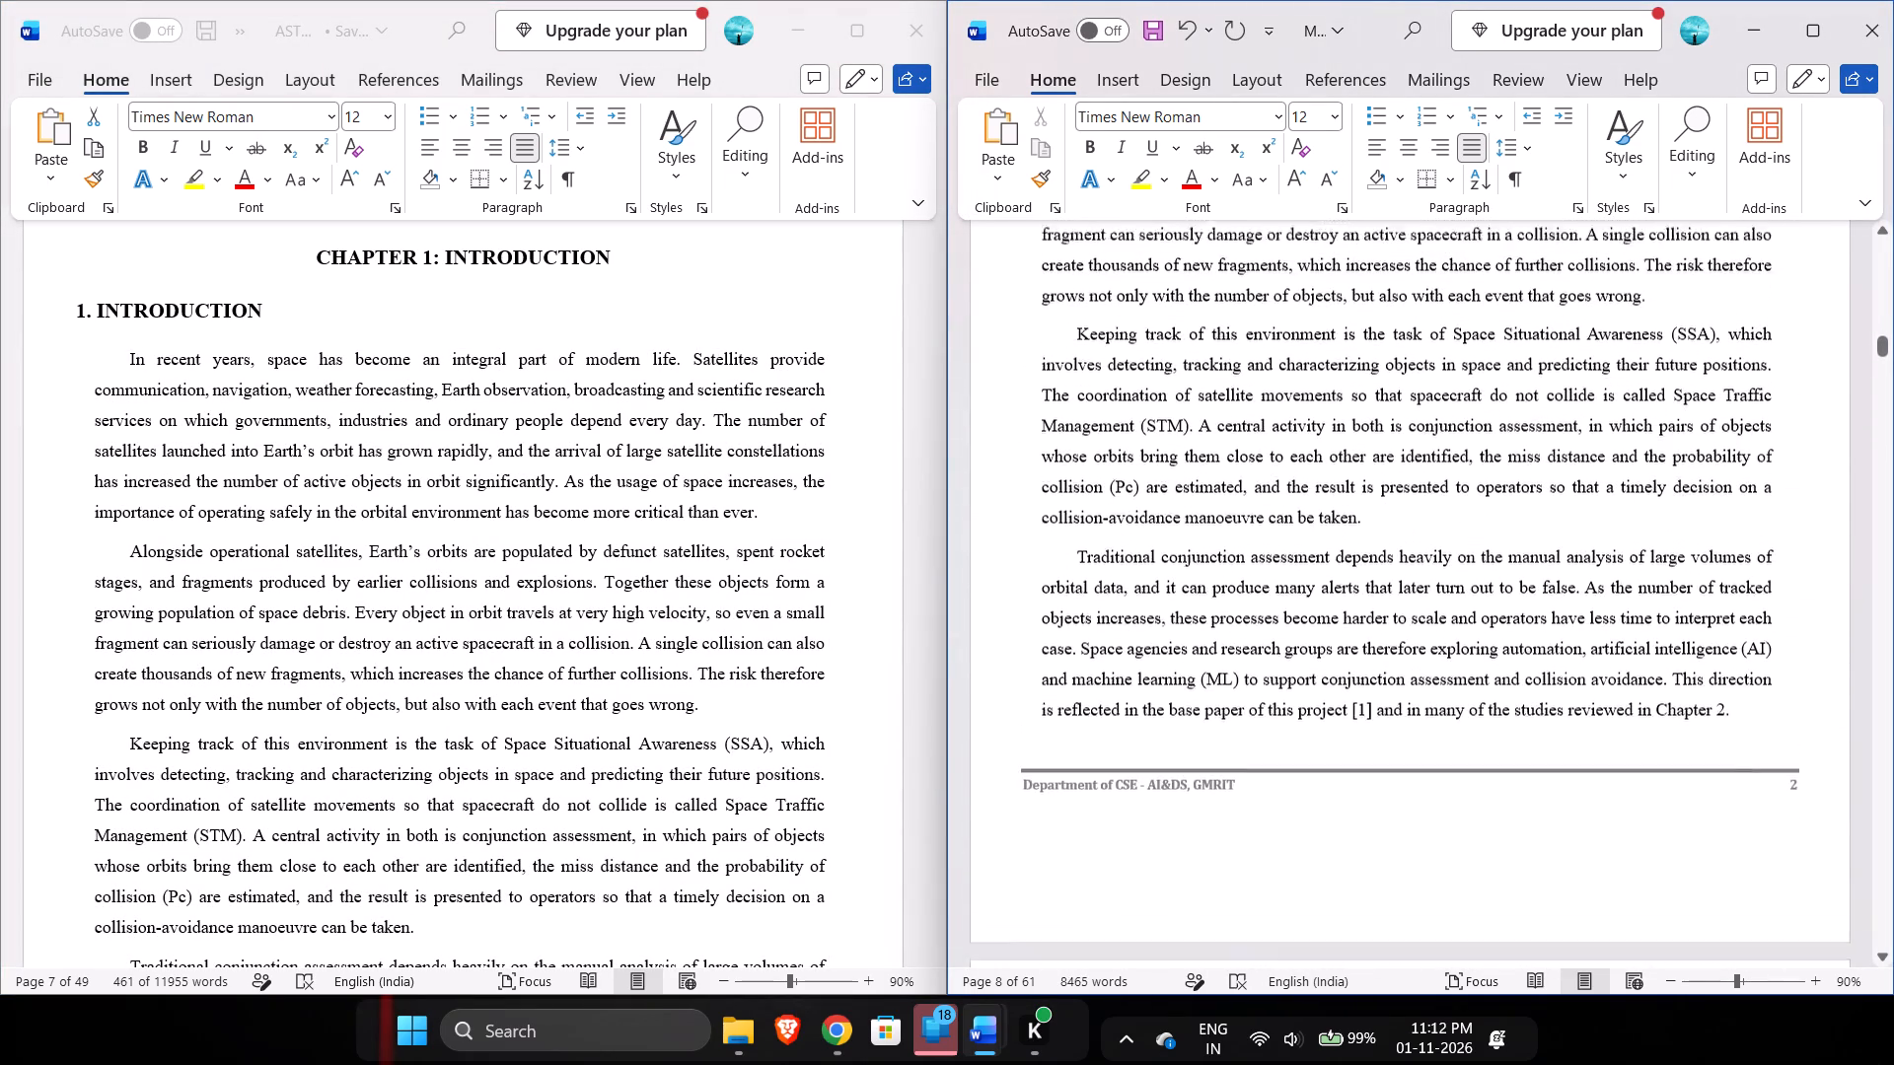
{"action": "scroll", "coordinate": [1262, 432], "scroll_direction": "up", "scroll_amount": 3}
{"action": "scroll", "coordinate": [1262, 432], "scroll_direction": "down", "scroll_amount": 1}
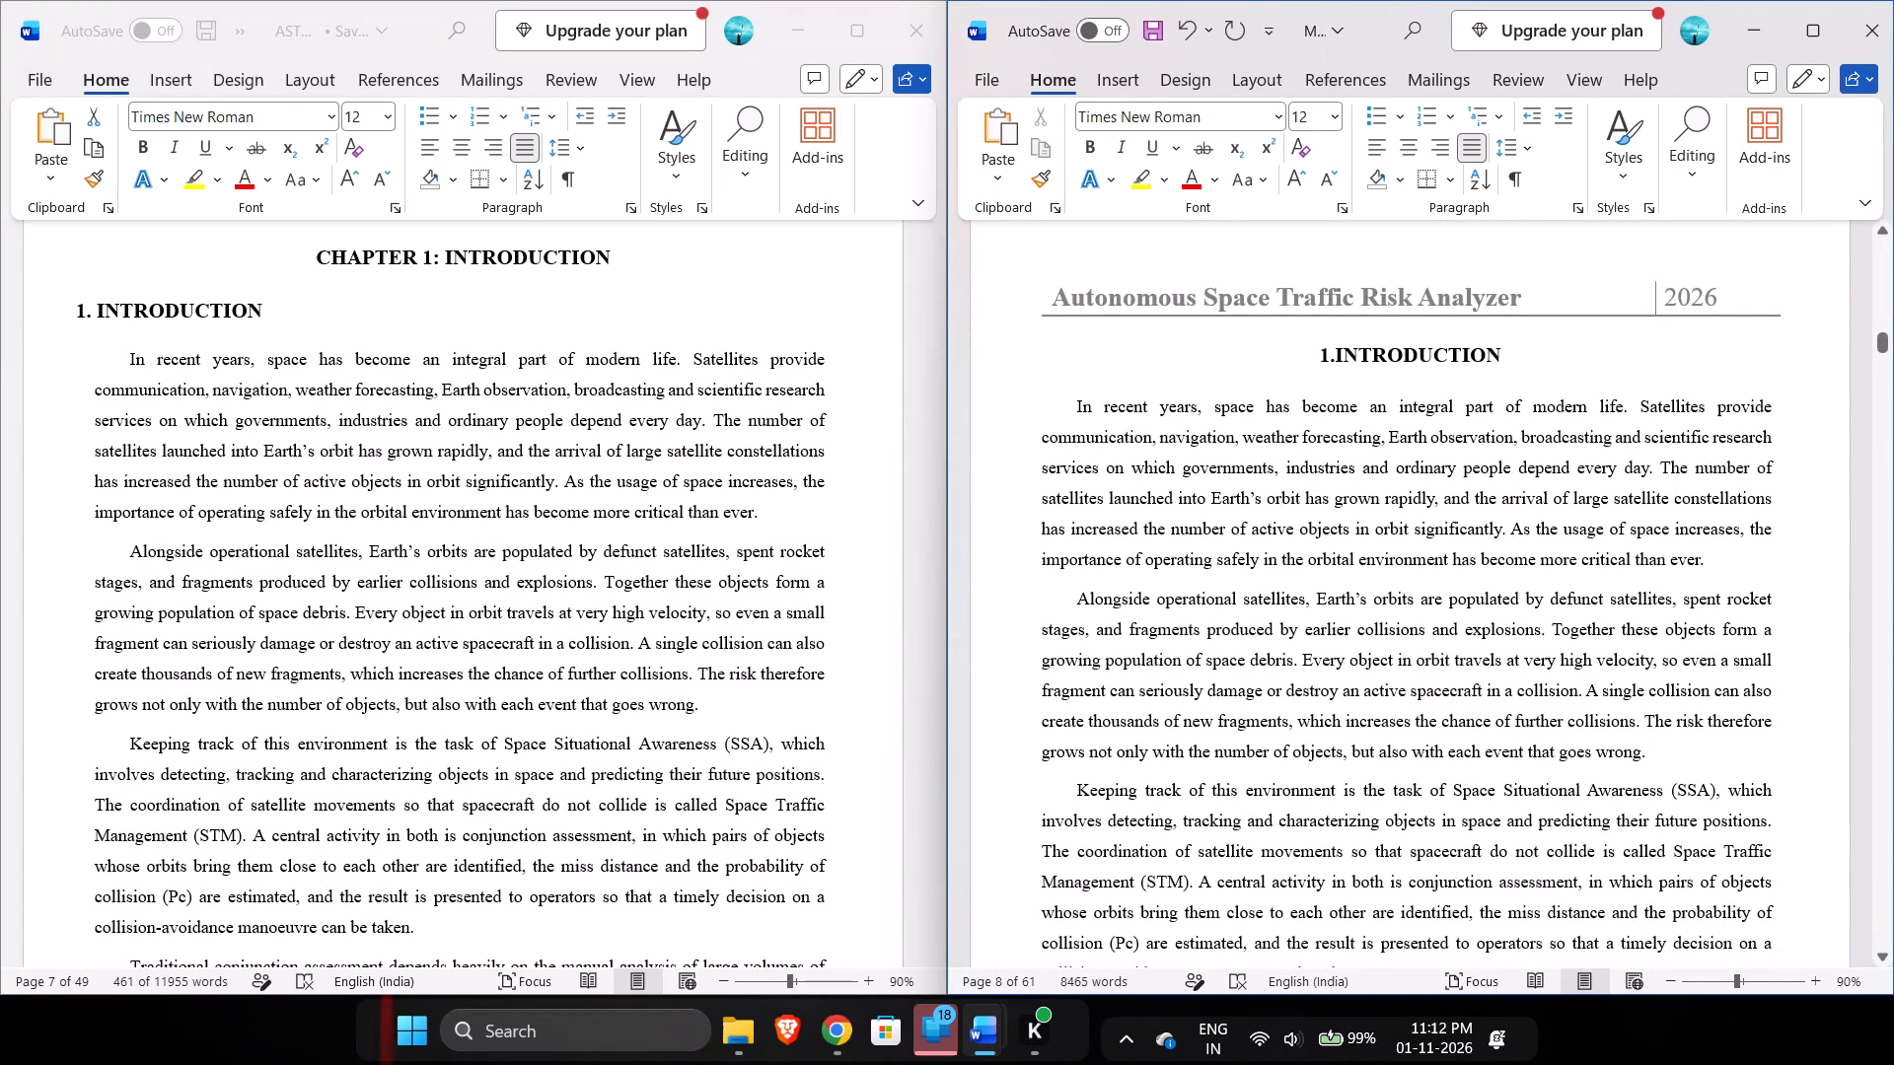
{"action": "scroll", "coordinate": [1196, 469], "scroll_direction": "down", "scroll_amount": 4}
{"action": "scroll", "coordinate": [1196, 469], "scroll_direction": "up", "scroll_amount": 3}
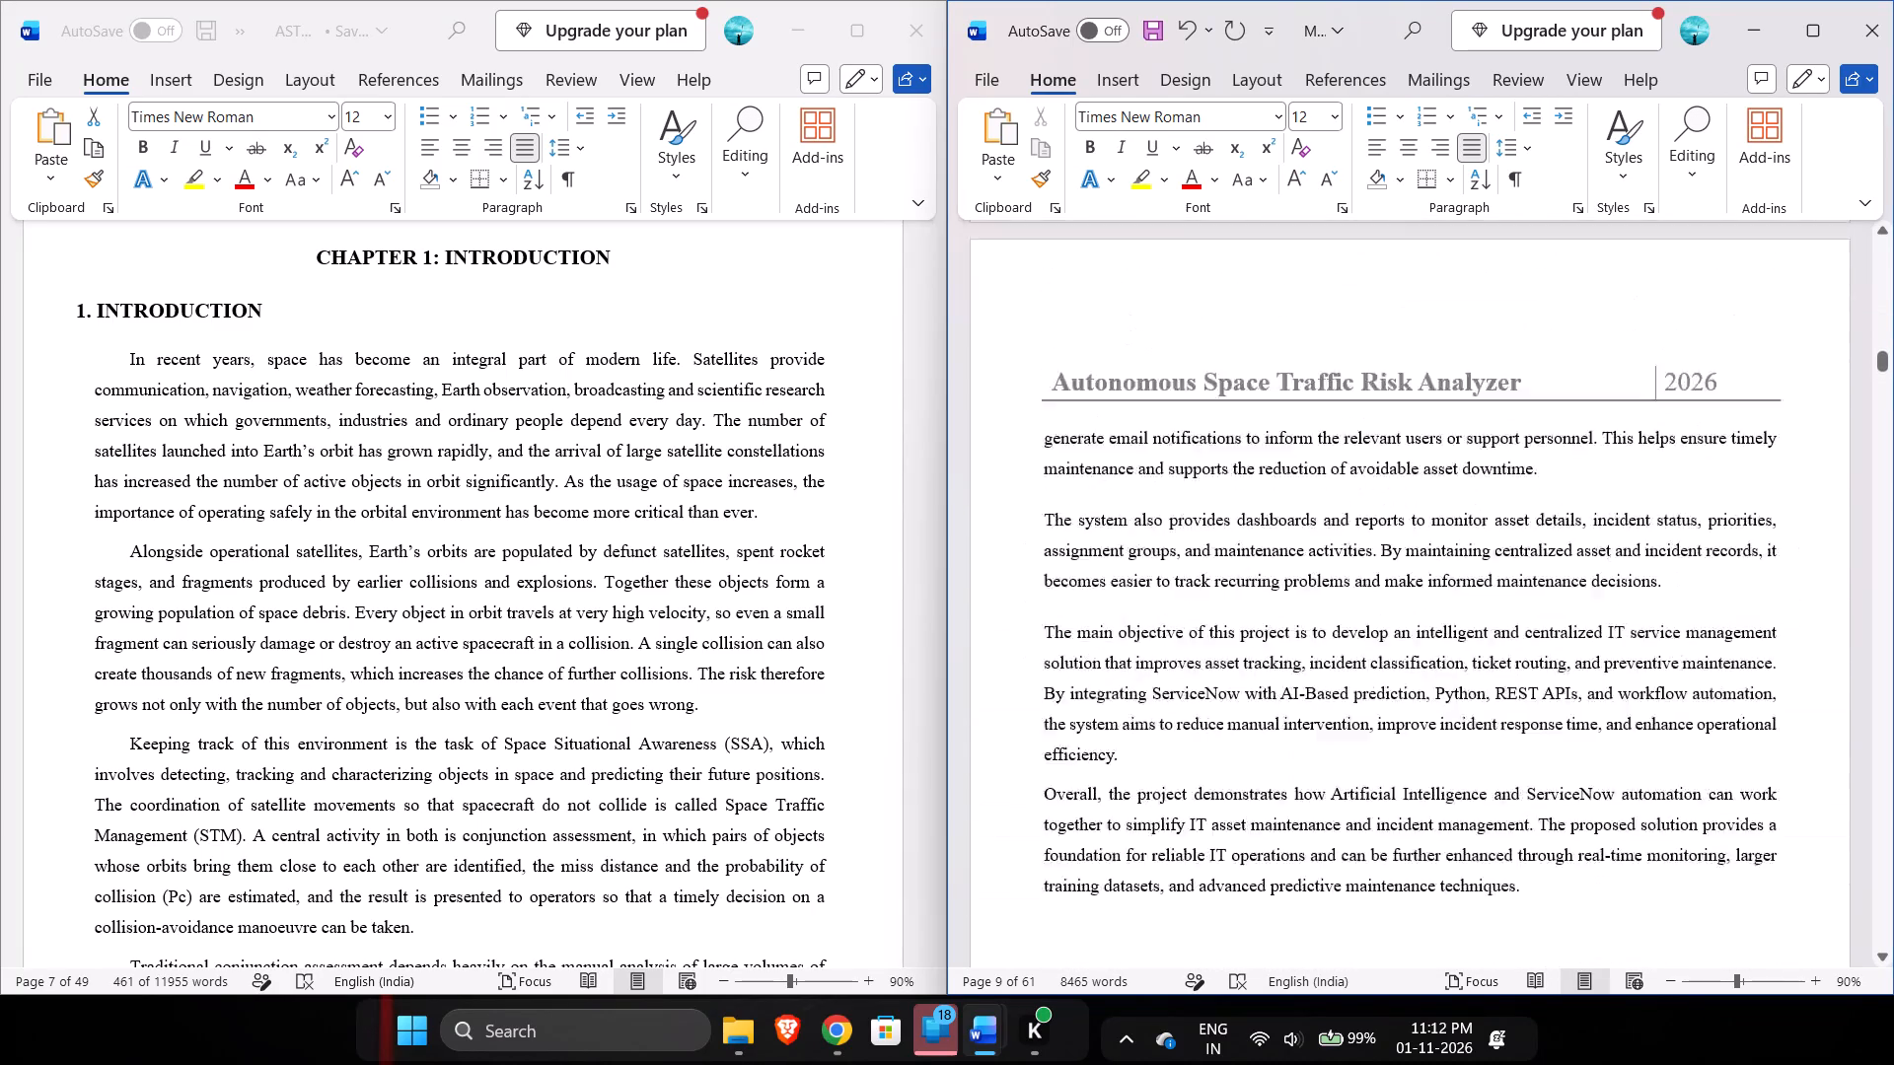
{"action": "scroll", "coordinate": [1196, 469], "scroll_direction": "down", "scroll_amount": 1}
{"action": "scroll", "coordinate": [1196, 469], "scroll_direction": "up", "scroll_amount": 1}
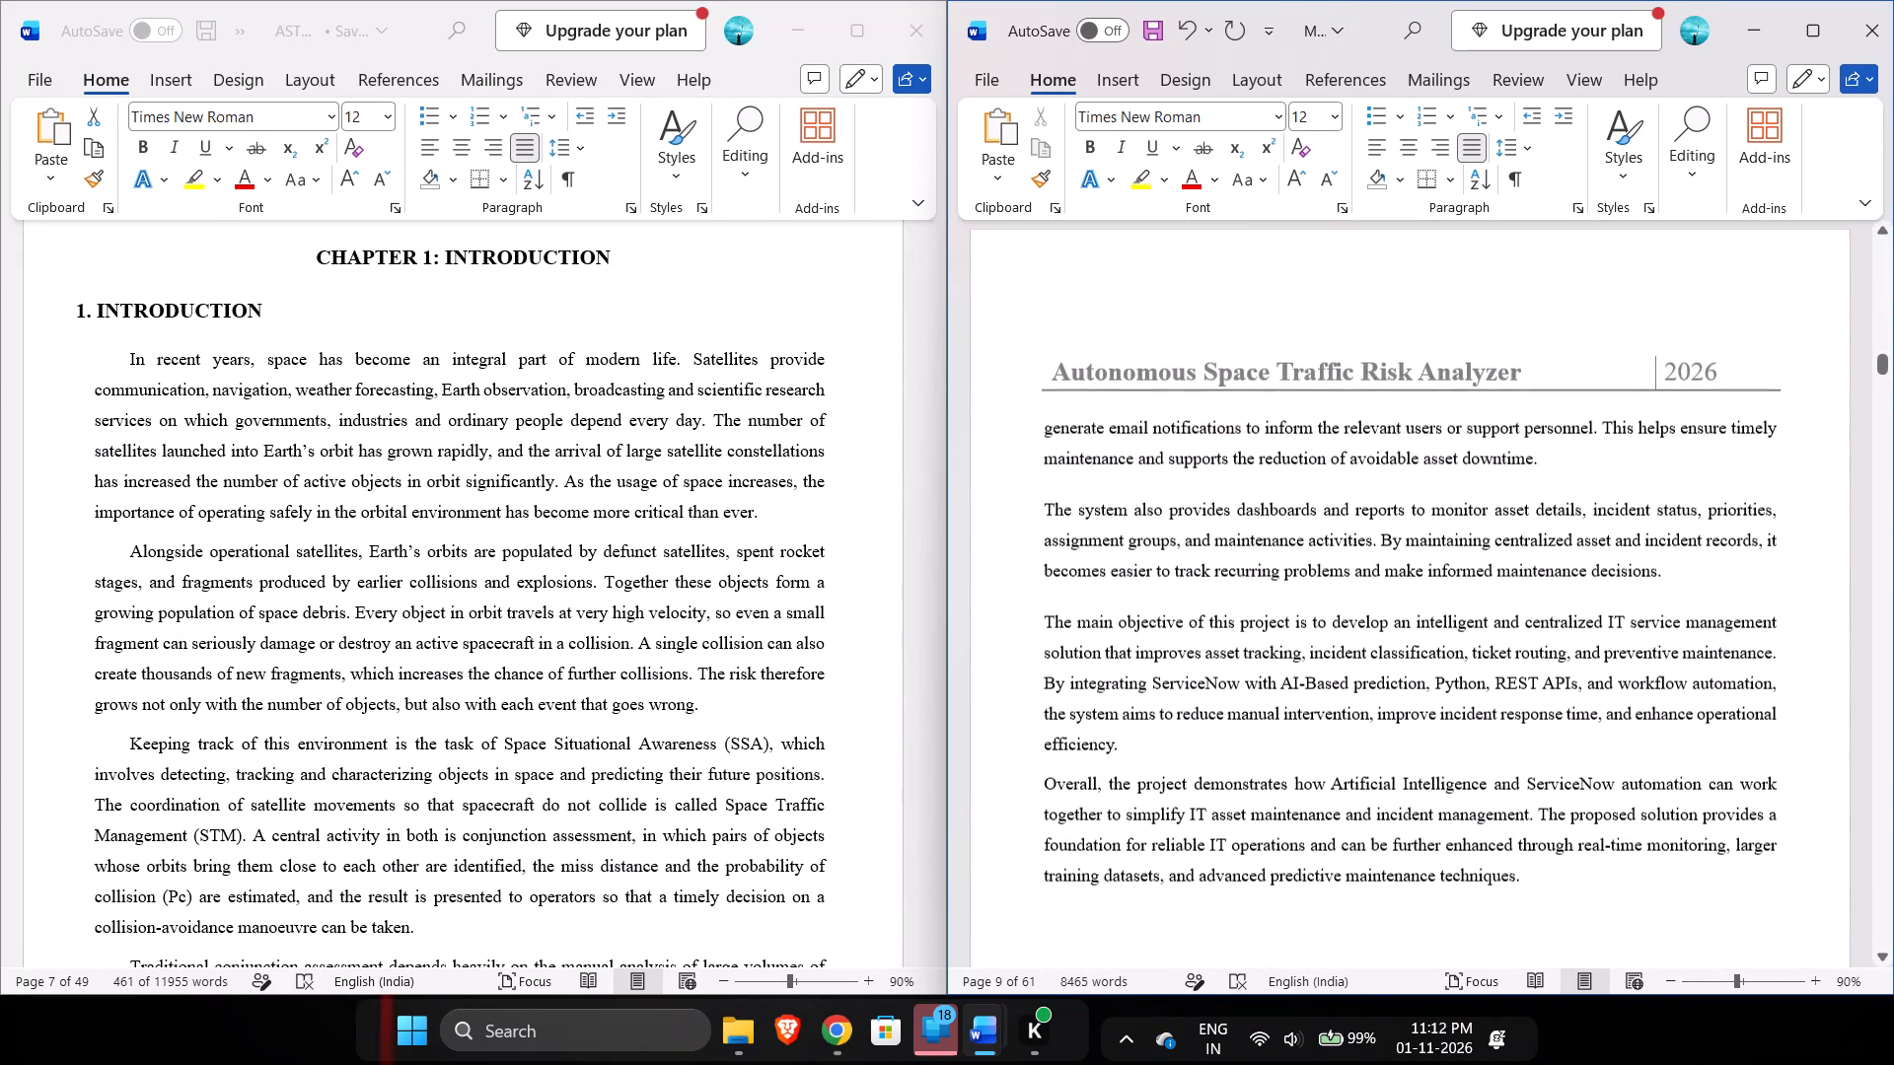
{"action": "scroll", "coordinate": [1196, 469], "scroll_direction": "up", "scroll_amount": 1}
{"action": "scroll", "coordinate": [1196, 469], "scroll_direction": "down", "scroll_amount": 1}
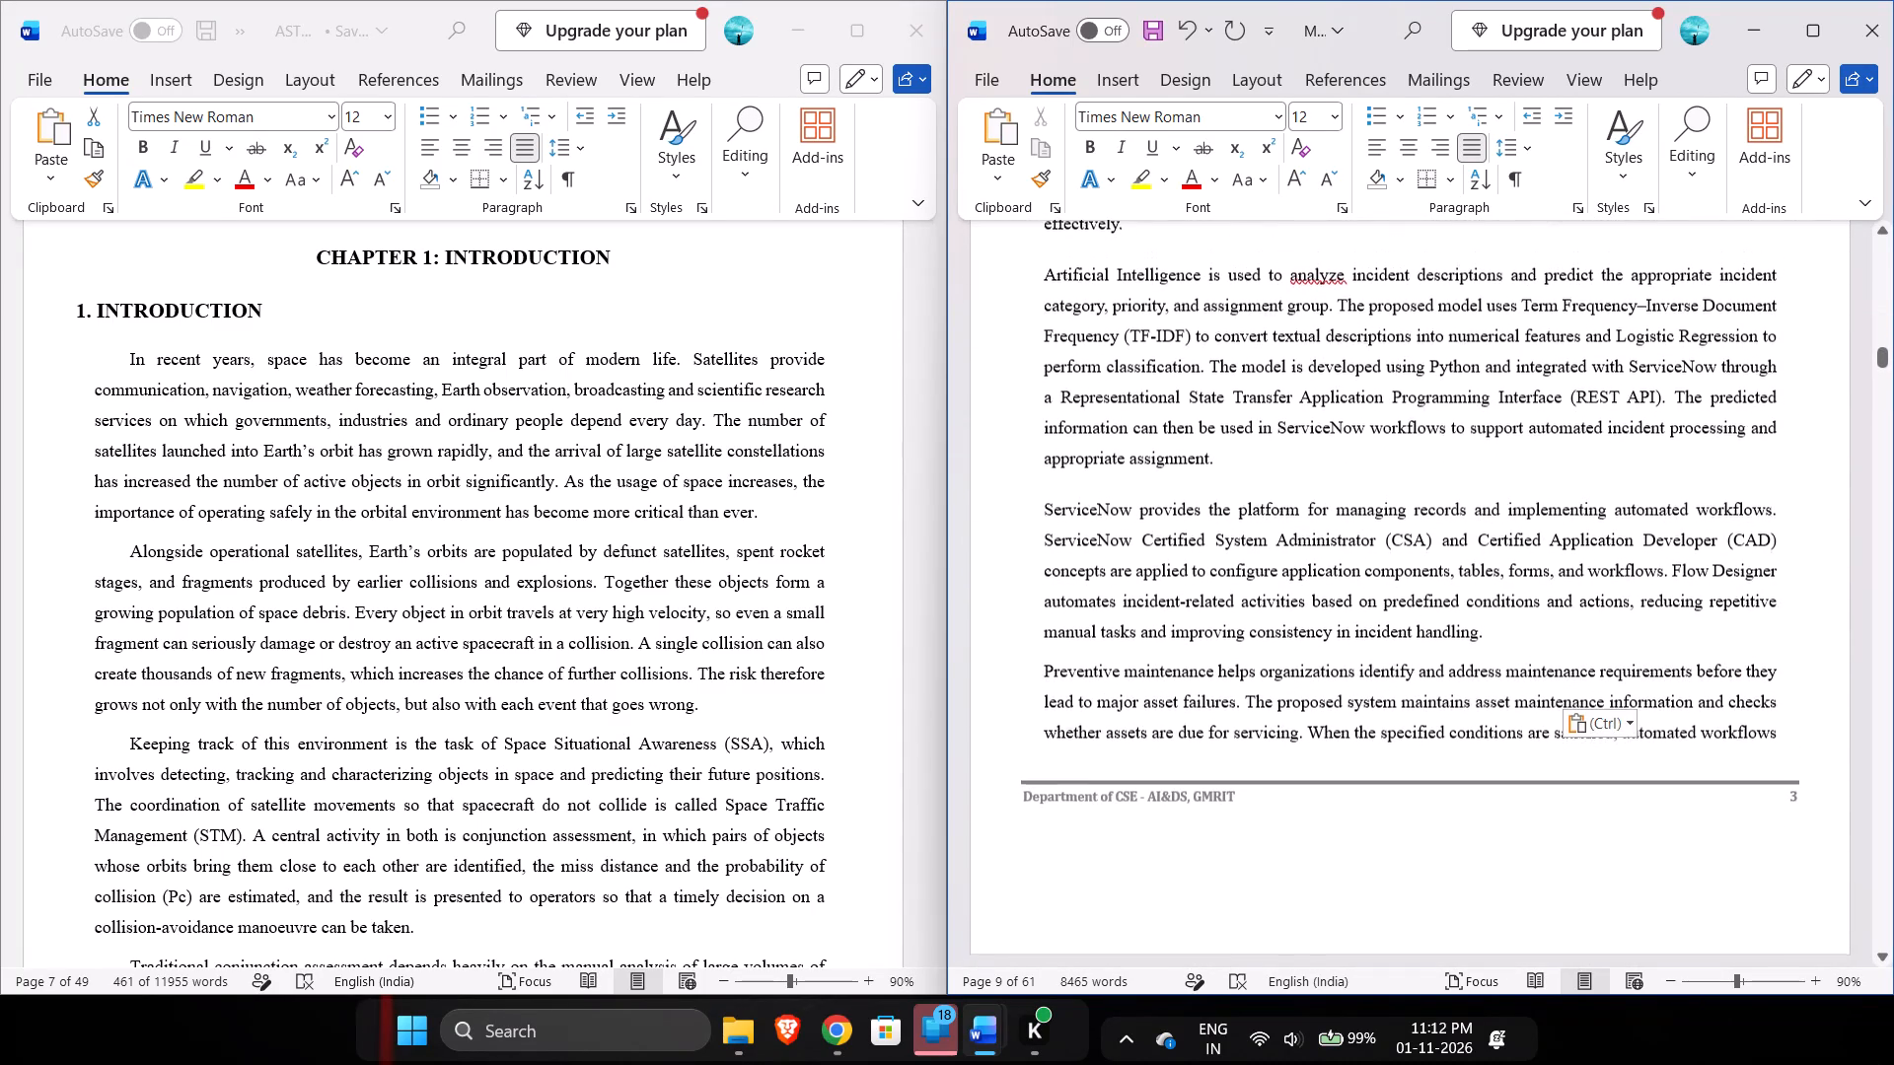
{"action": "scroll", "coordinate": [677, 757], "scroll_direction": "down", "scroll_amount": 1}
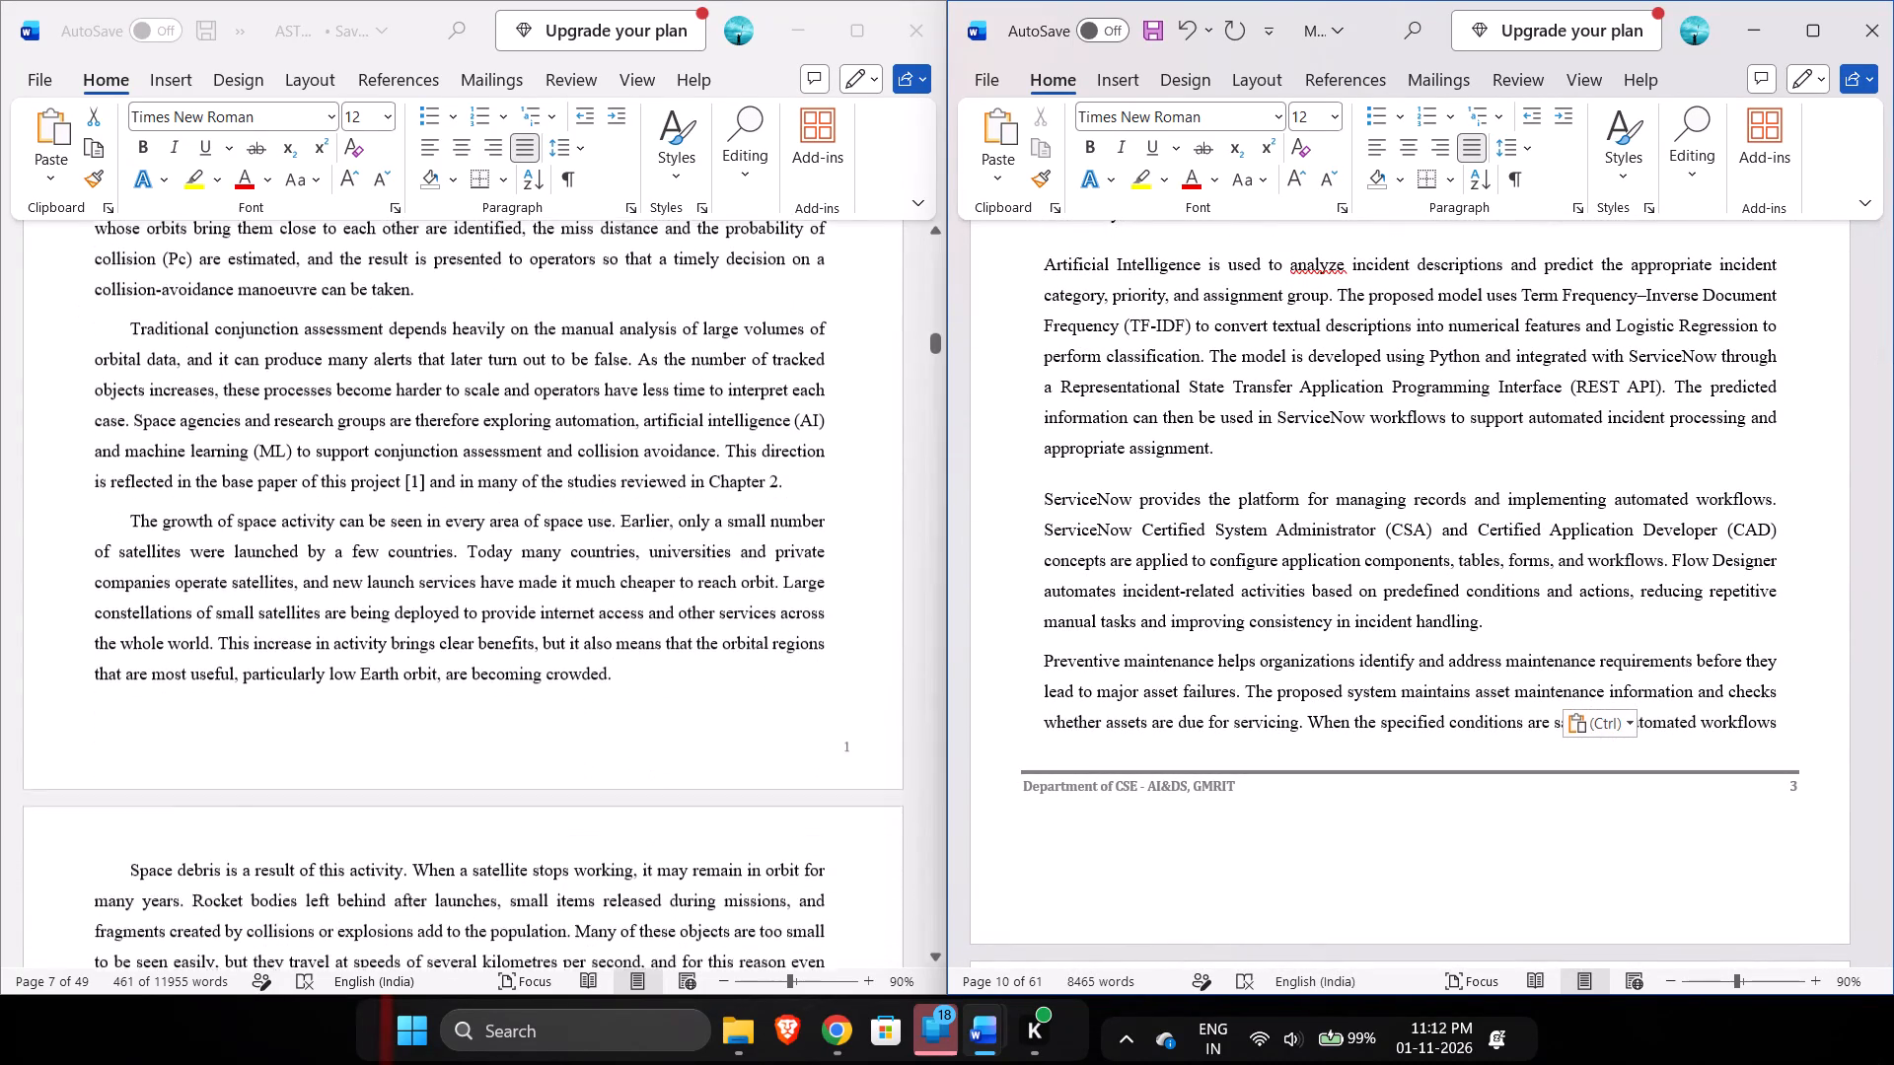
{"action": "scroll", "coordinate": [677, 757], "scroll_direction": "down", "scroll_amount": 1}
{"action": "scroll", "coordinate": [1087, 748], "scroll_direction": "up", "scroll_amount": 2}
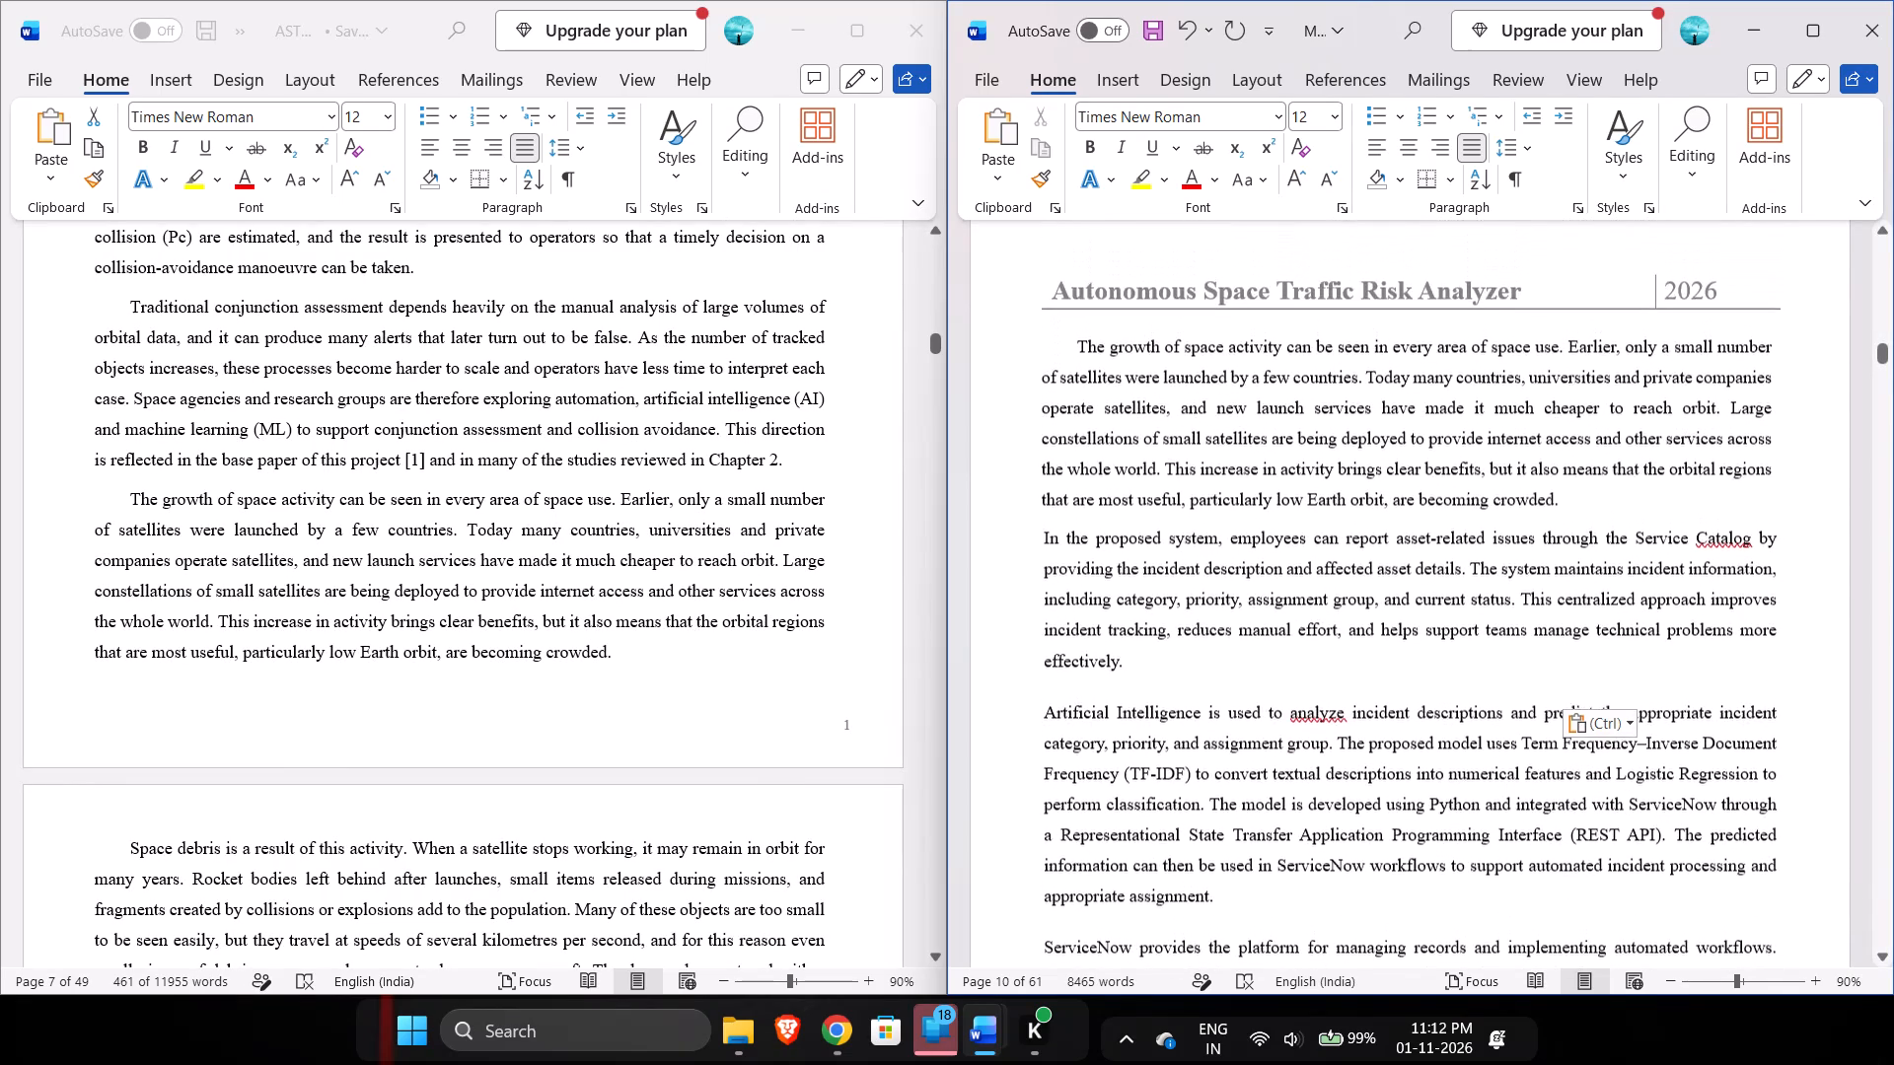
{"action": "scroll", "coordinate": [1087, 748], "scroll_direction": "up", "scroll_amount": 1}
Copy the rest of the ASTRA report's Chapter 1, from "Space debris is a result" through "support the sustainable use of space.".
{"action": "scroll", "coordinate": [658, 503], "scroll_direction": "down", "scroll_amount": 1}
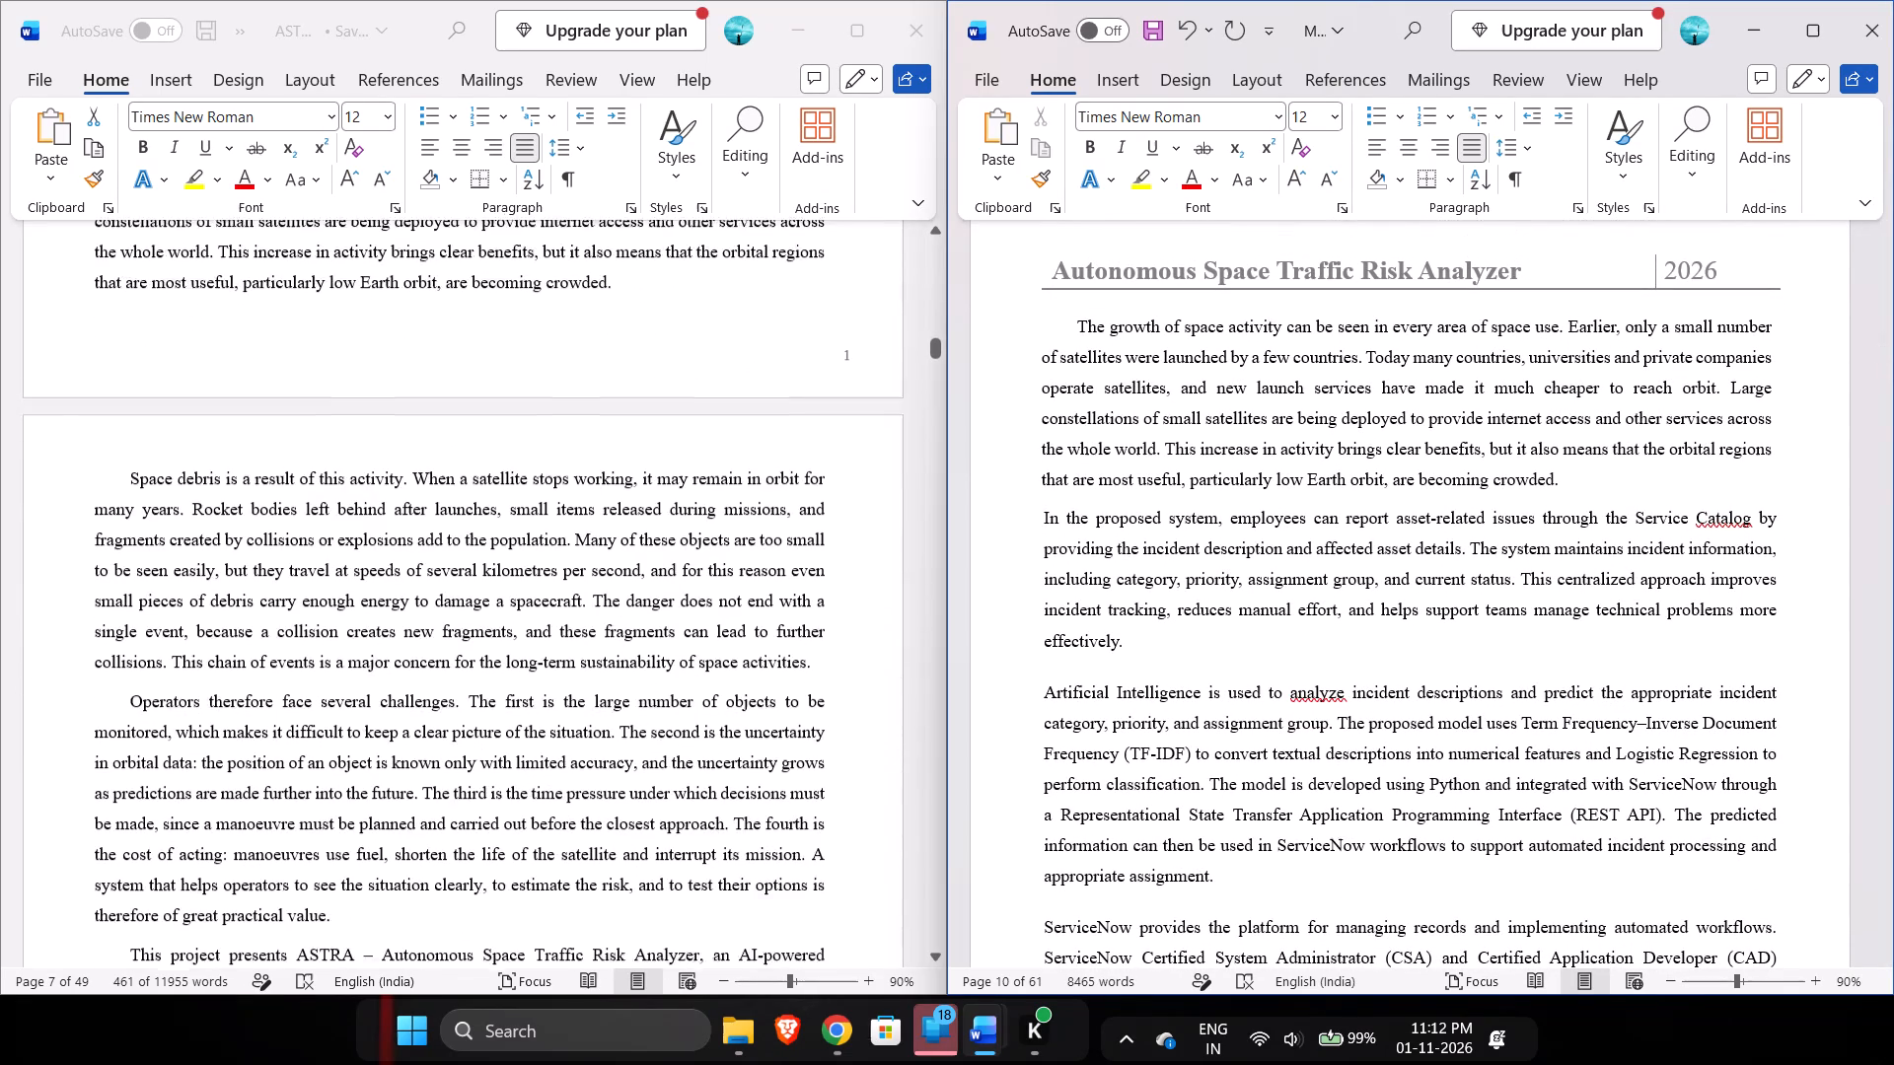
{"action": "scroll", "coordinate": [658, 503], "scroll_direction": "down", "scroll_amount": 1}
{"action": "left_click_drag", "start_coordinate": [115, 411], "coordinate": [121, 429]}
{"action": "left_click", "coordinate": [121, 429]}
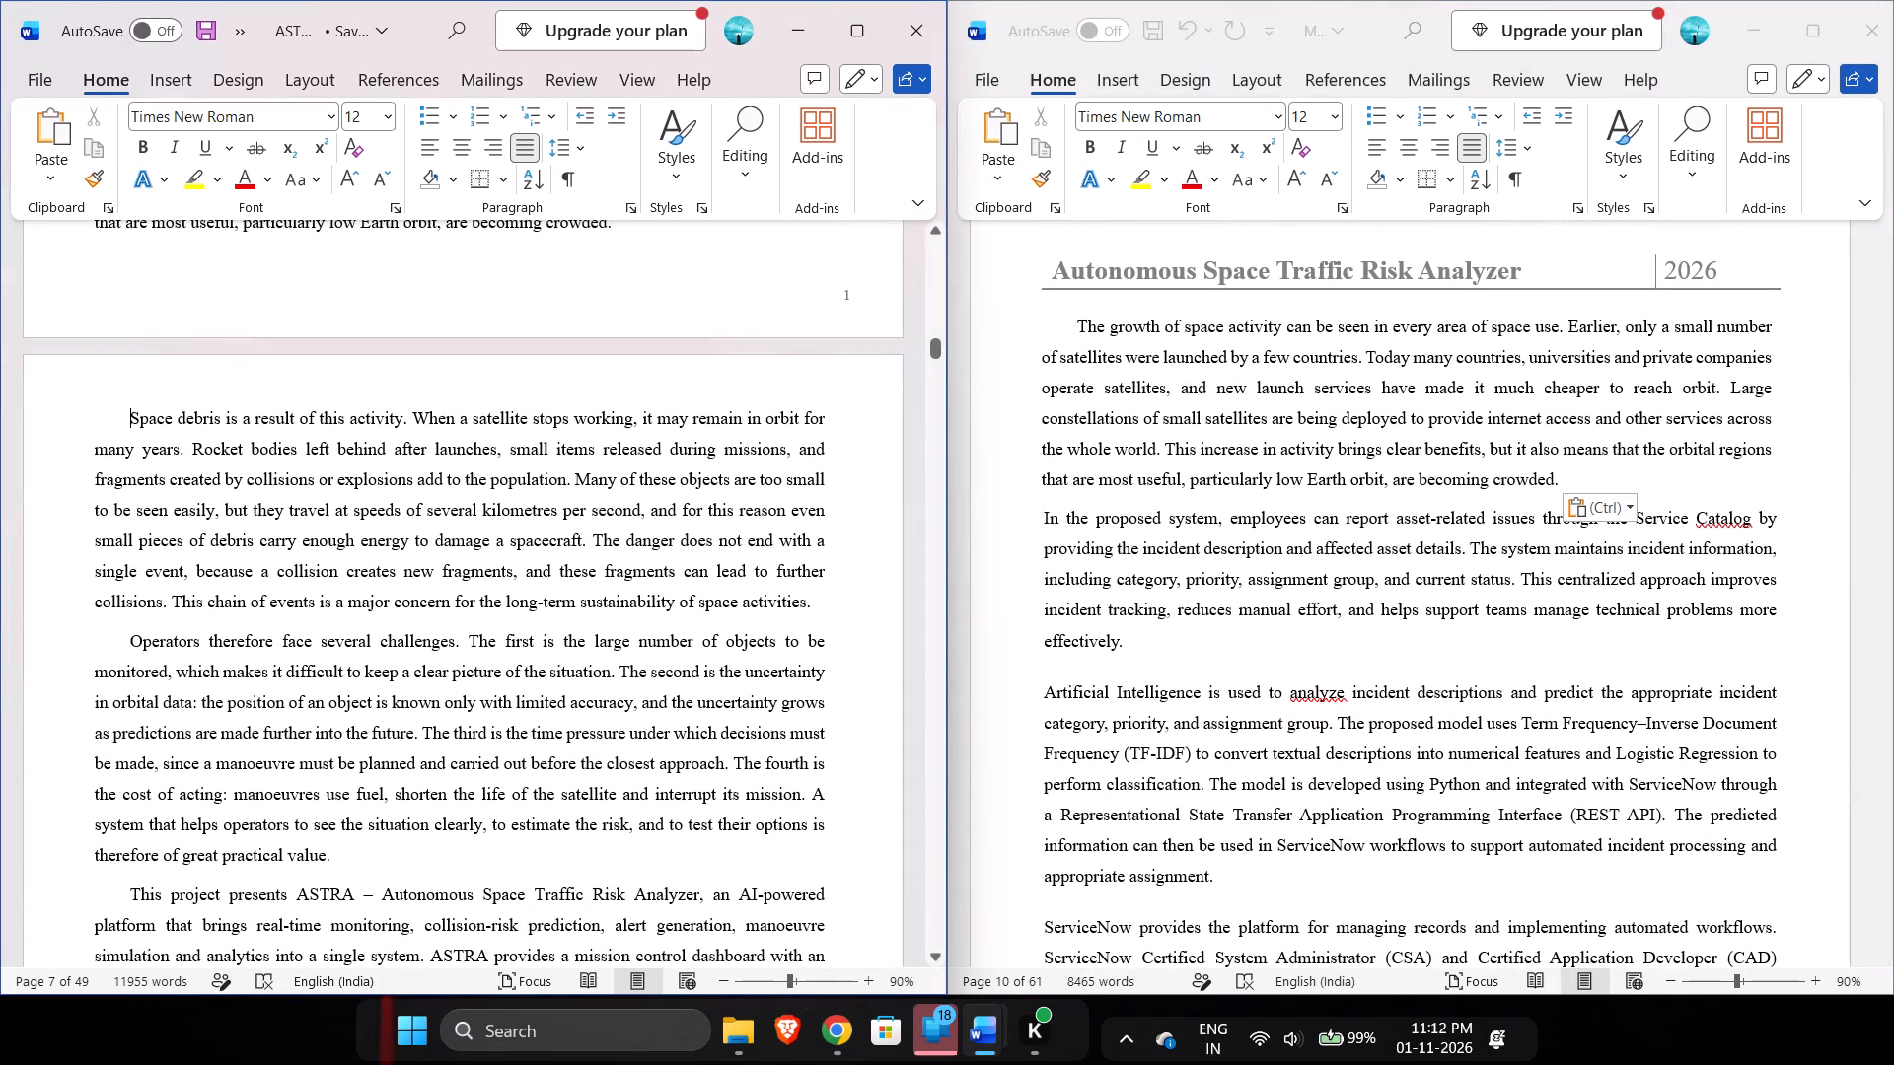
{"action": "left_click_drag", "start_coordinate": [111, 420], "coordinate": [362, 775]}
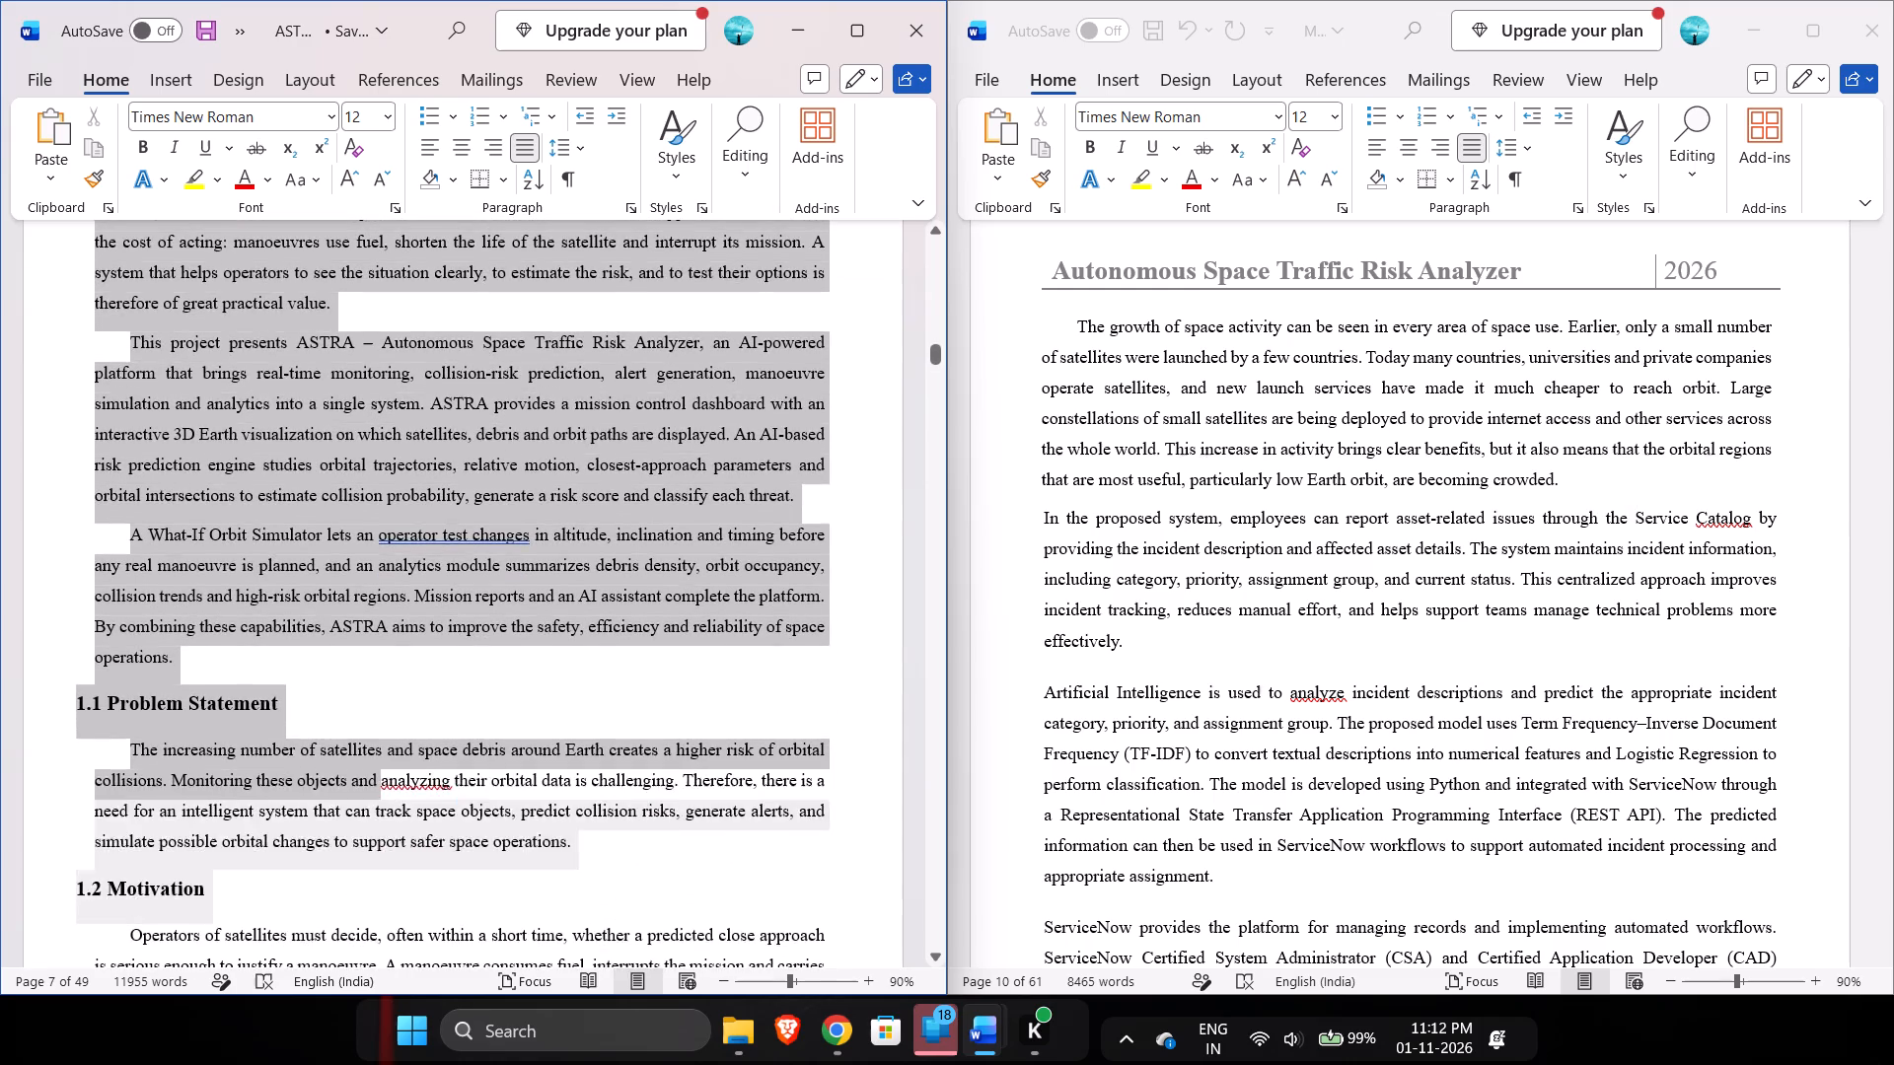
{"action": "left_click_drag", "start_coordinate": [362, 775], "coordinate": [406, 1050]}
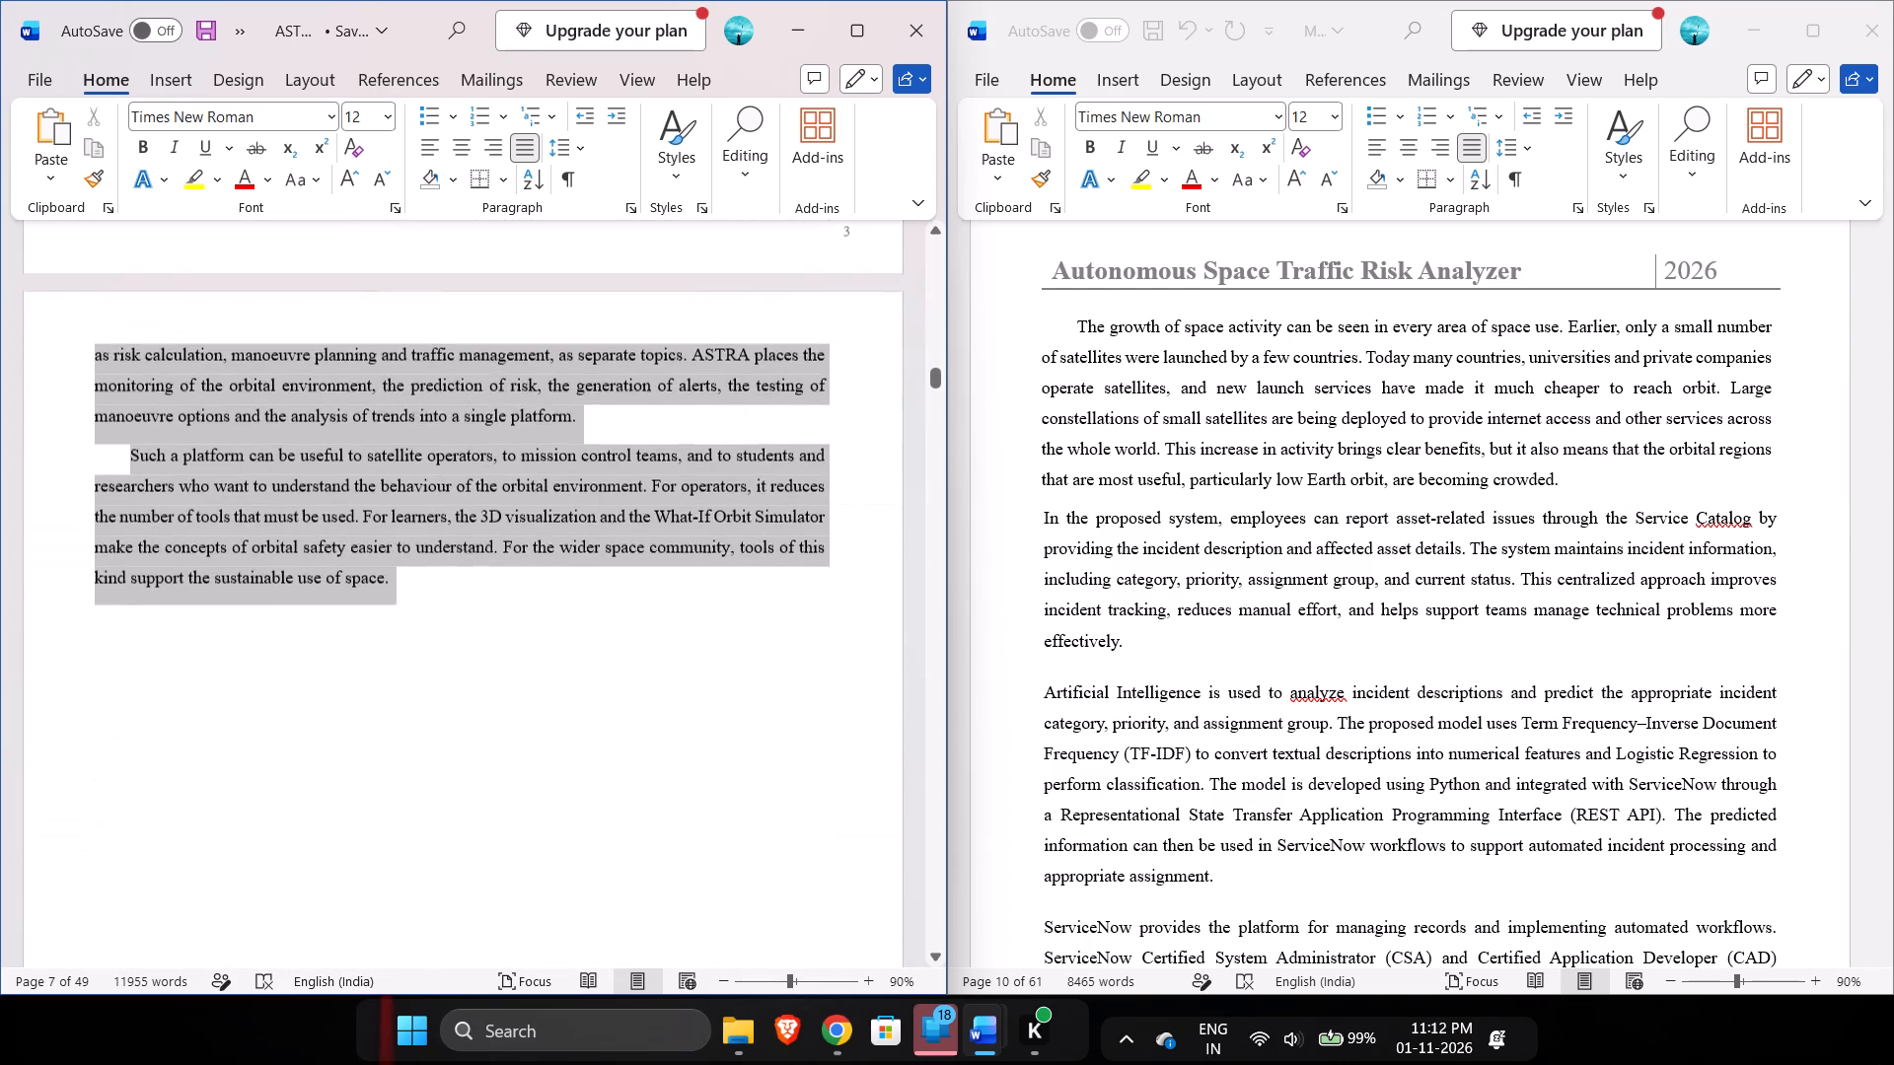
{"action": "left_click_drag", "start_coordinate": [406, 1050], "coordinate": [455, 559]}
{"action": "key", "text": "ctrl+c"}
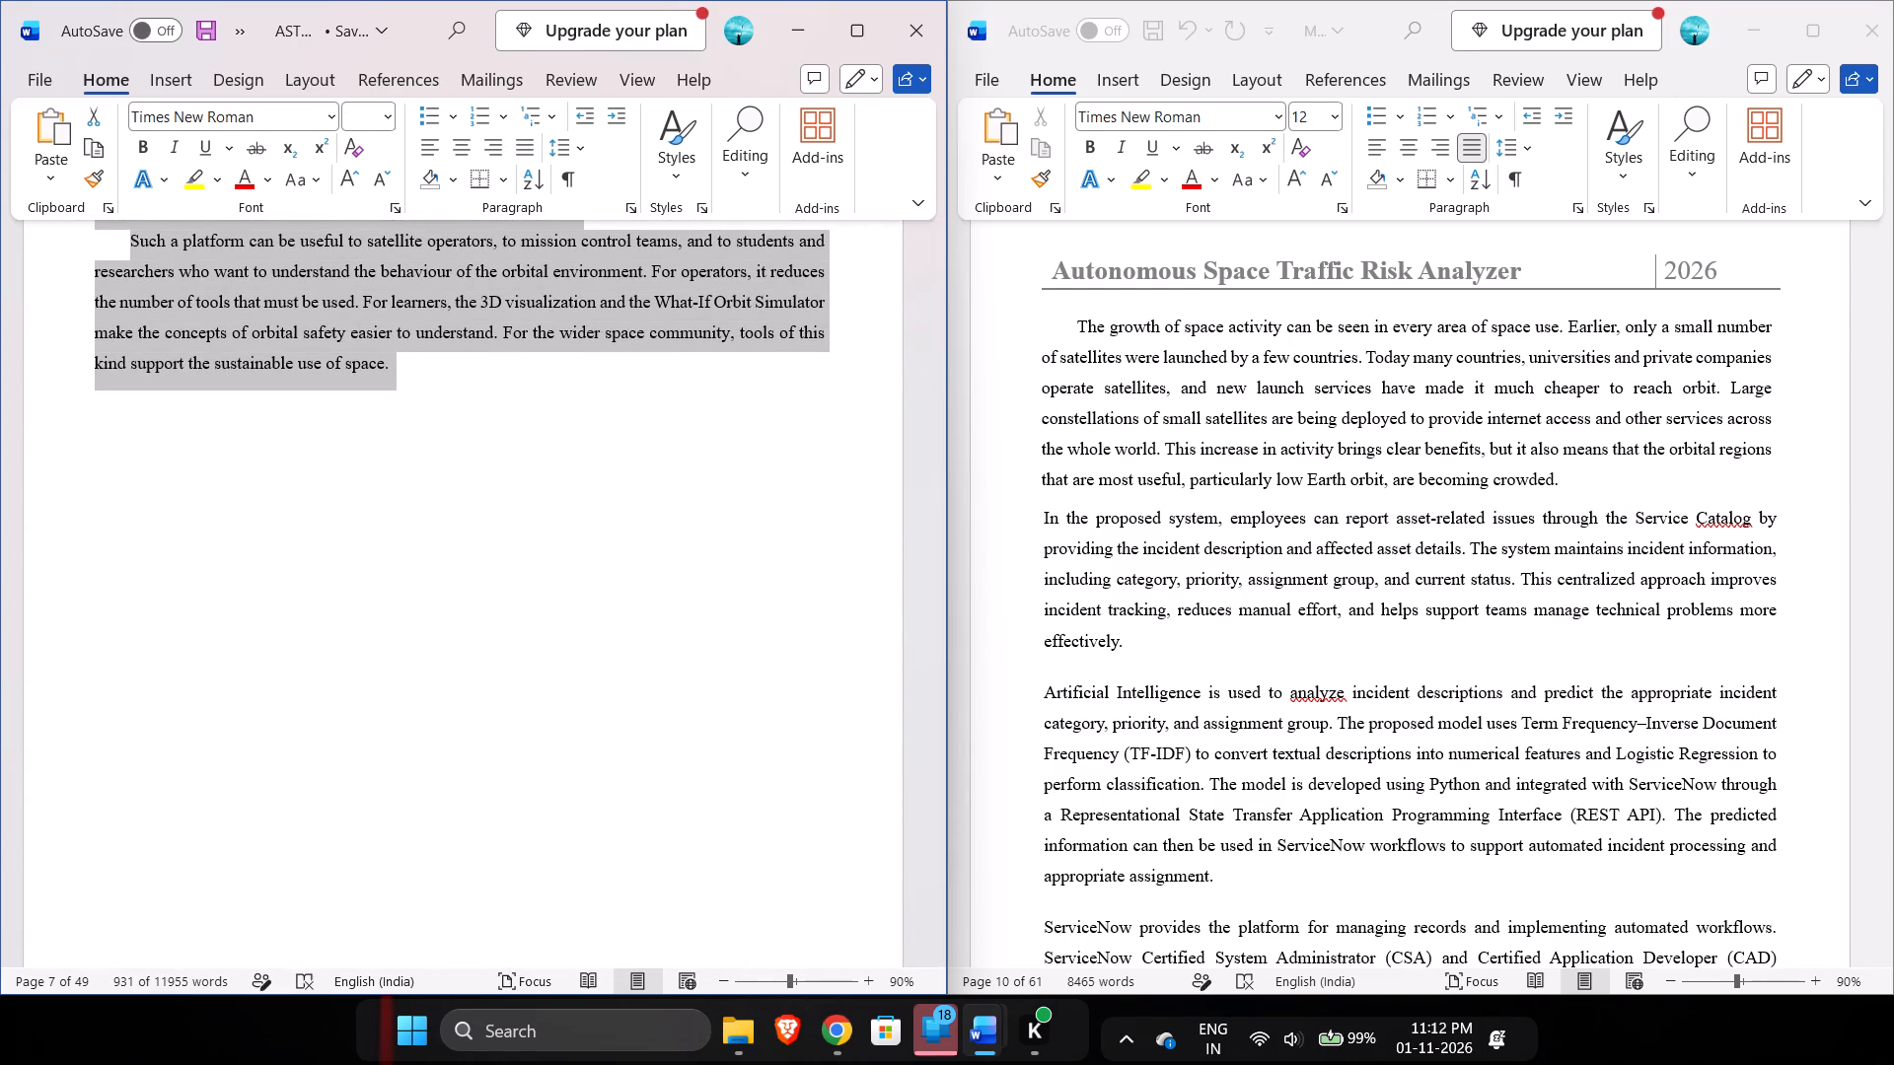
Replace the template's remaining introduction text, from "In the proposed system" through "advanced predictive maintenance techniques.", with the copied ASTRA text.
{"action": "left_click", "coordinate": [1042, 510]}
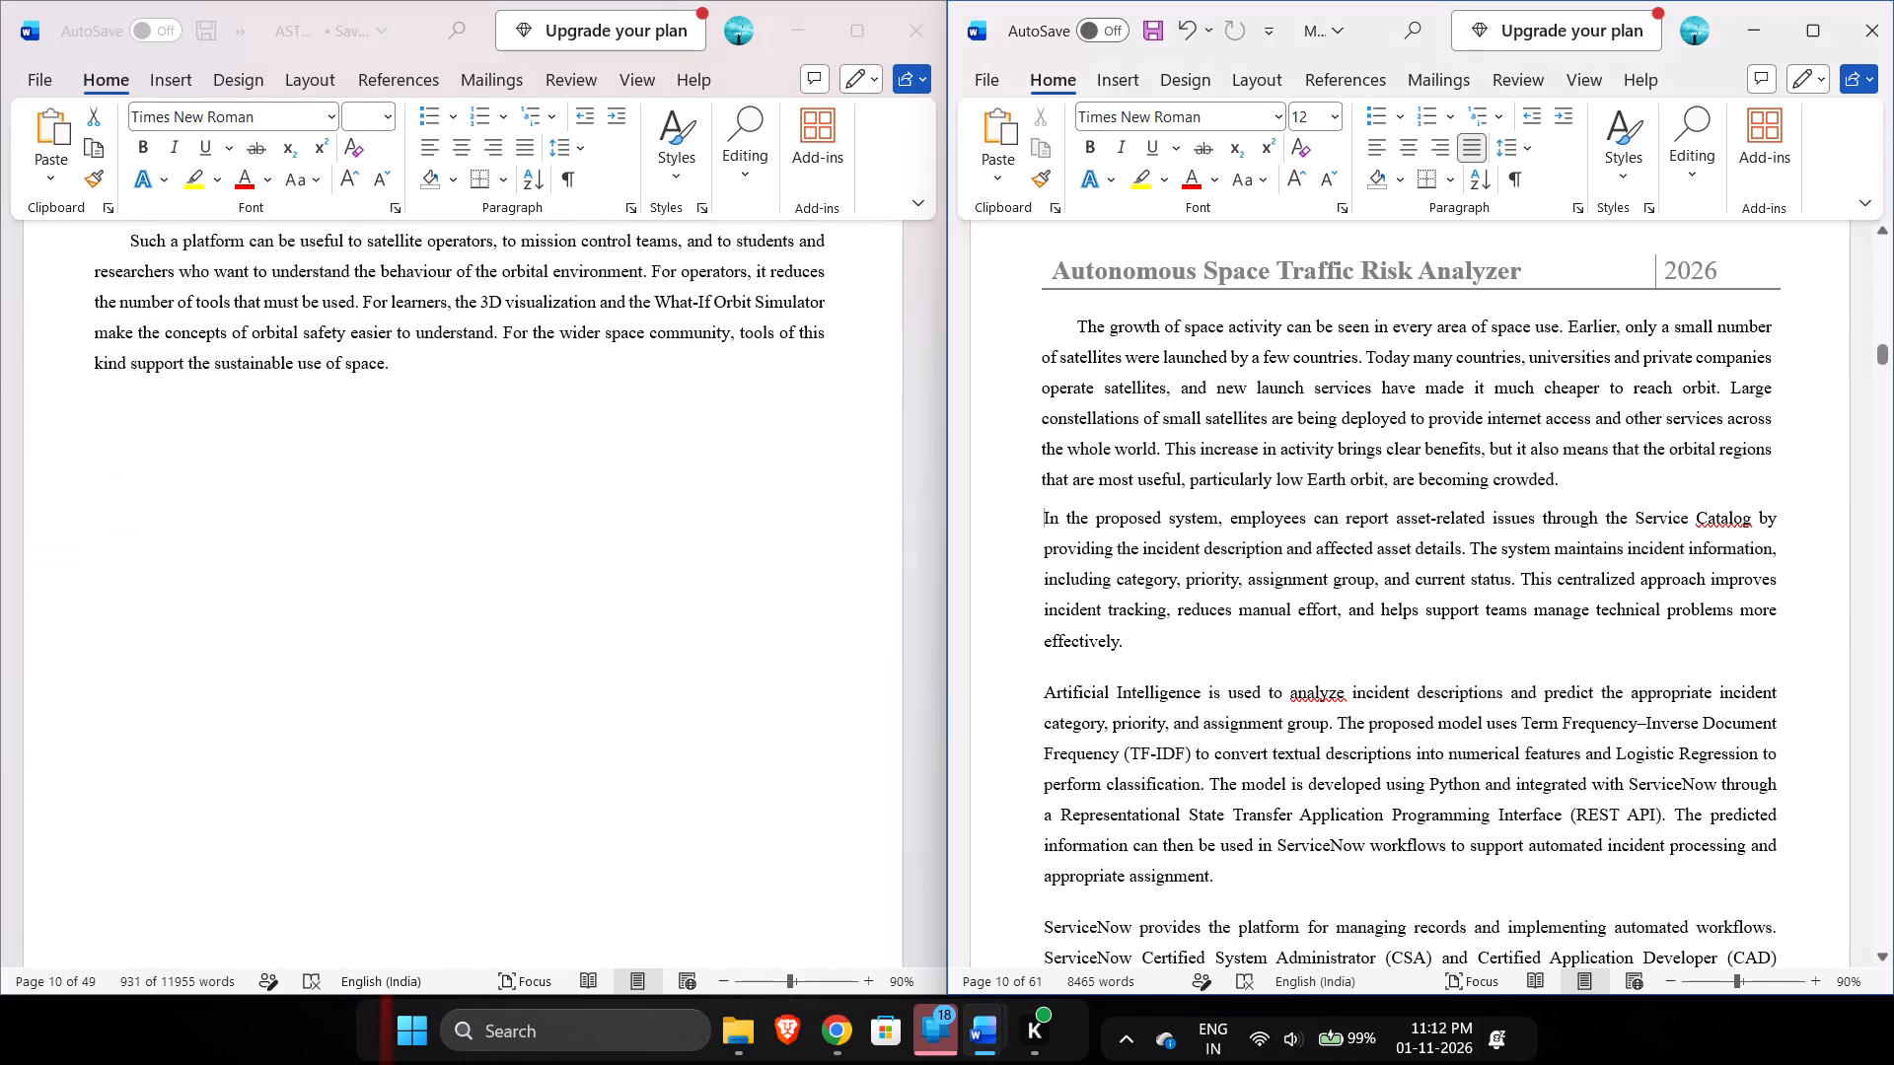
{"action": "left_click_drag", "start_coordinate": [1042, 510], "coordinate": [1129, 827]}
{"action": "scroll", "coordinate": [1129, 827], "scroll_direction": "up", "scroll_amount": 3}
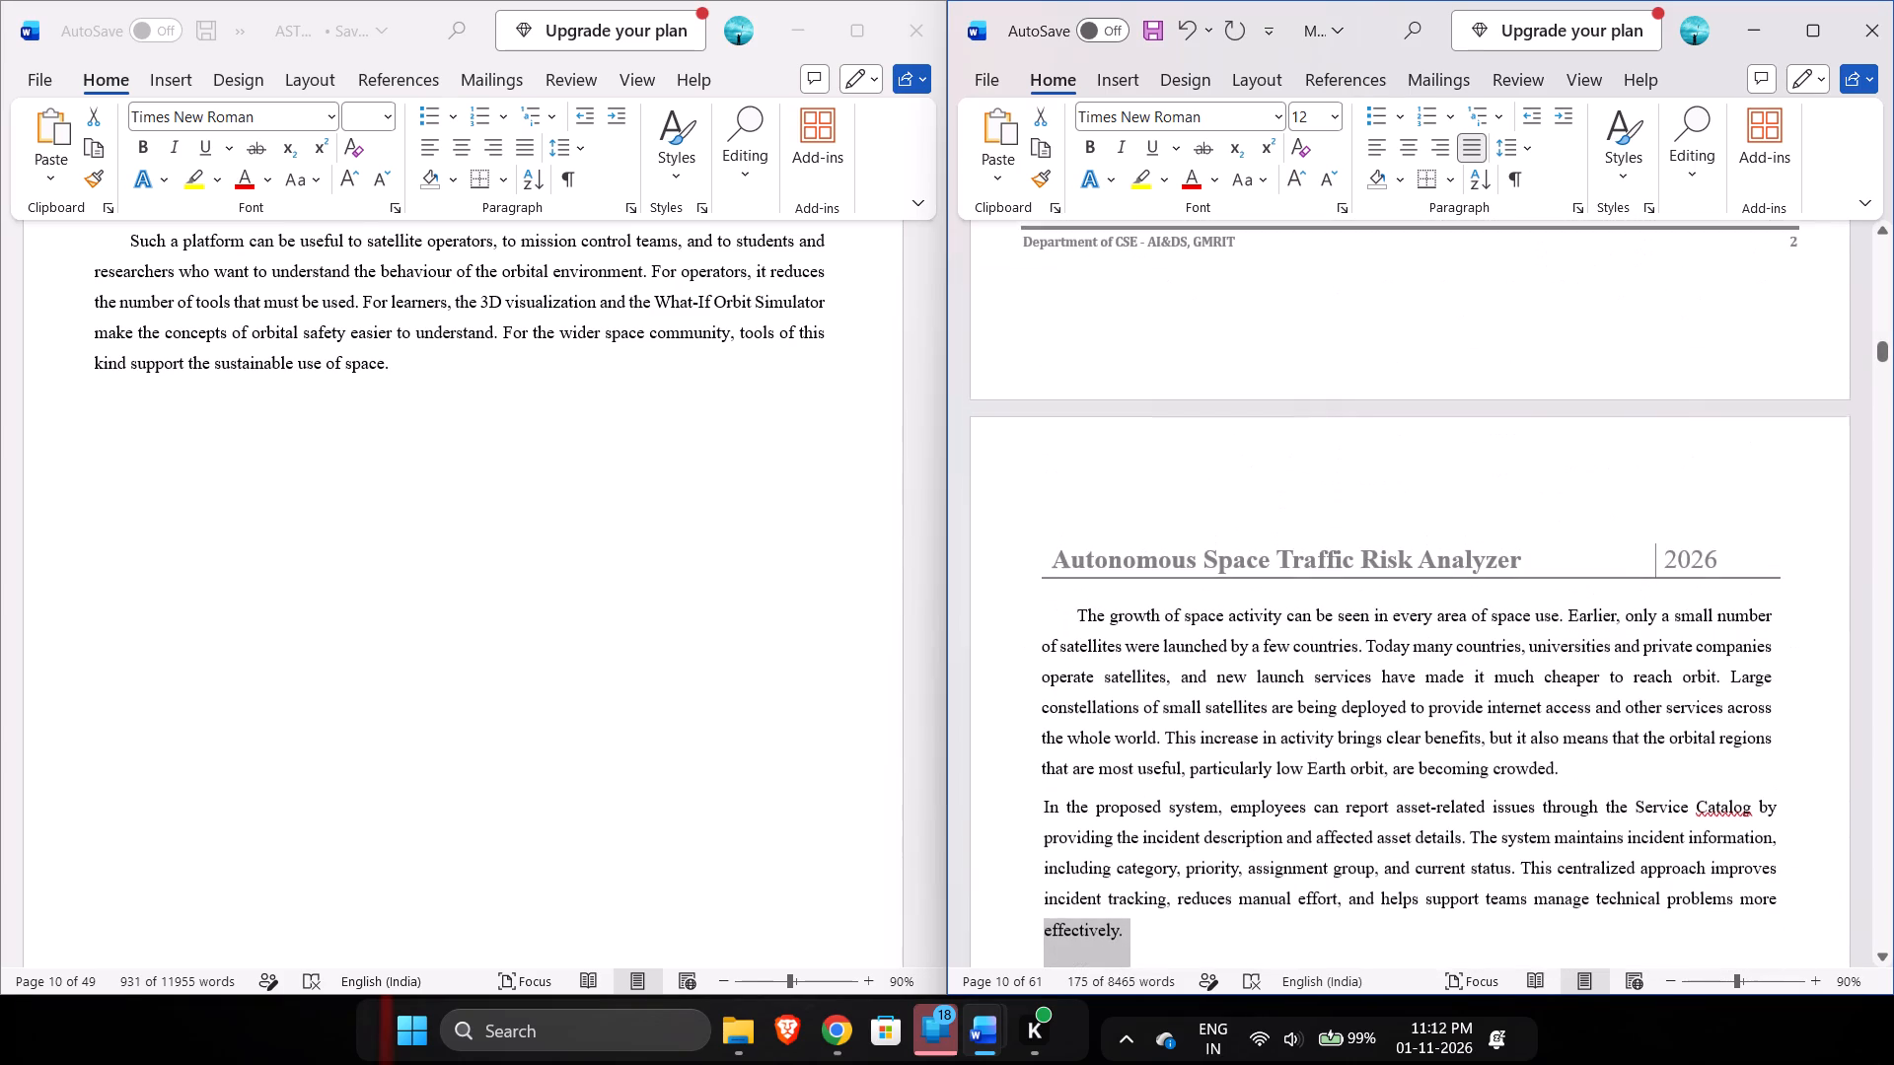
{"action": "left_click", "coordinate": [1043, 802]}
{"action": "left_click_drag", "start_coordinate": [1043, 802], "coordinate": [1146, 1045]}
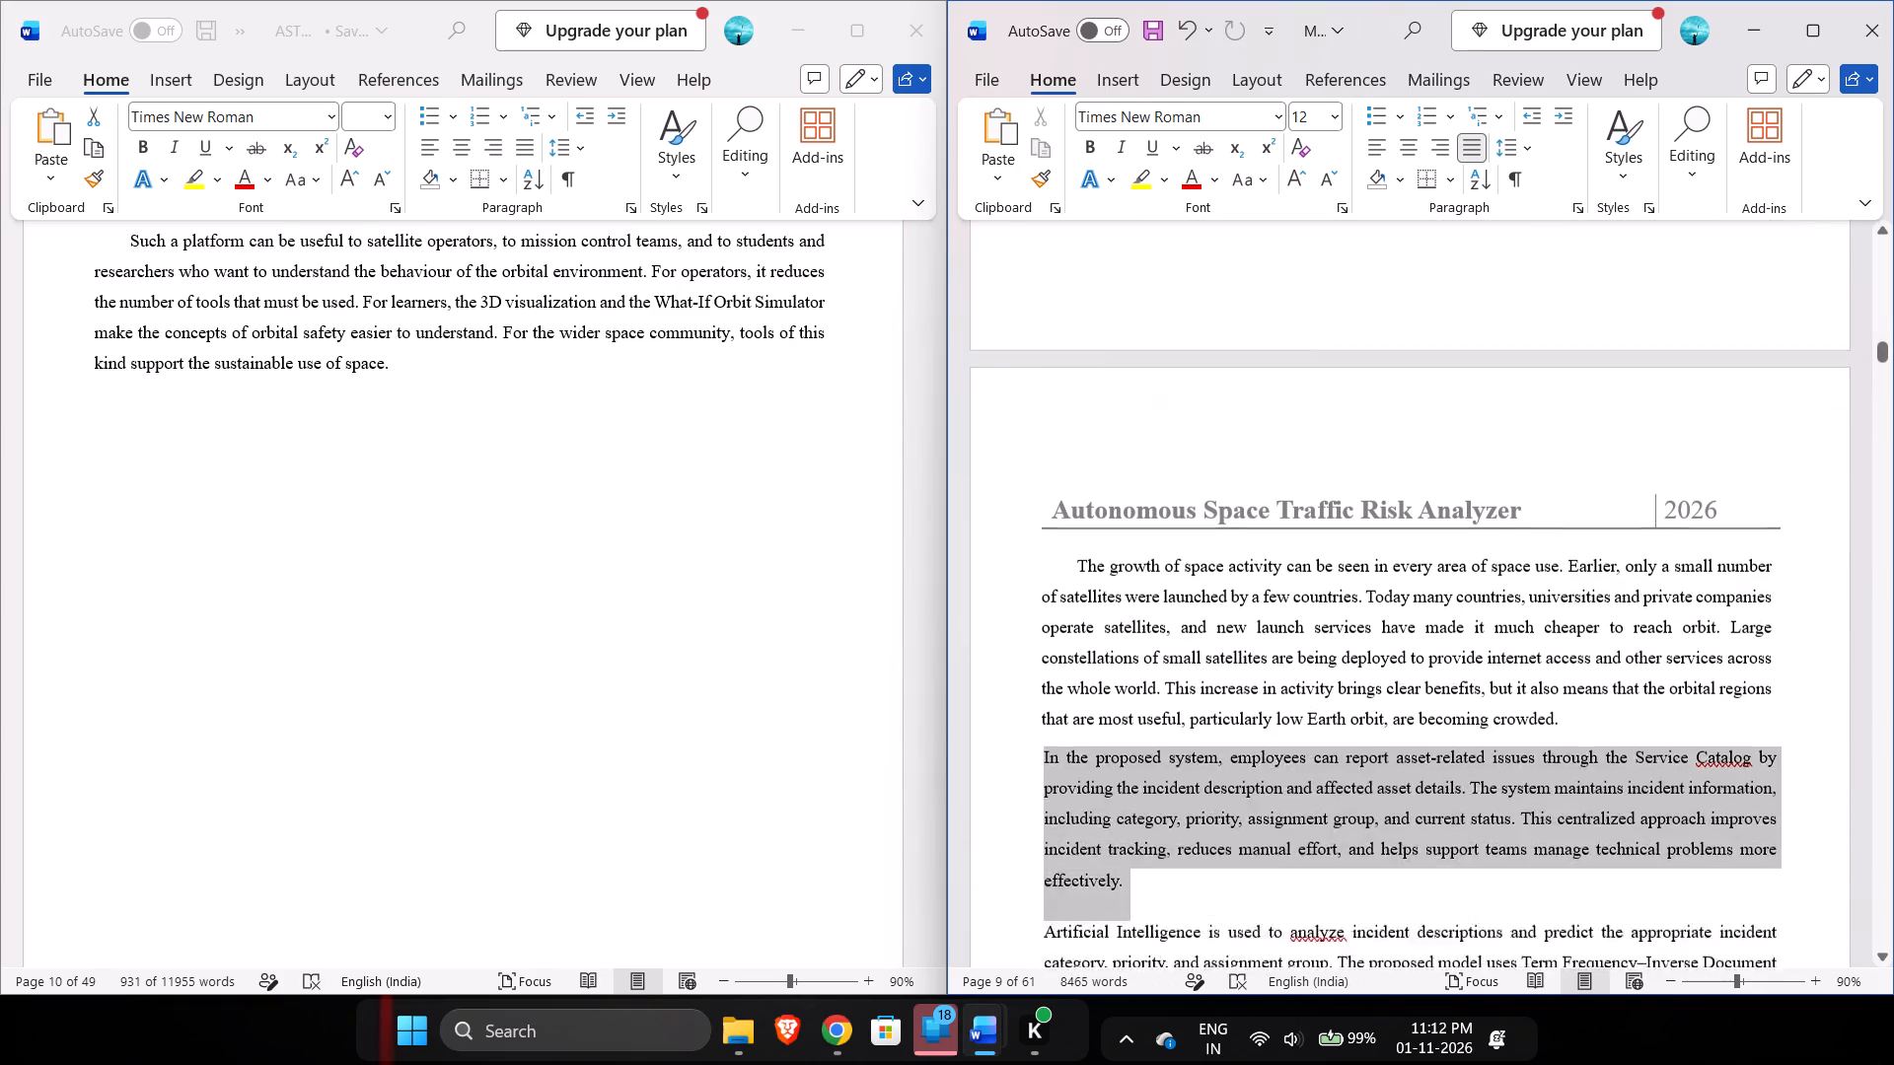
{"action": "left_click_drag", "start_coordinate": [1146, 1045], "coordinate": [1515, 682]}
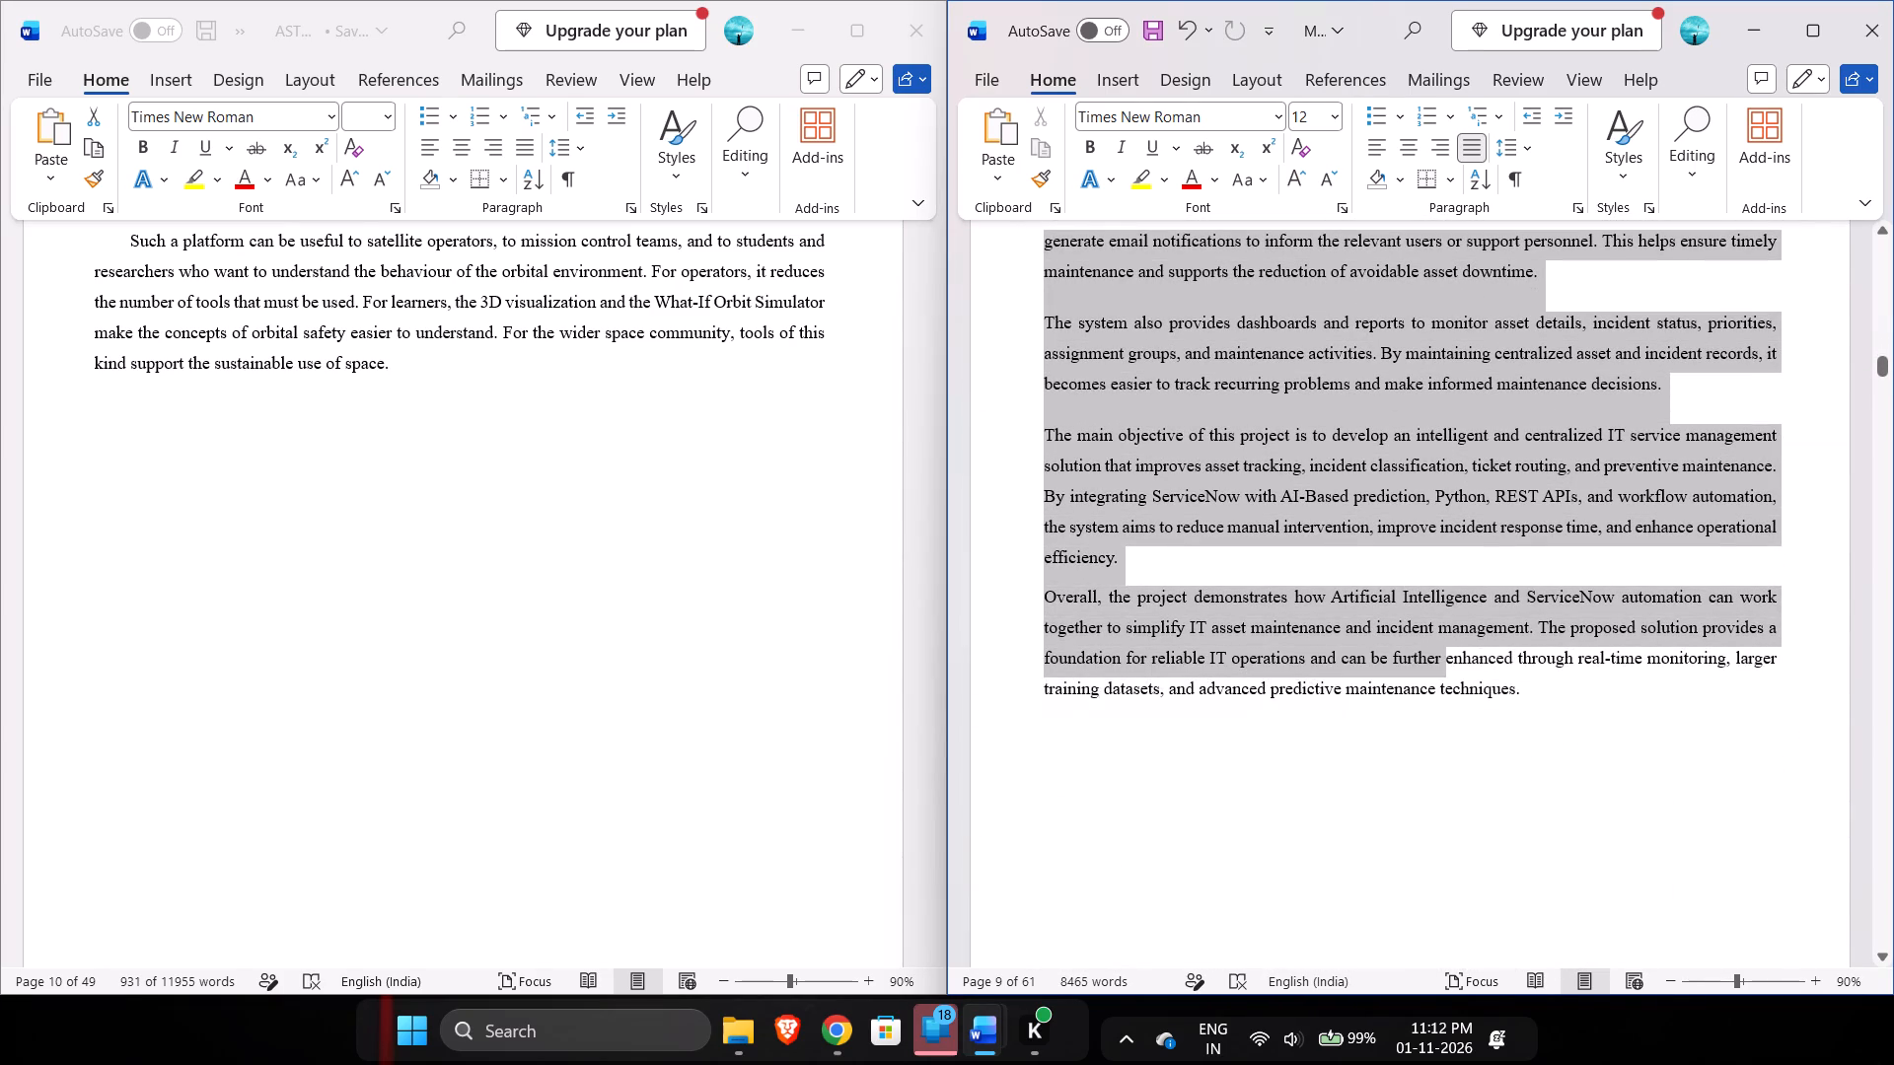
{"action": "left_click_drag", "start_coordinate": [1515, 682], "coordinate": [1538, 688]}
{"action": "key", "text": "ctrl+v"}
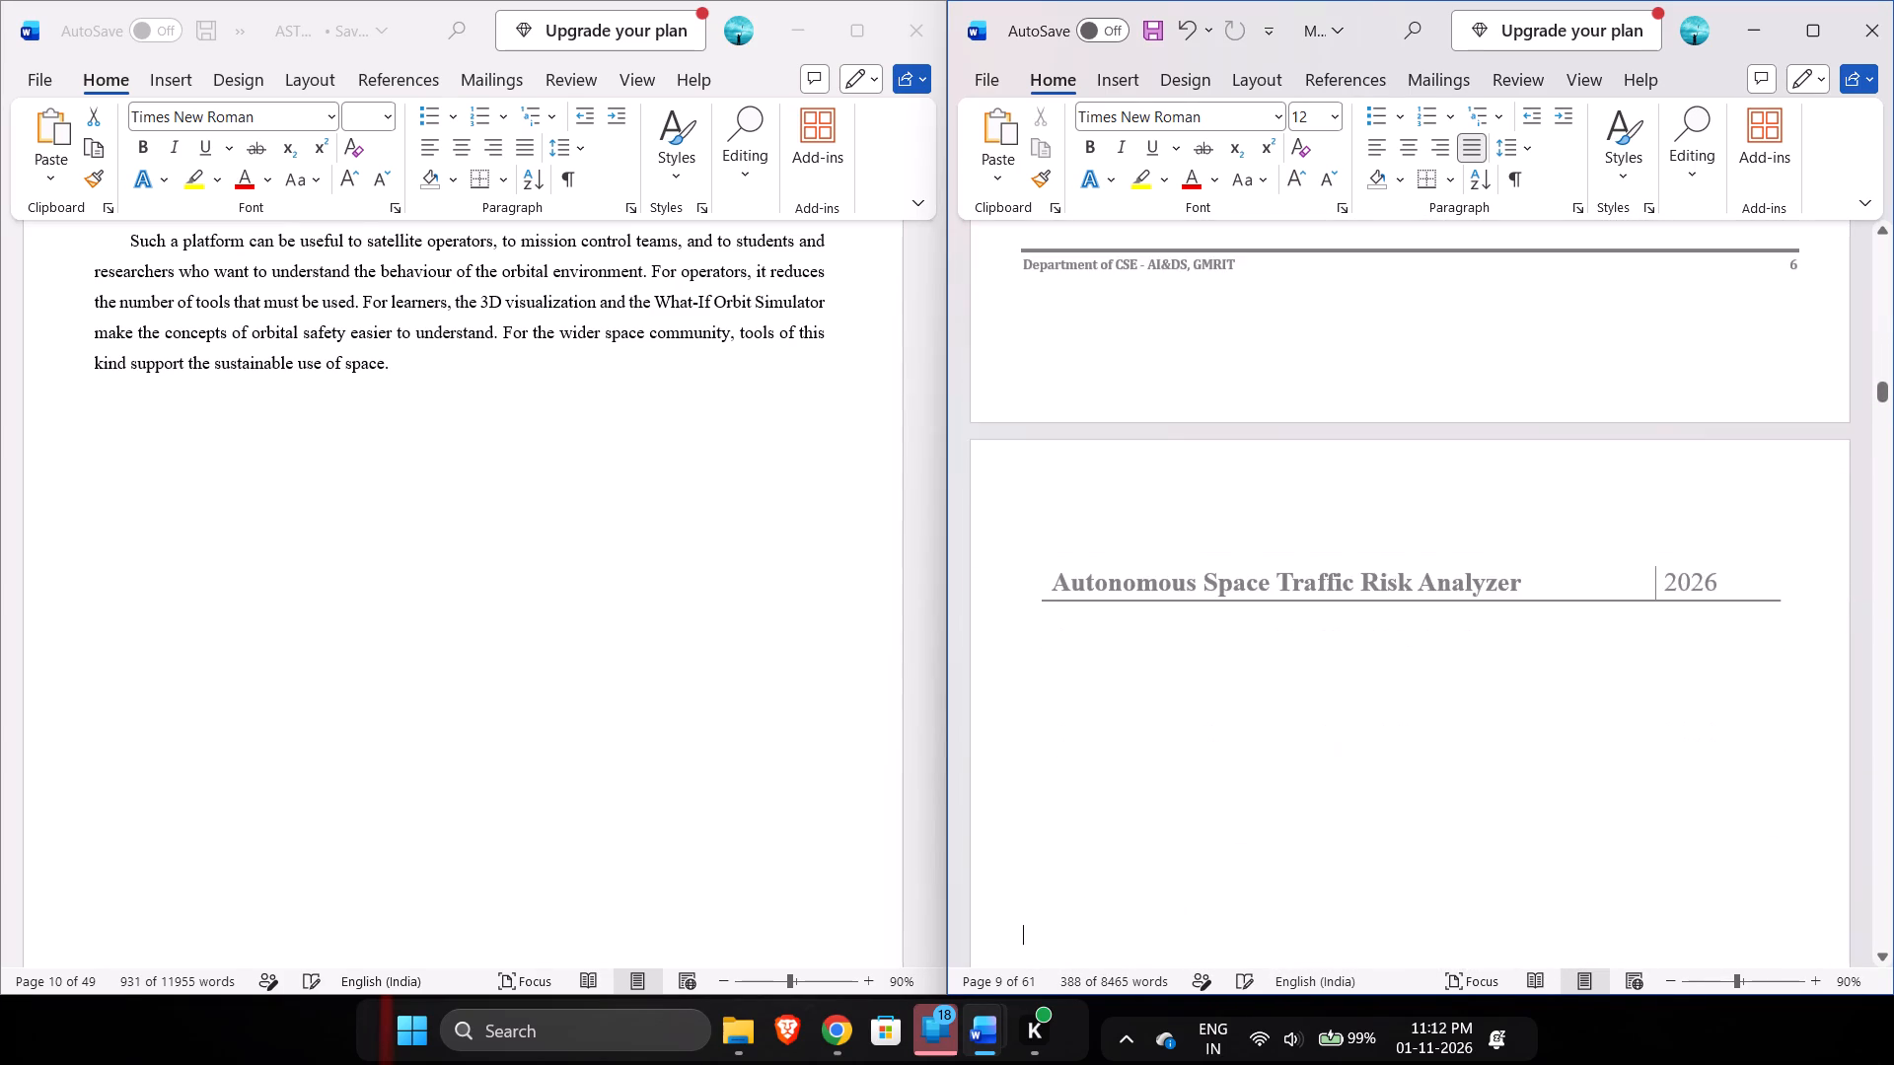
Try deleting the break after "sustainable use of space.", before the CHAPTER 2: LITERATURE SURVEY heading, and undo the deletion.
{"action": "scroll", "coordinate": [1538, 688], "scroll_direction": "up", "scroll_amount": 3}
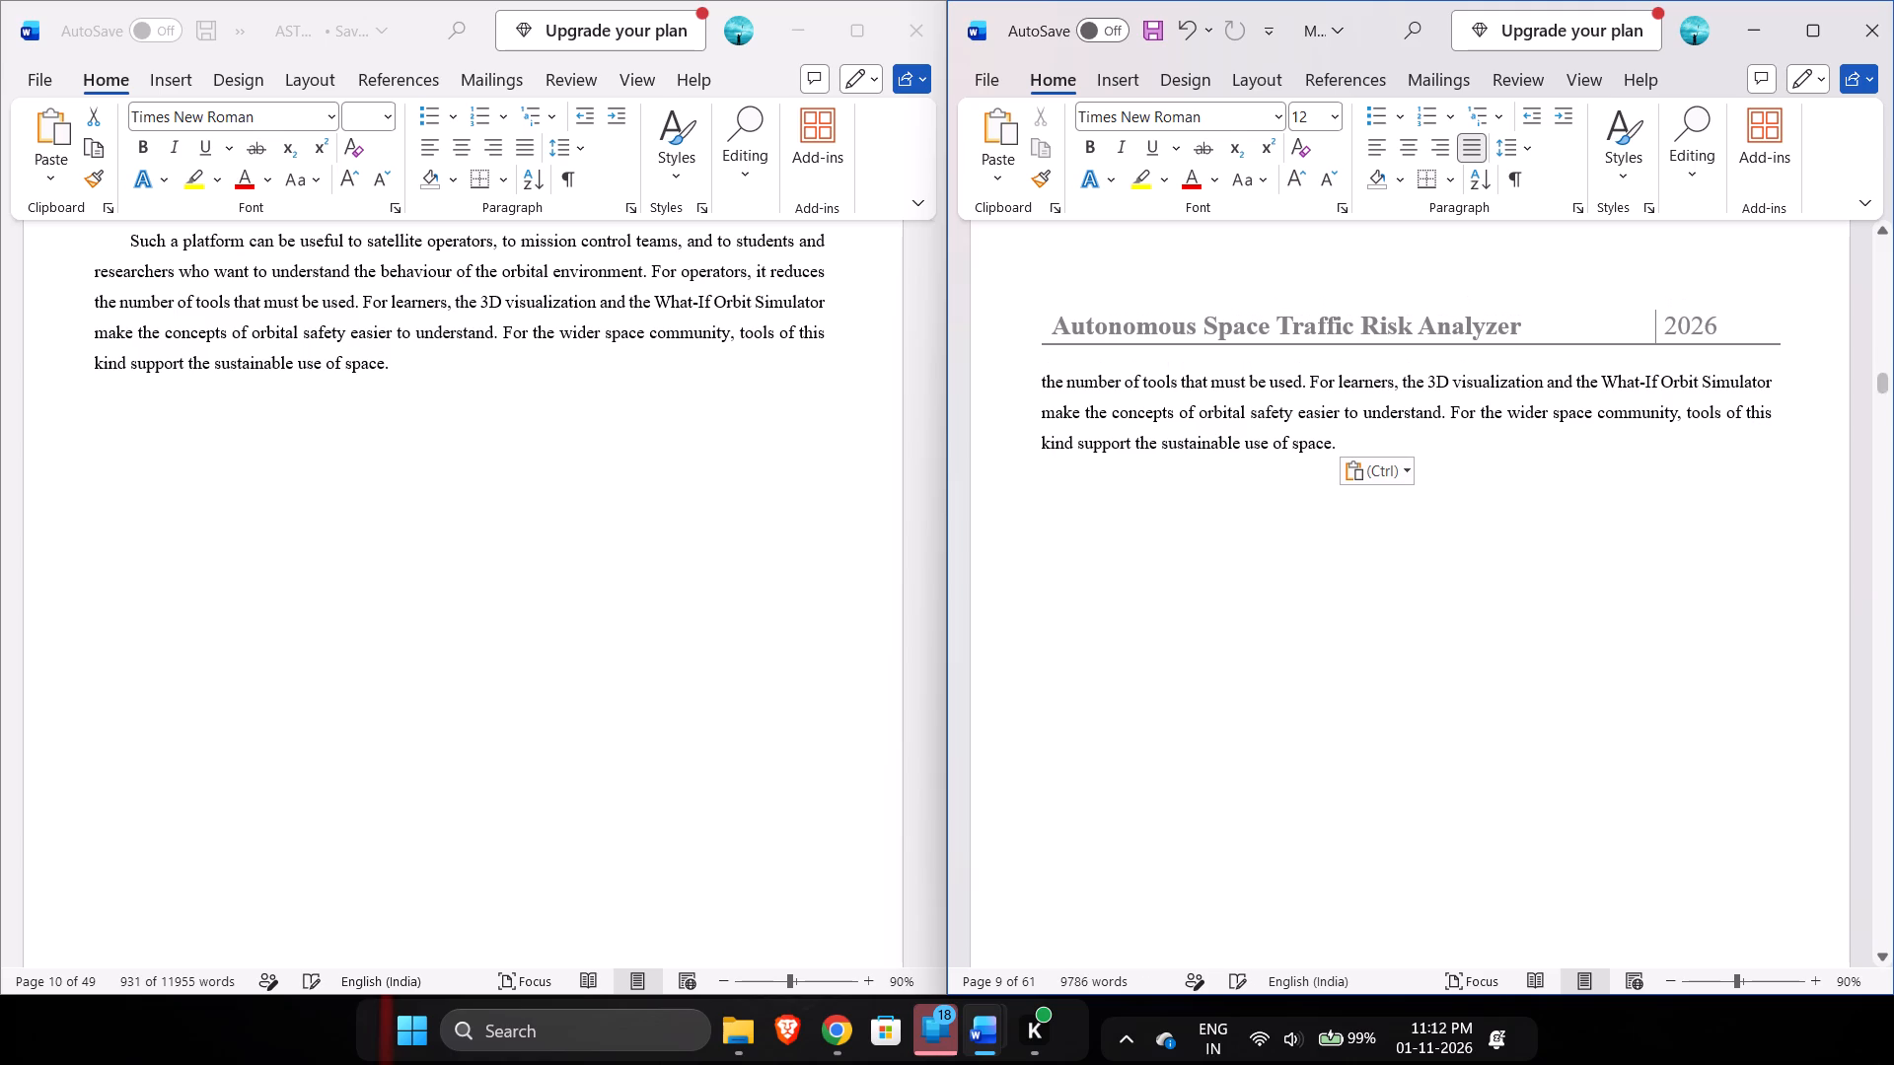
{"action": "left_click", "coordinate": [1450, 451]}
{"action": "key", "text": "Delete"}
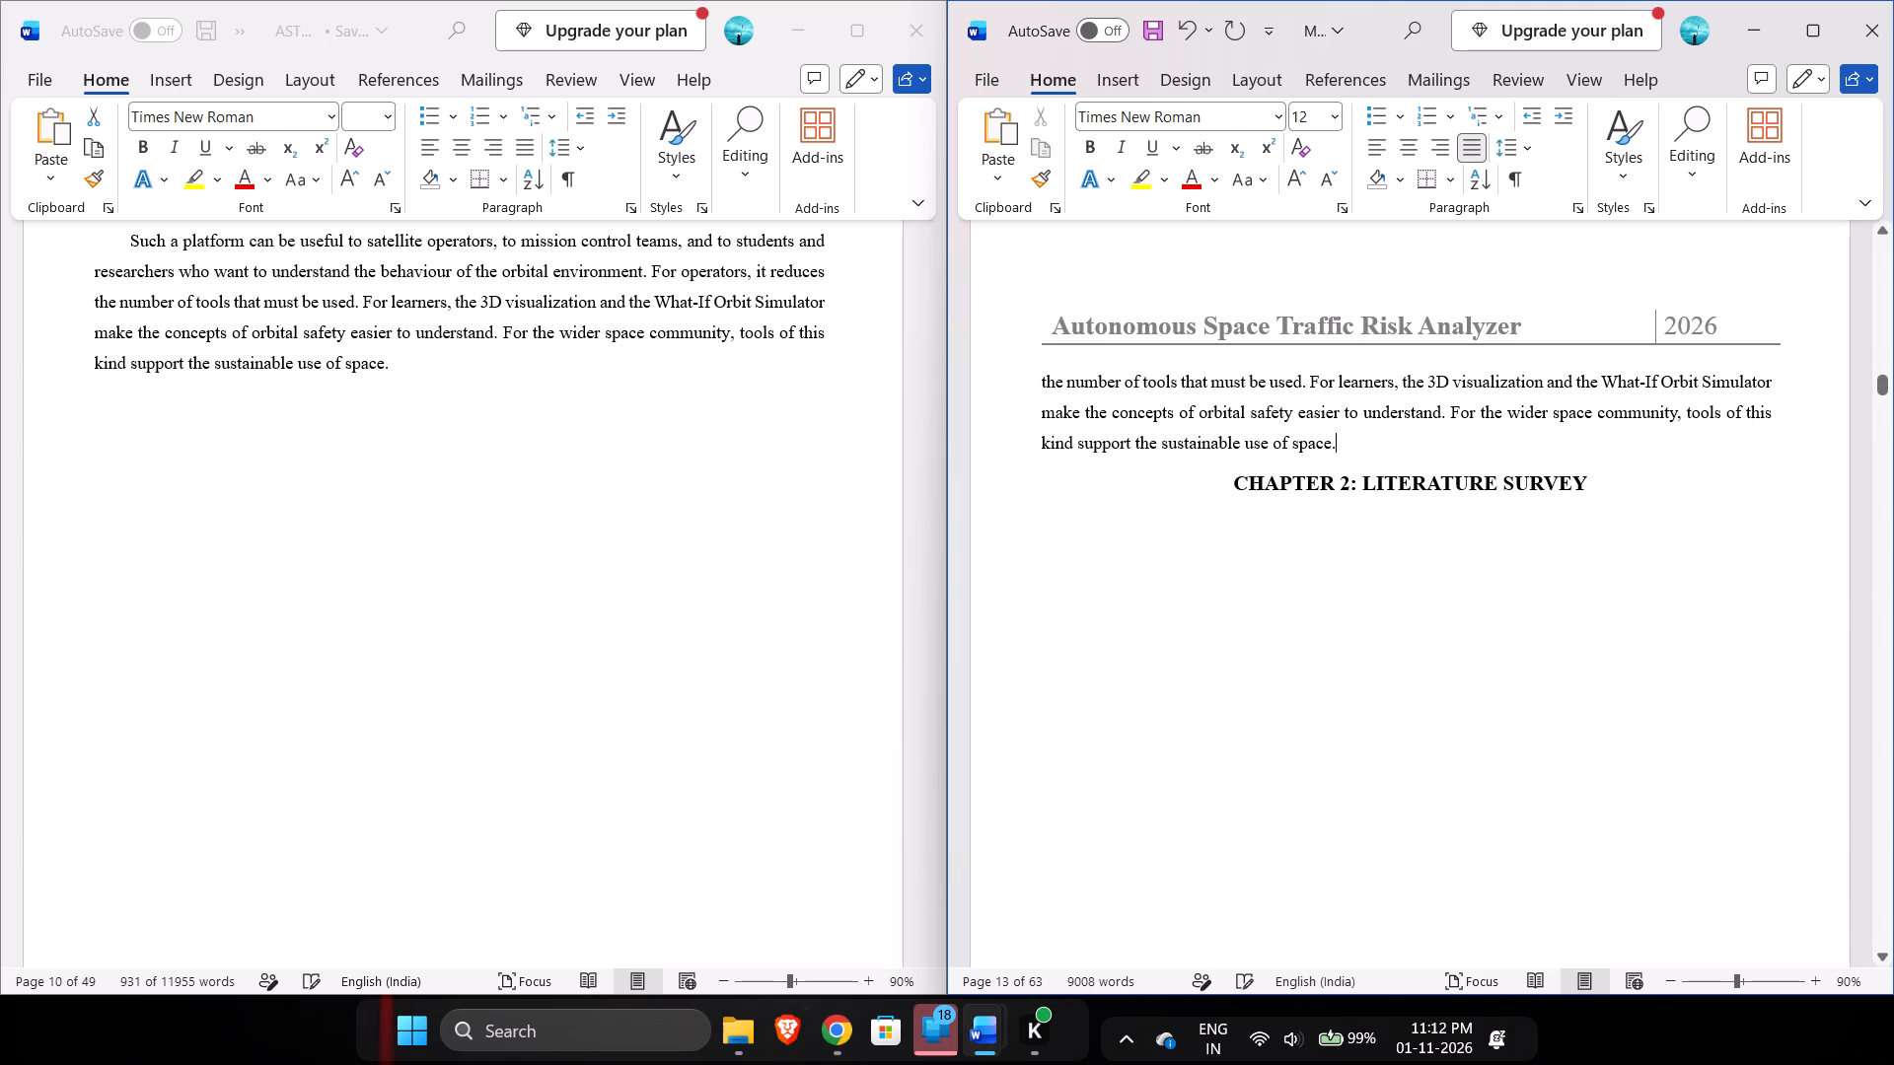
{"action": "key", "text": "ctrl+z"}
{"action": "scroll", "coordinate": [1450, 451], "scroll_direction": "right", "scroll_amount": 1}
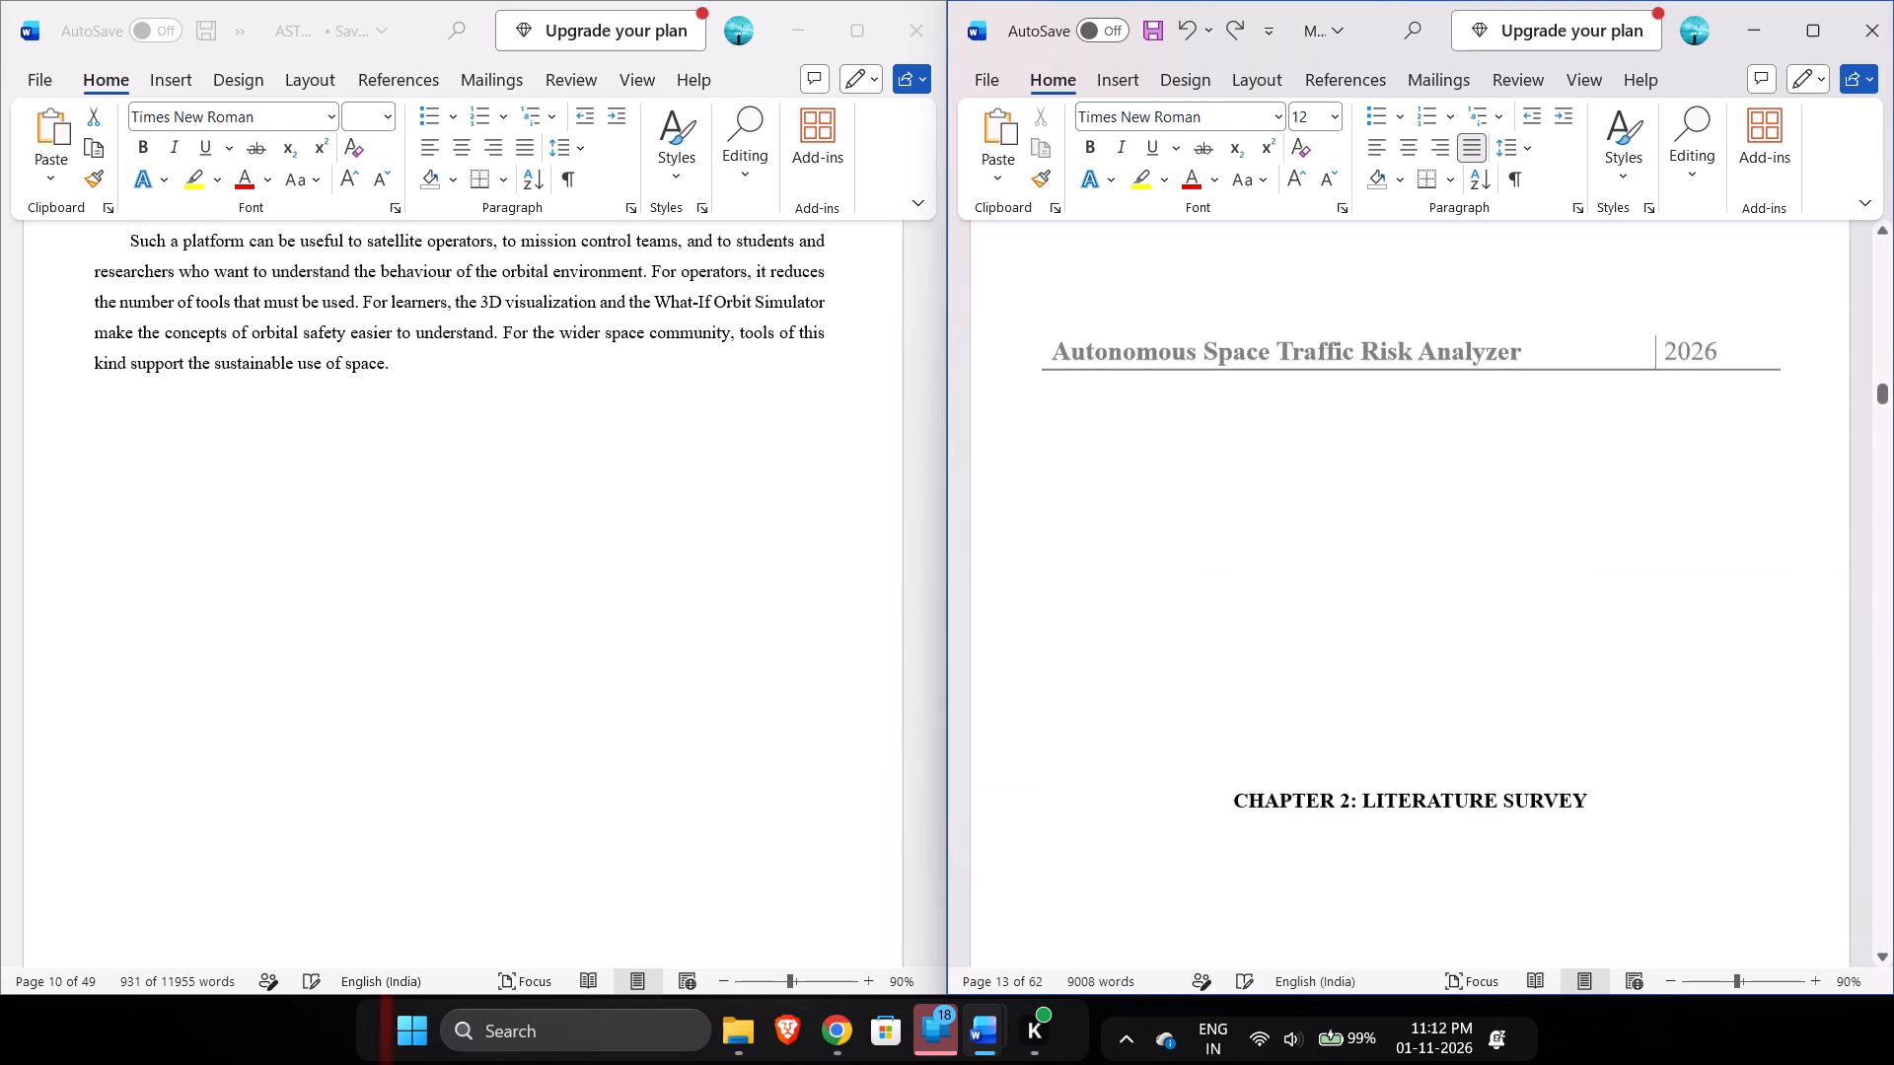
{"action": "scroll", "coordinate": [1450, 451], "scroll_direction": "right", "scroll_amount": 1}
Remove the first-line indent from the "In recent years" paragraph under 1.INTRODUCTION in the template.
{"action": "scroll", "coordinate": [1450, 451], "scroll_direction": "up", "scroll_amount": 2}
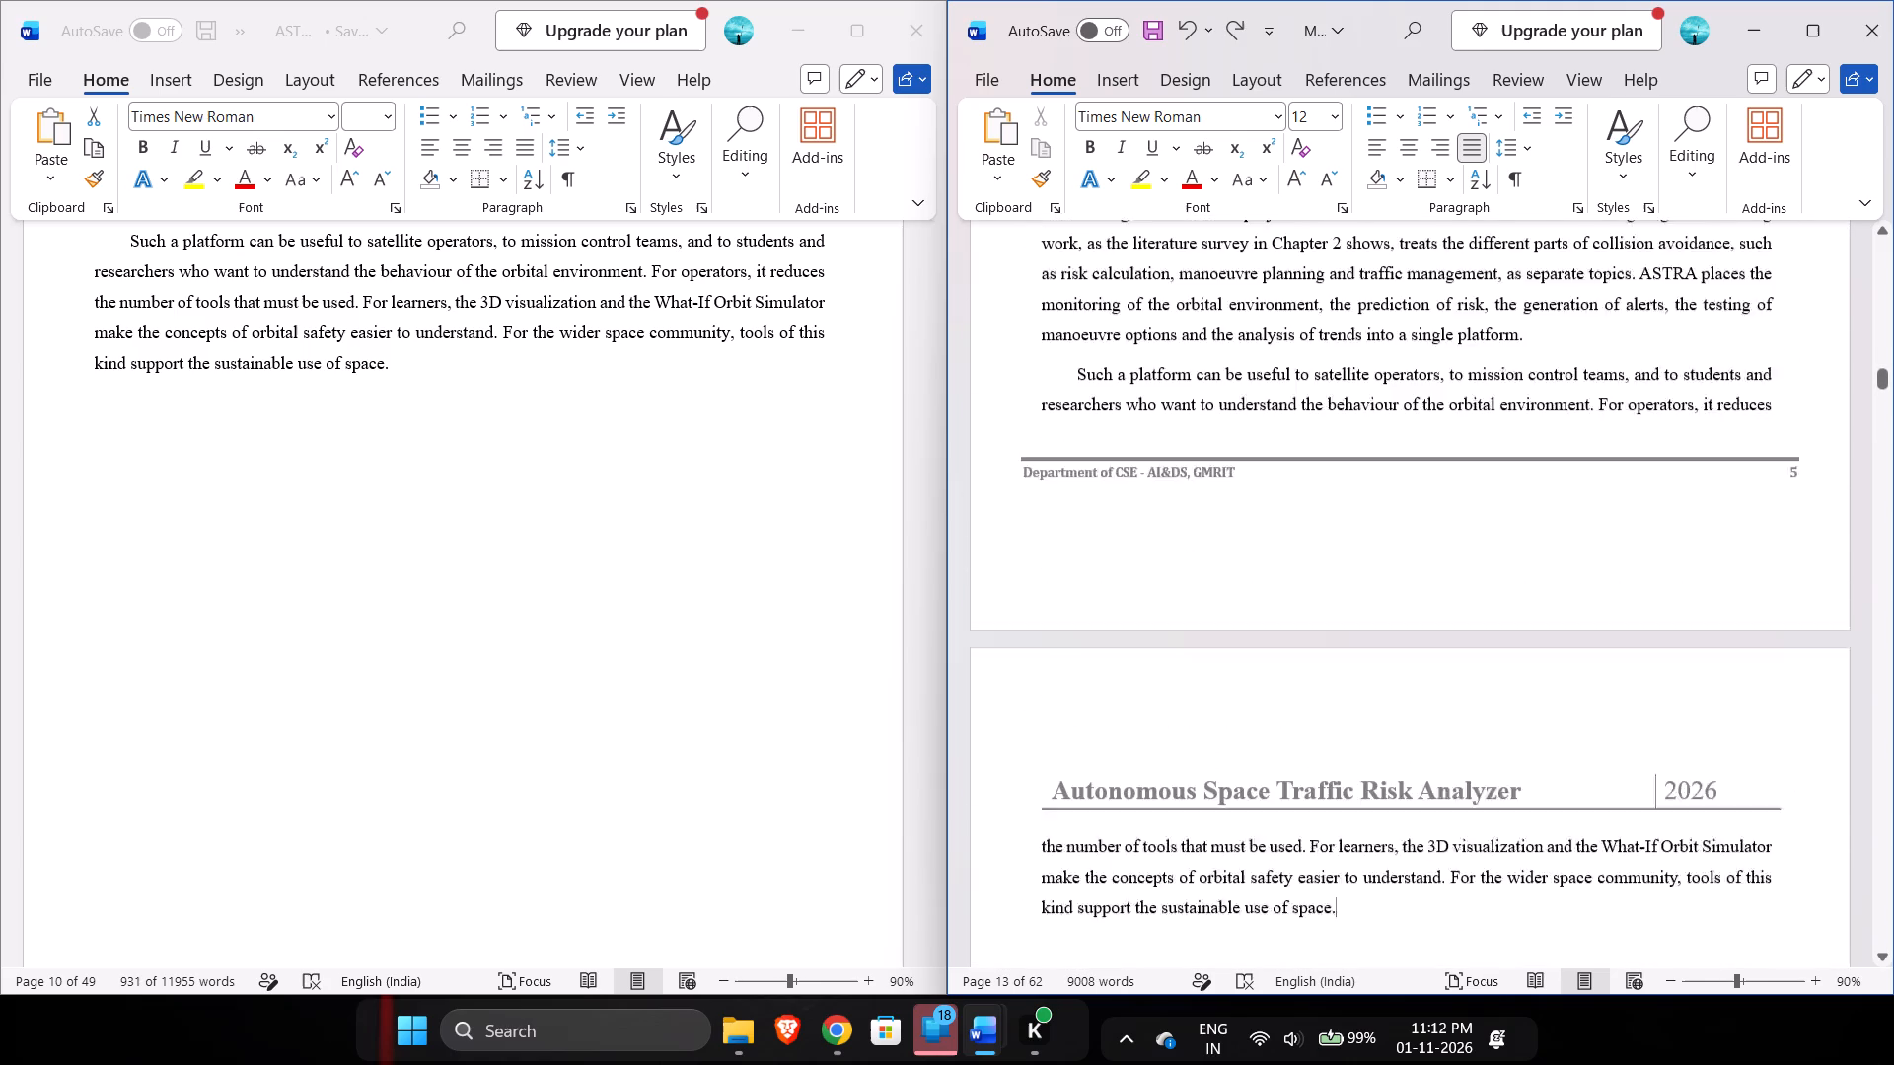
{"action": "scroll", "coordinate": [1450, 451], "scroll_direction": "up", "scroll_amount": 7}
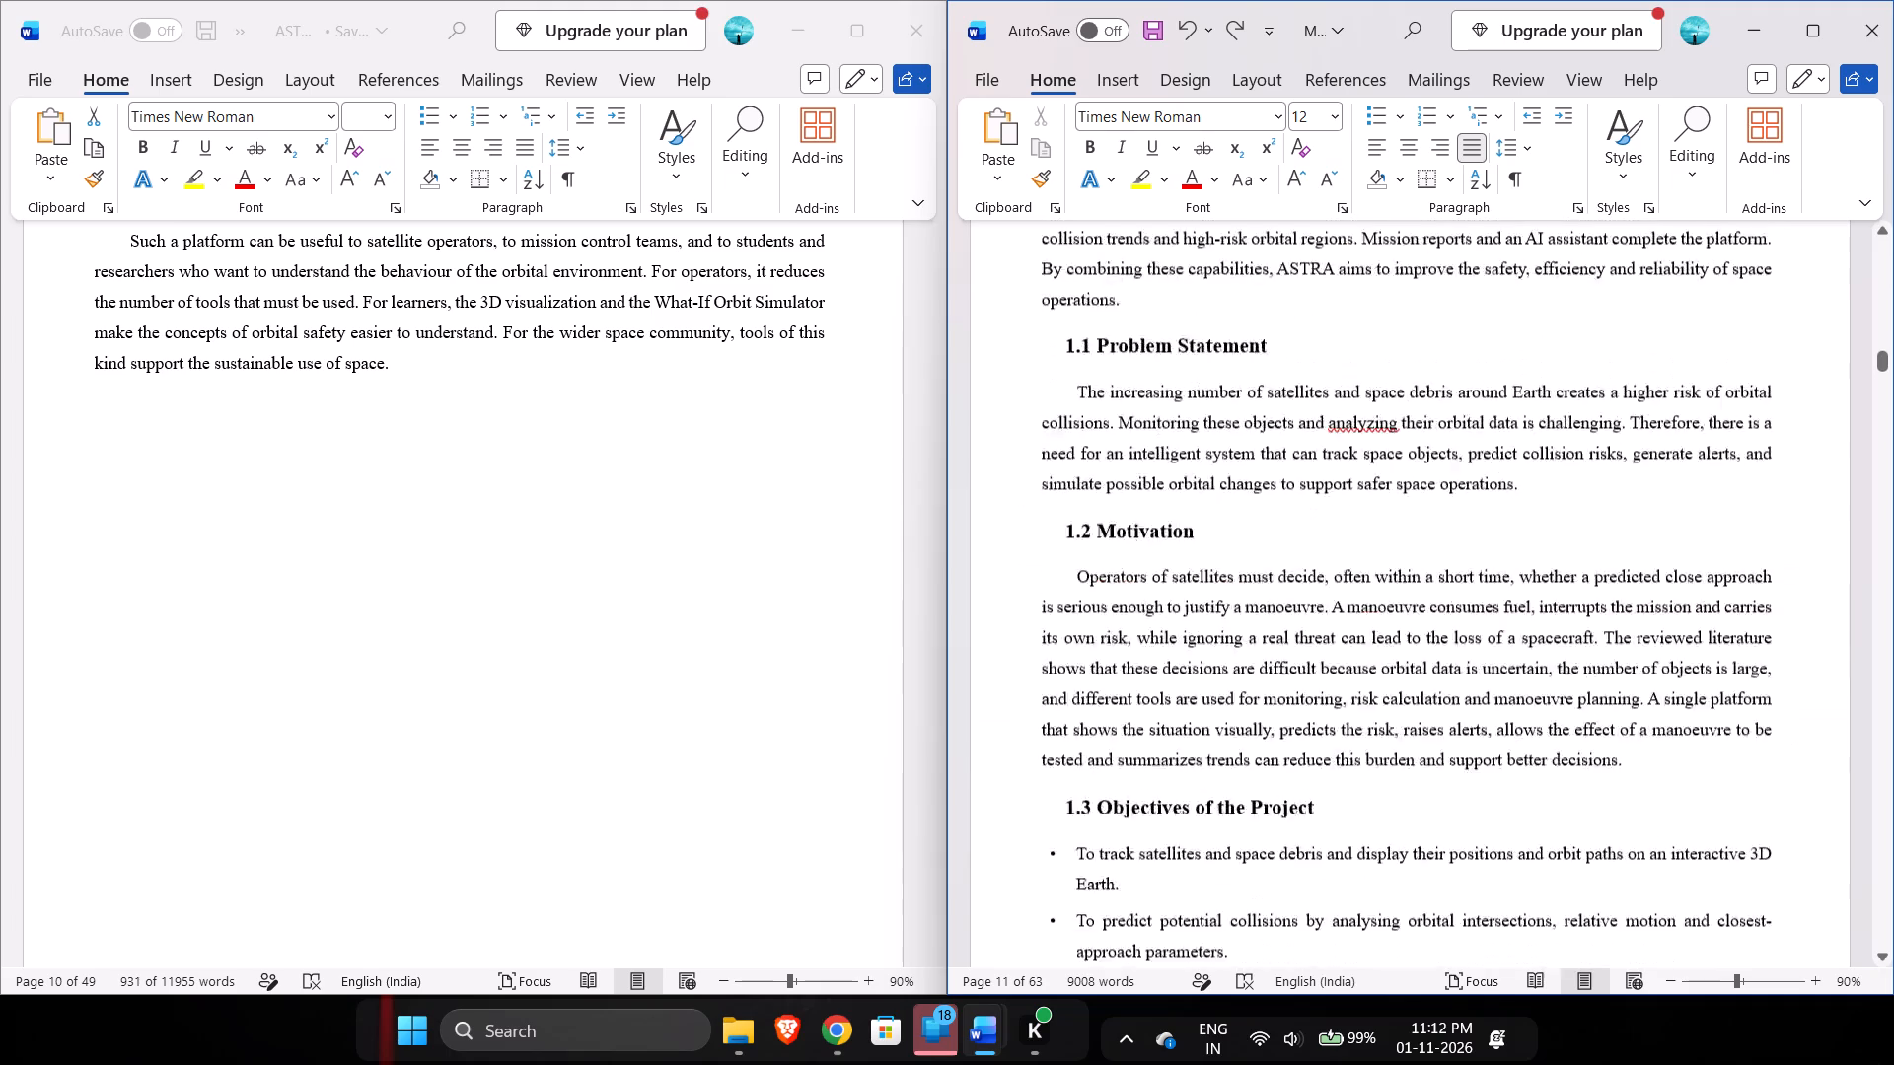
{"action": "scroll", "coordinate": [1450, 451], "scroll_direction": "up", "scroll_amount": 4}
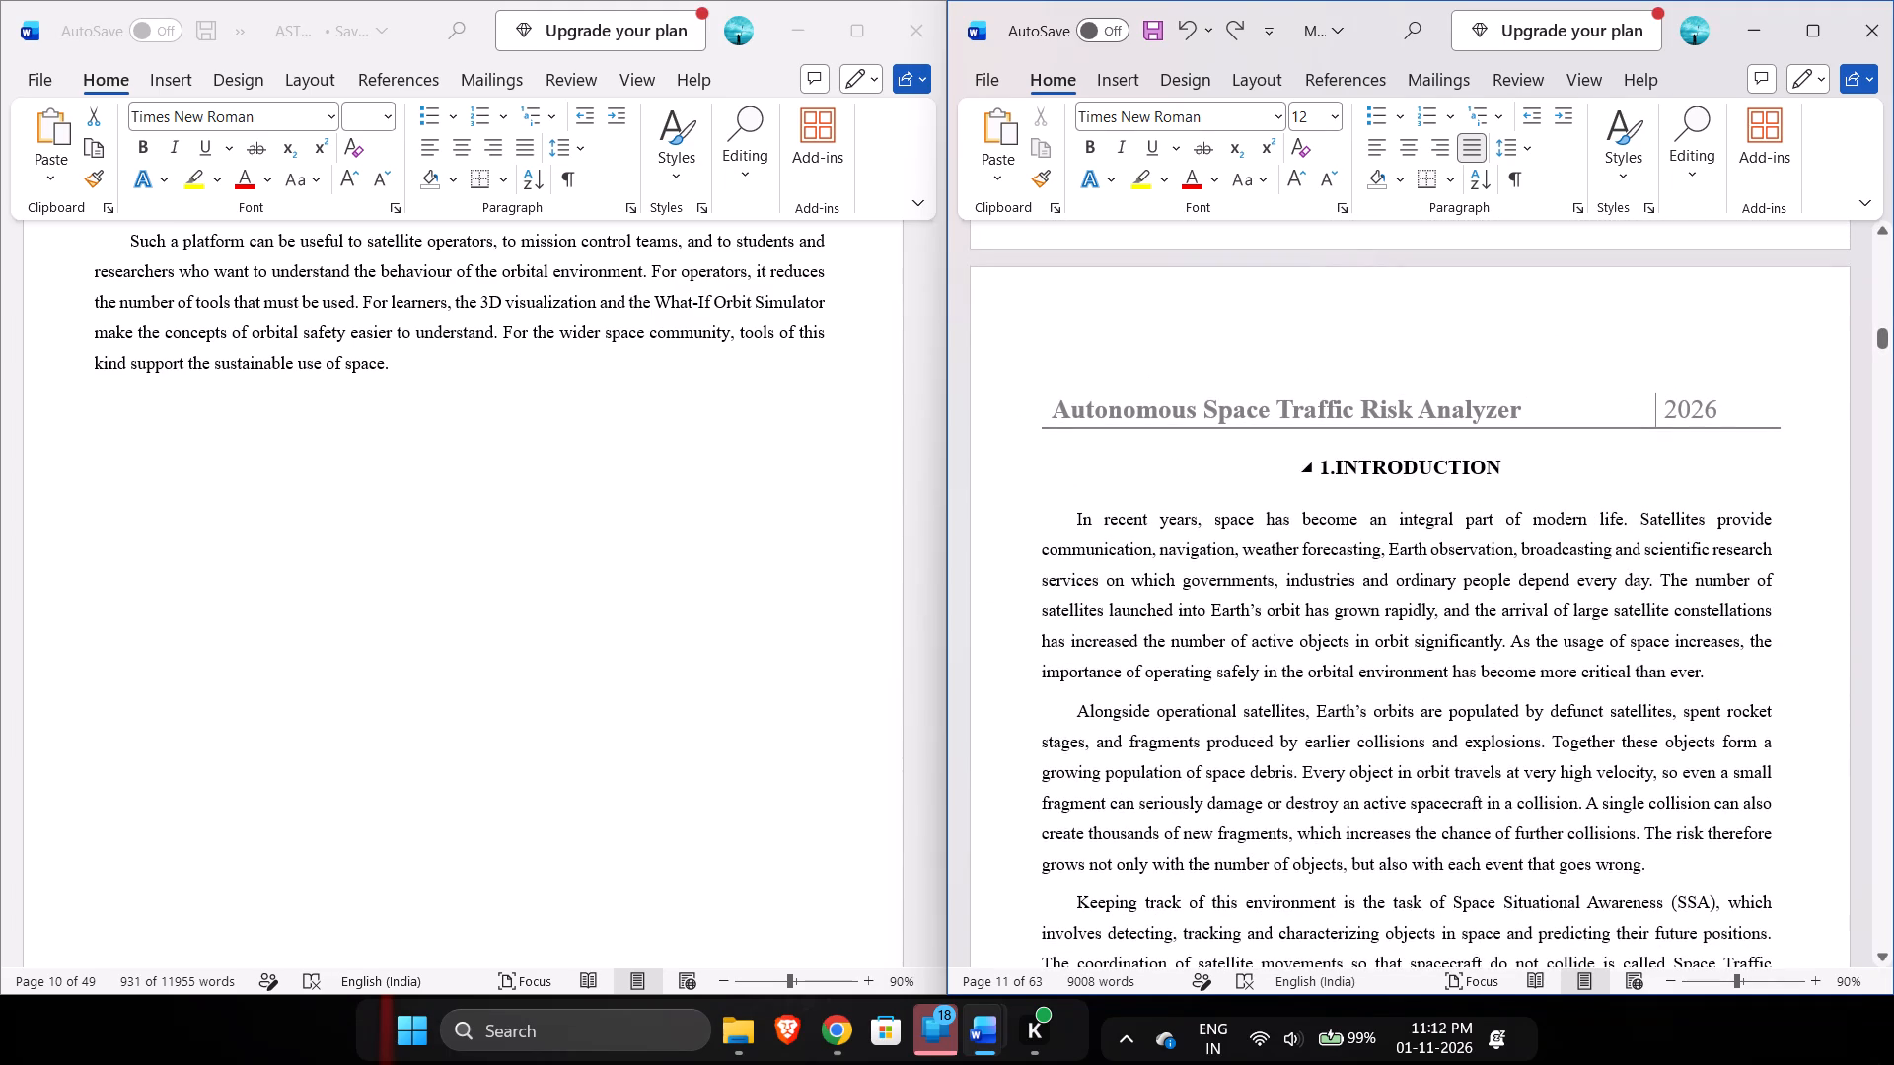
{"action": "left_click", "coordinate": [1075, 516]}
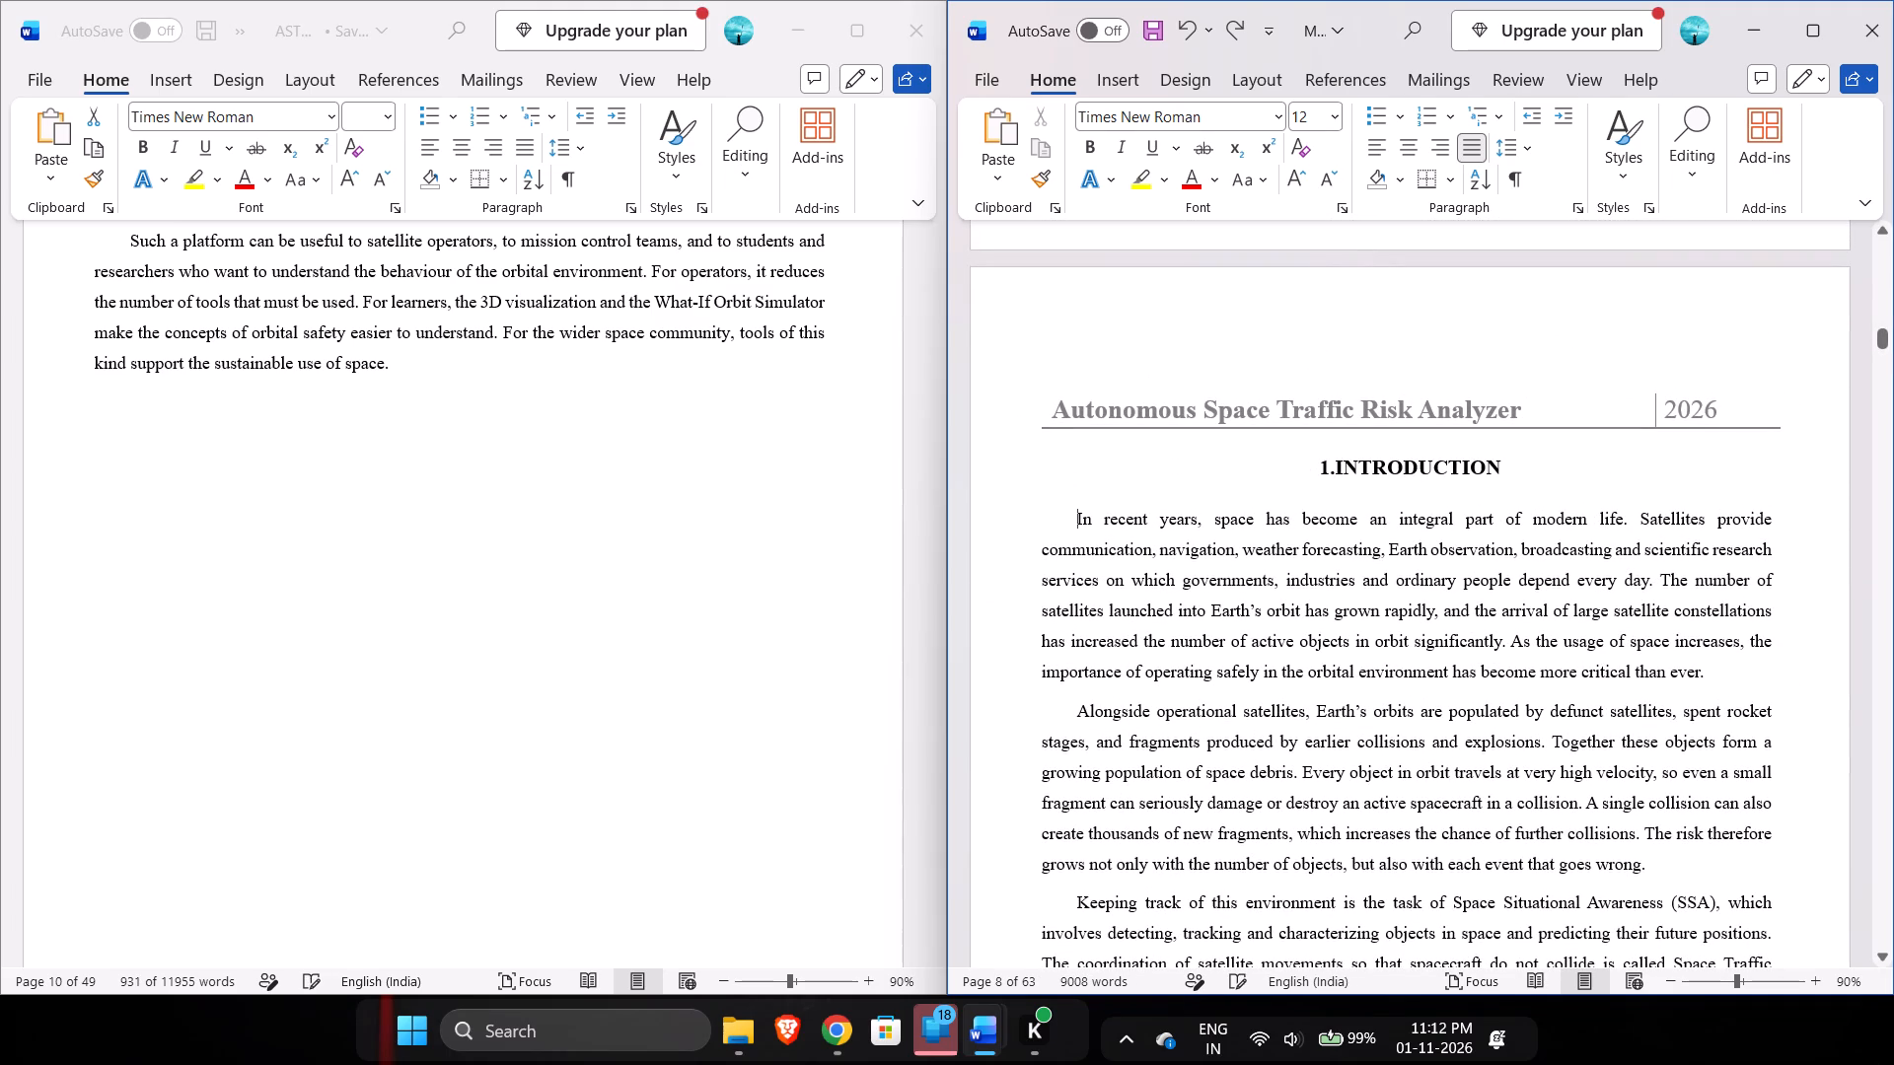
{"action": "key", "text": "BackSpace"}
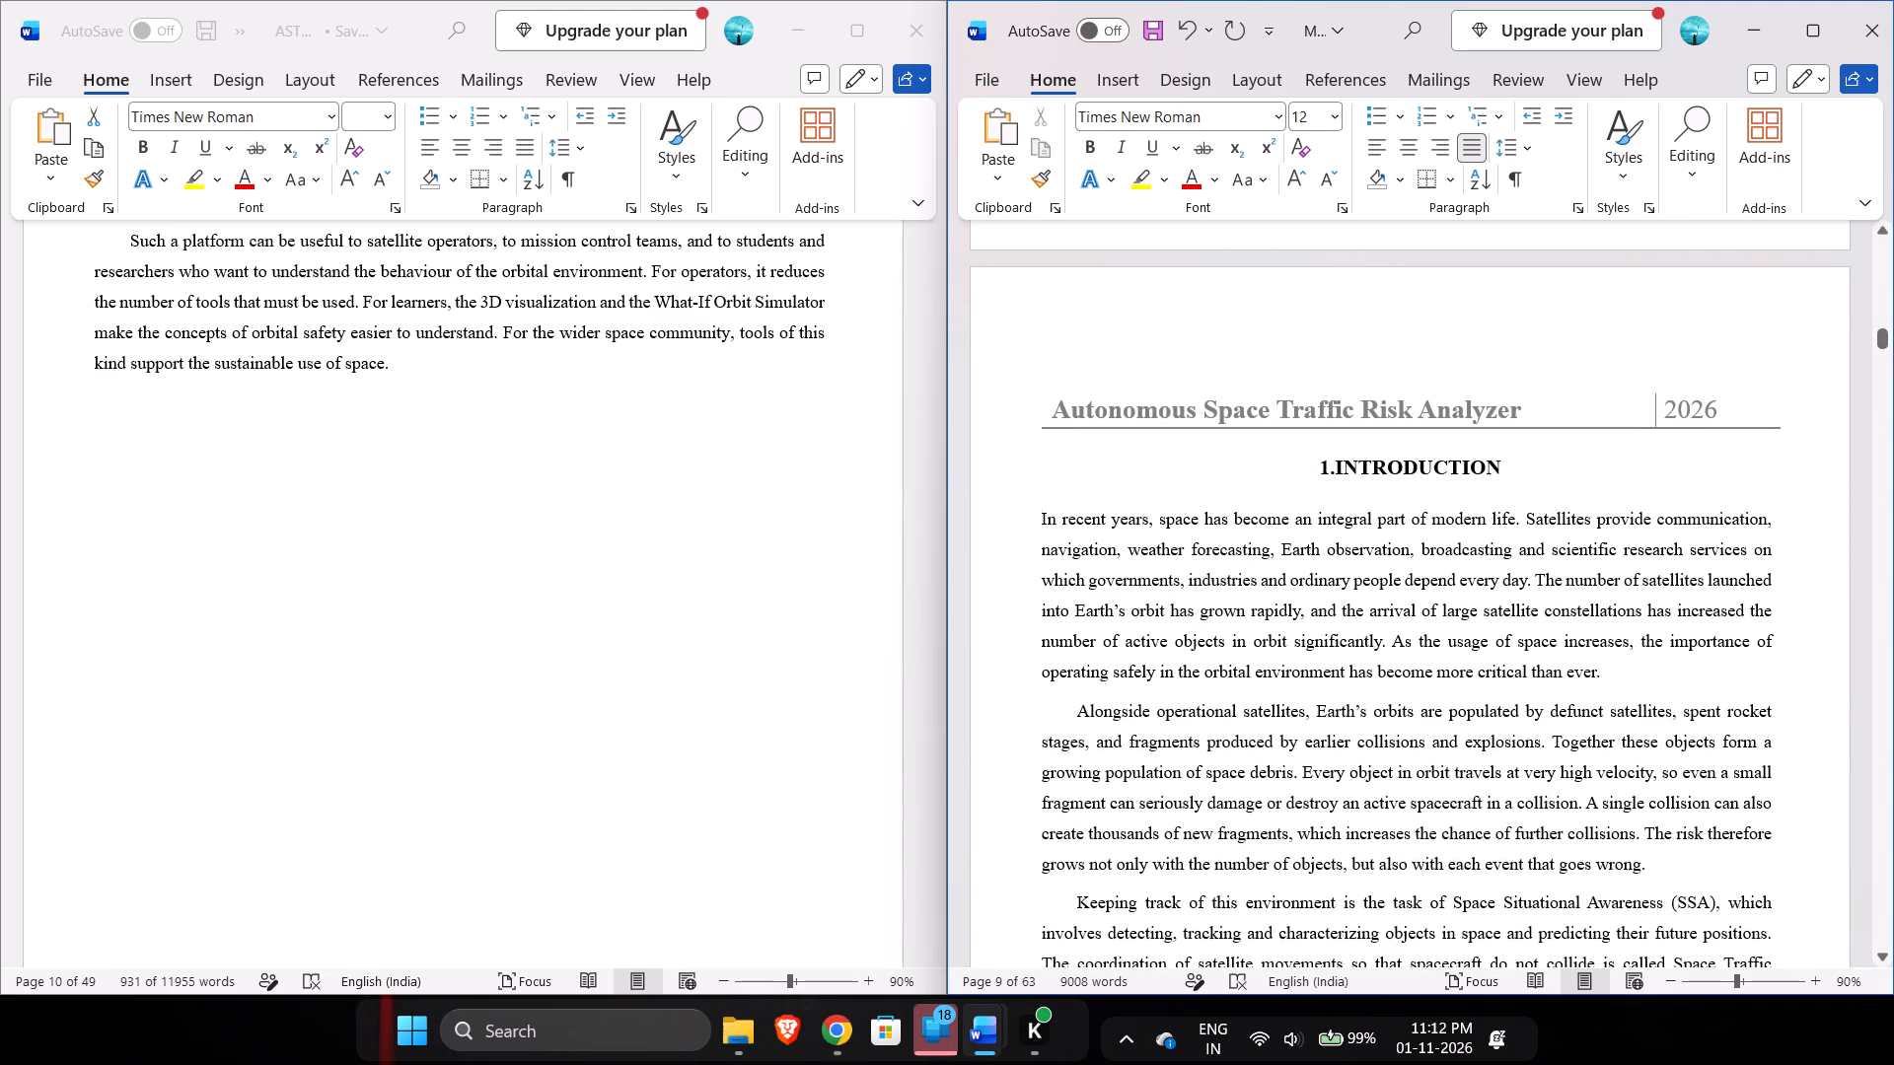
Remove the first-line indent from the "Alongside operational satellites" paragraph.
{"action": "key", "text": "Down"}
{"action": "key", "text": "Down"}
{"action": "key", "text": "Down"}
{"action": "key", "text": "Down"}
{"action": "key", "text": "Down"}
{"action": "key", "text": "Down"}
{"action": "key", "text": "BackSpace"}
Remove the first-line indent from the "Keeping track of this environment" paragraph.
{"action": "key", "text": "Down"}
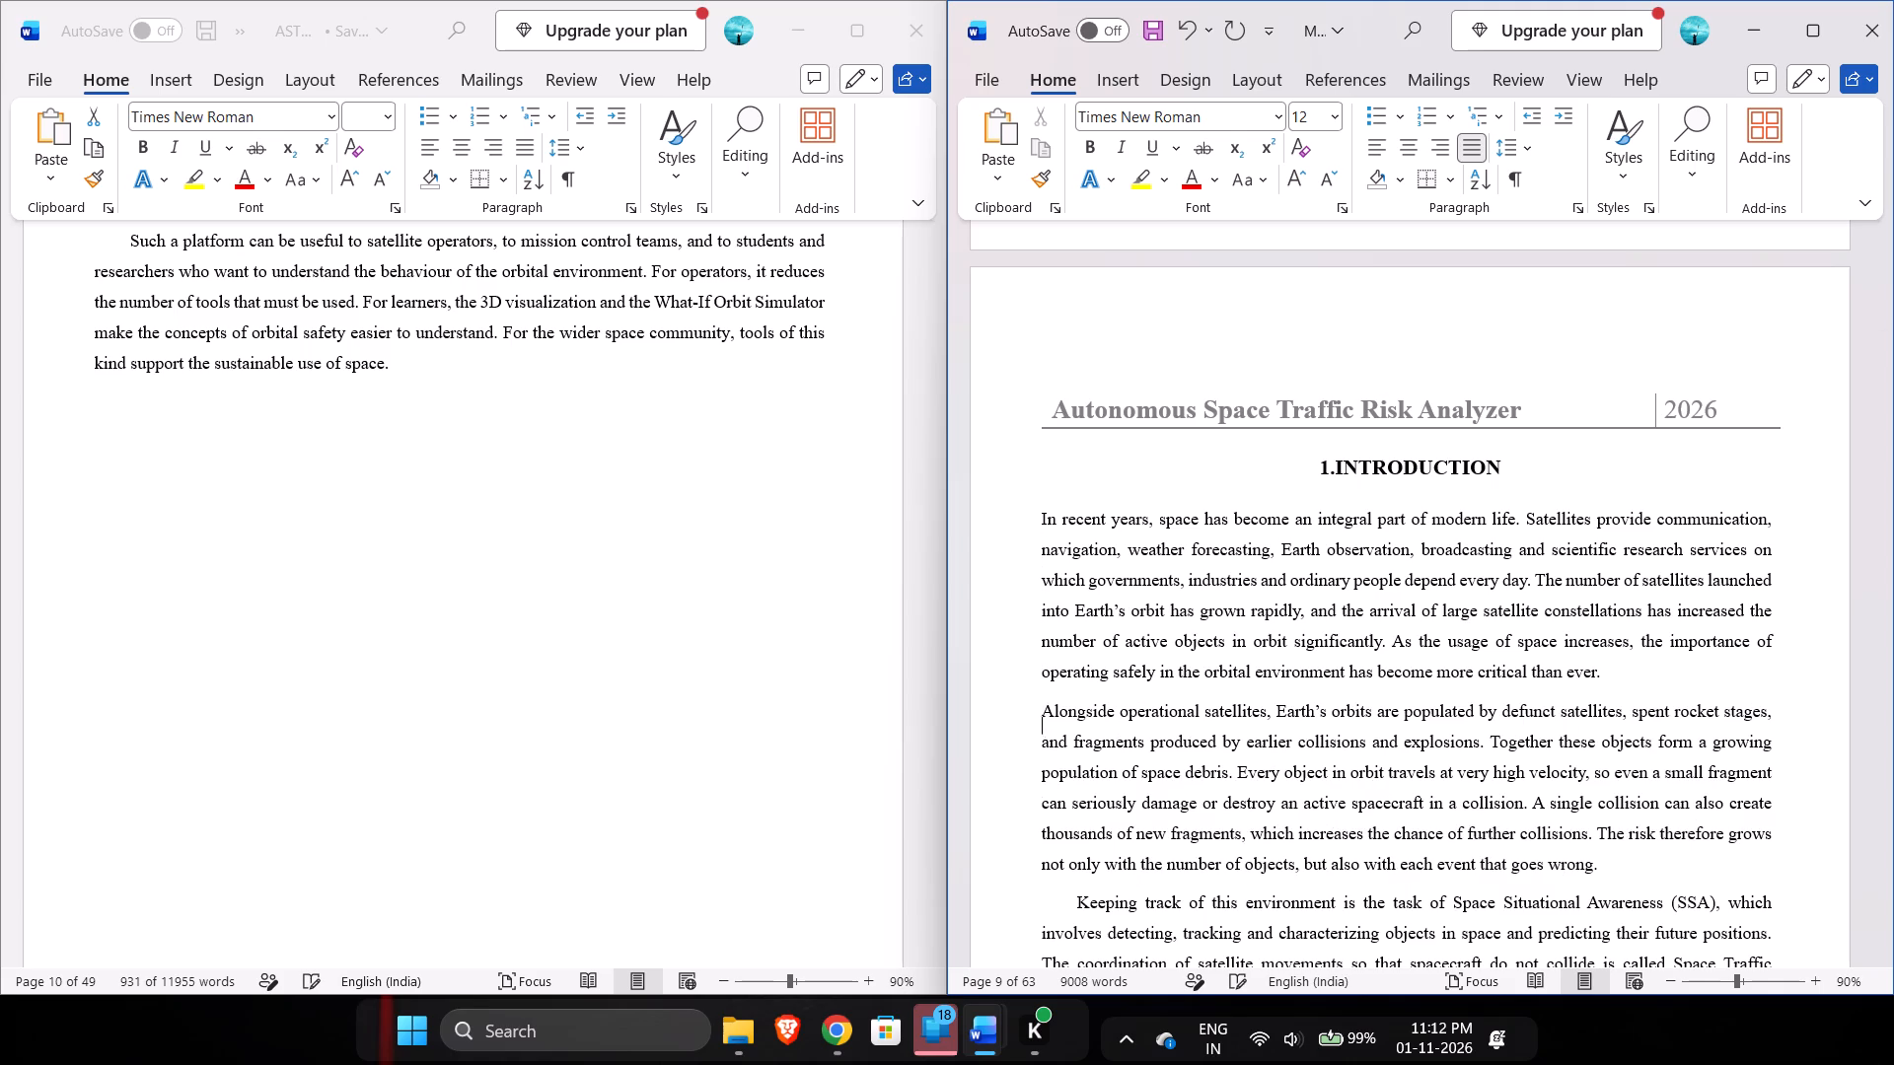
{"action": "key", "text": "Down"}
{"action": "key", "text": "Down"}
{"action": "key", "text": "Down"}
{"action": "key", "text": "Down"}
{"action": "key", "text": "Down"}
{"action": "key", "text": "BackSpace"}
Remove the first-line indent from the "Traditional conjunction assessment" paragraph.
{"action": "key", "text": "Down"}
{"action": "key", "text": "Down"}
{"action": "key", "text": "Down"}
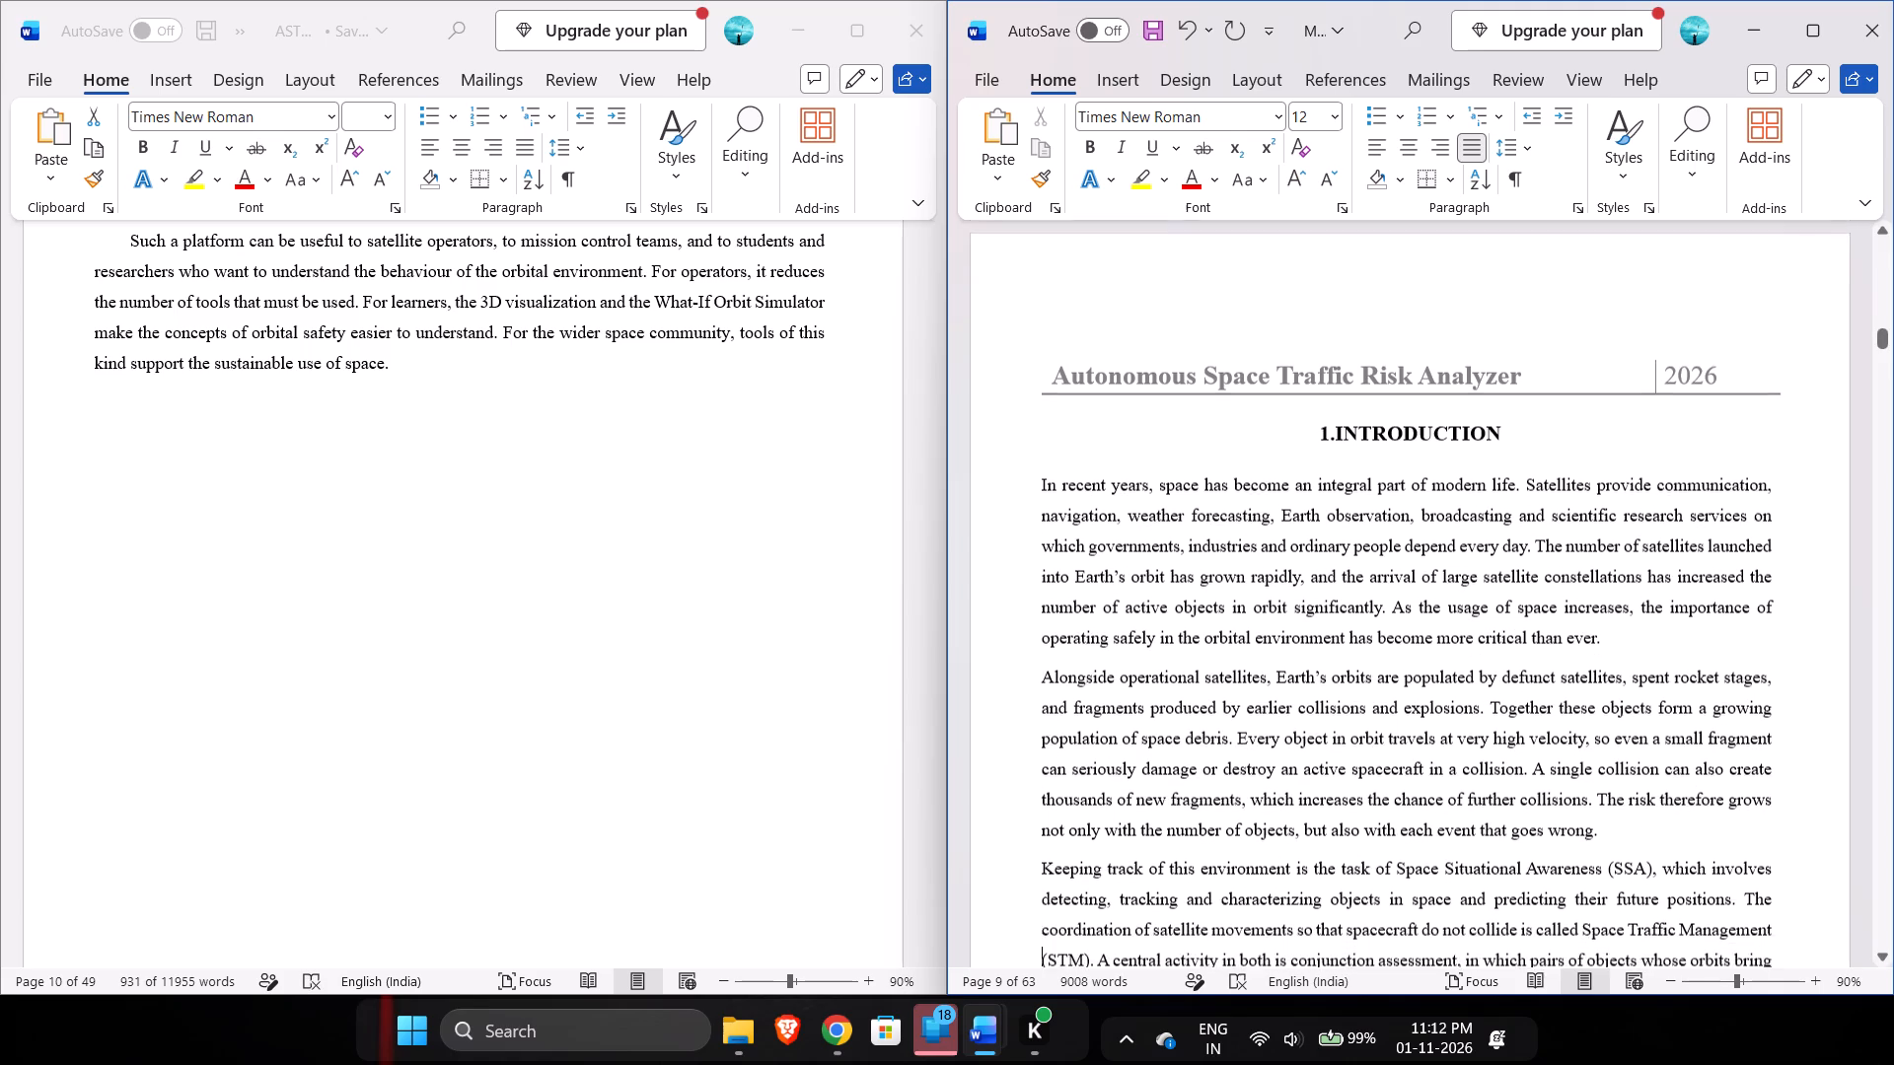
{"action": "key", "text": "Down"}
{"action": "key", "text": "Down"}
{"action": "key", "text": "Down"}
{"action": "key", "text": "Down"}
{"action": "key", "text": "Down"}
{"action": "key", "text": "Up"}
{"action": "key", "text": "BackSpace"}
Remove the first-line indent from "The growth of space activity" paragraph on the following page.
{"action": "key", "text": "Down"}
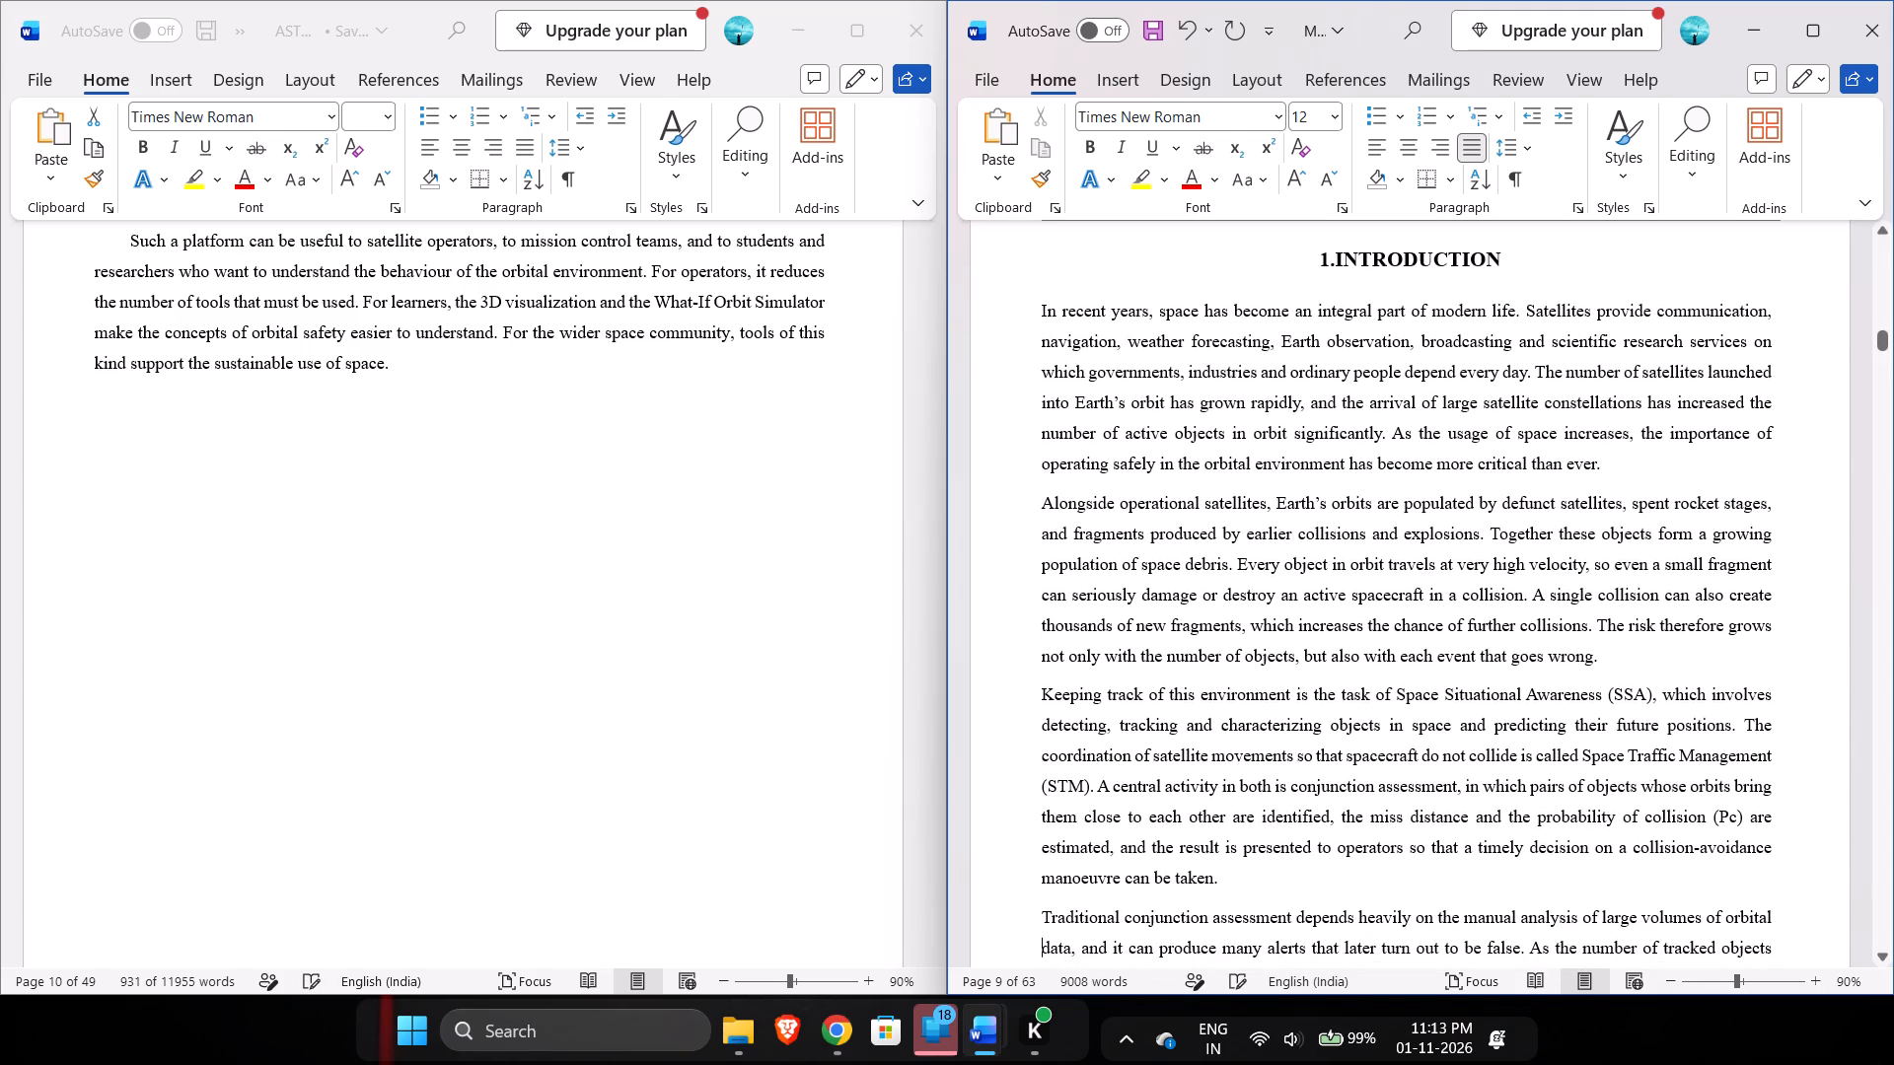
{"action": "key", "text": "Down"}
{"action": "key", "text": "Down"}
{"action": "key", "text": "Down"}
{"action": "key", "text": "Down"}
{"action": "key", "text": "Down"}
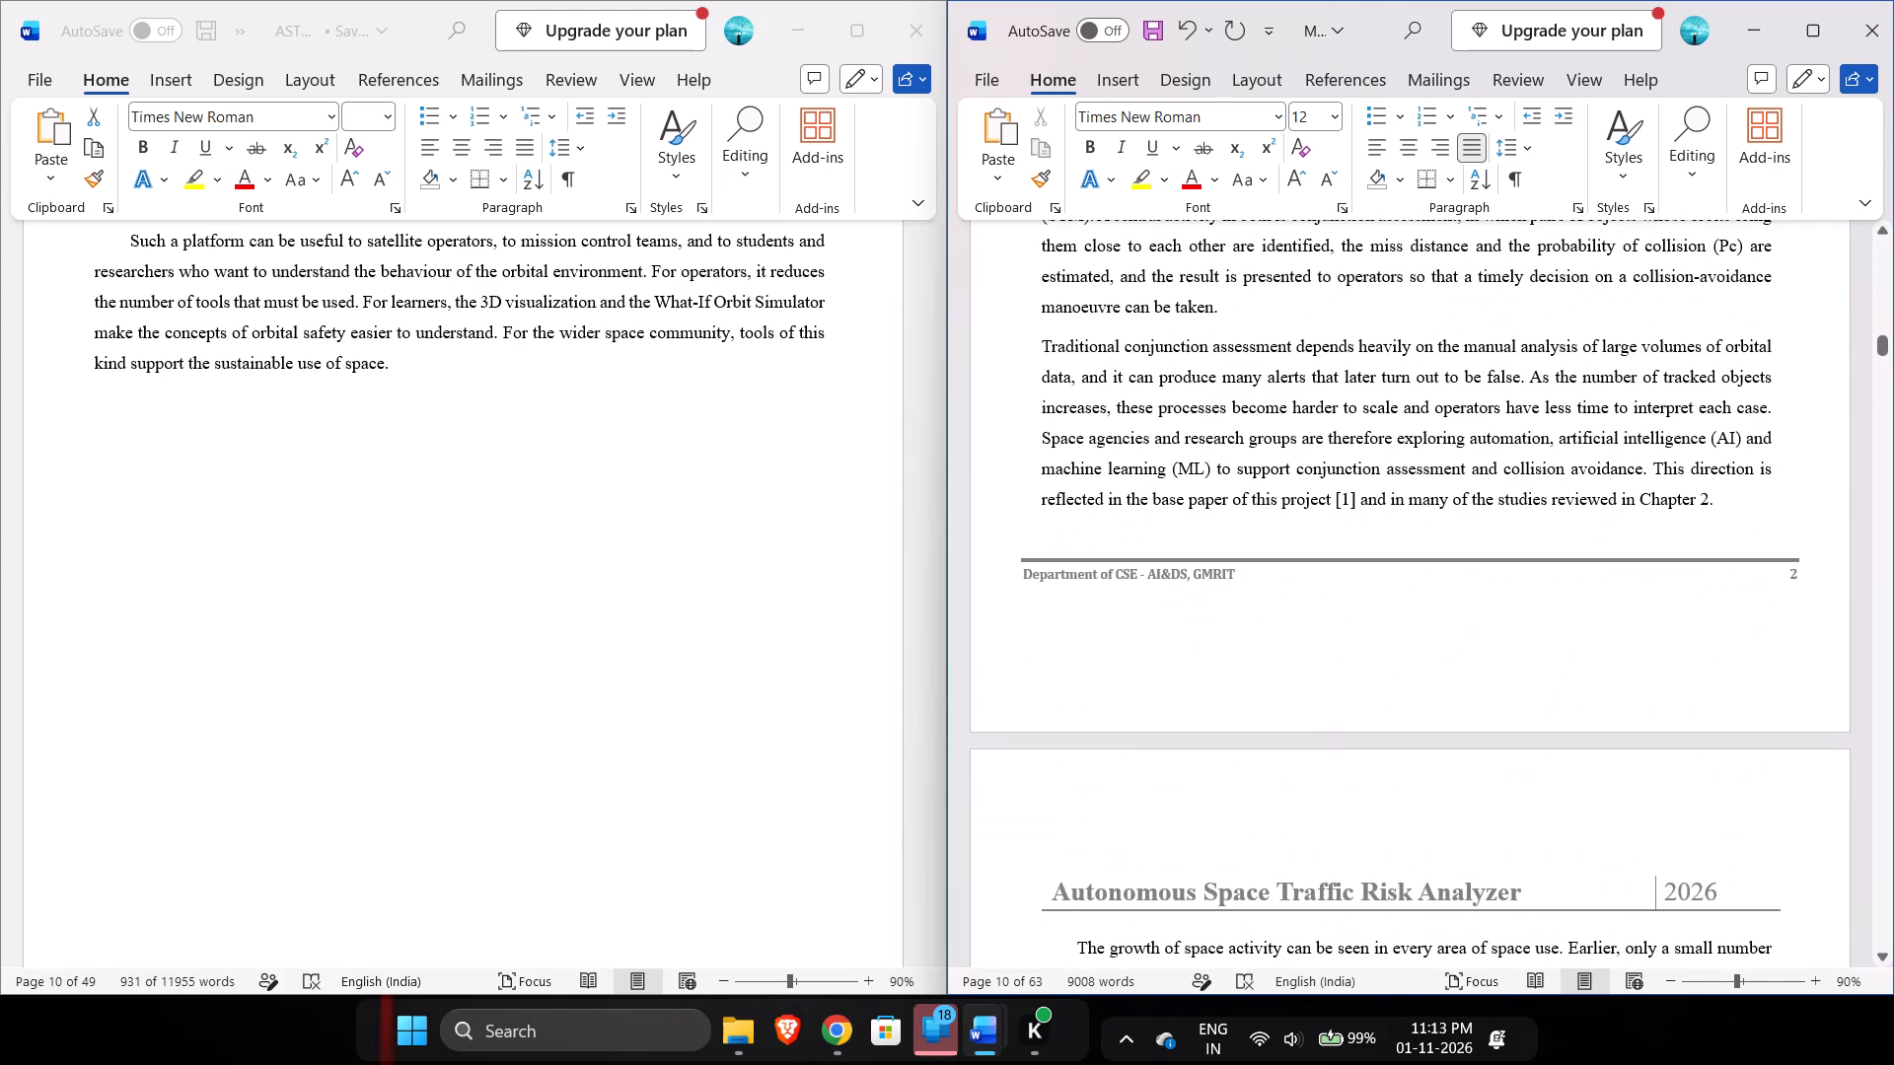
{"action": "key", "text": "Down"}
{"action": "key", "text": "Up"}
{"action": "key", "text": "BackSpace"}
Remove the first-line indent from the "Space debris is a result of this activity" paragraph.
{"action": "key", "text": "Down"}
{"action": "key", "text": "Down"}
{"action": "key", "text": "Down"}
{"action": "key", "text": "Down"}
{"action": "key", "text": "Down"}
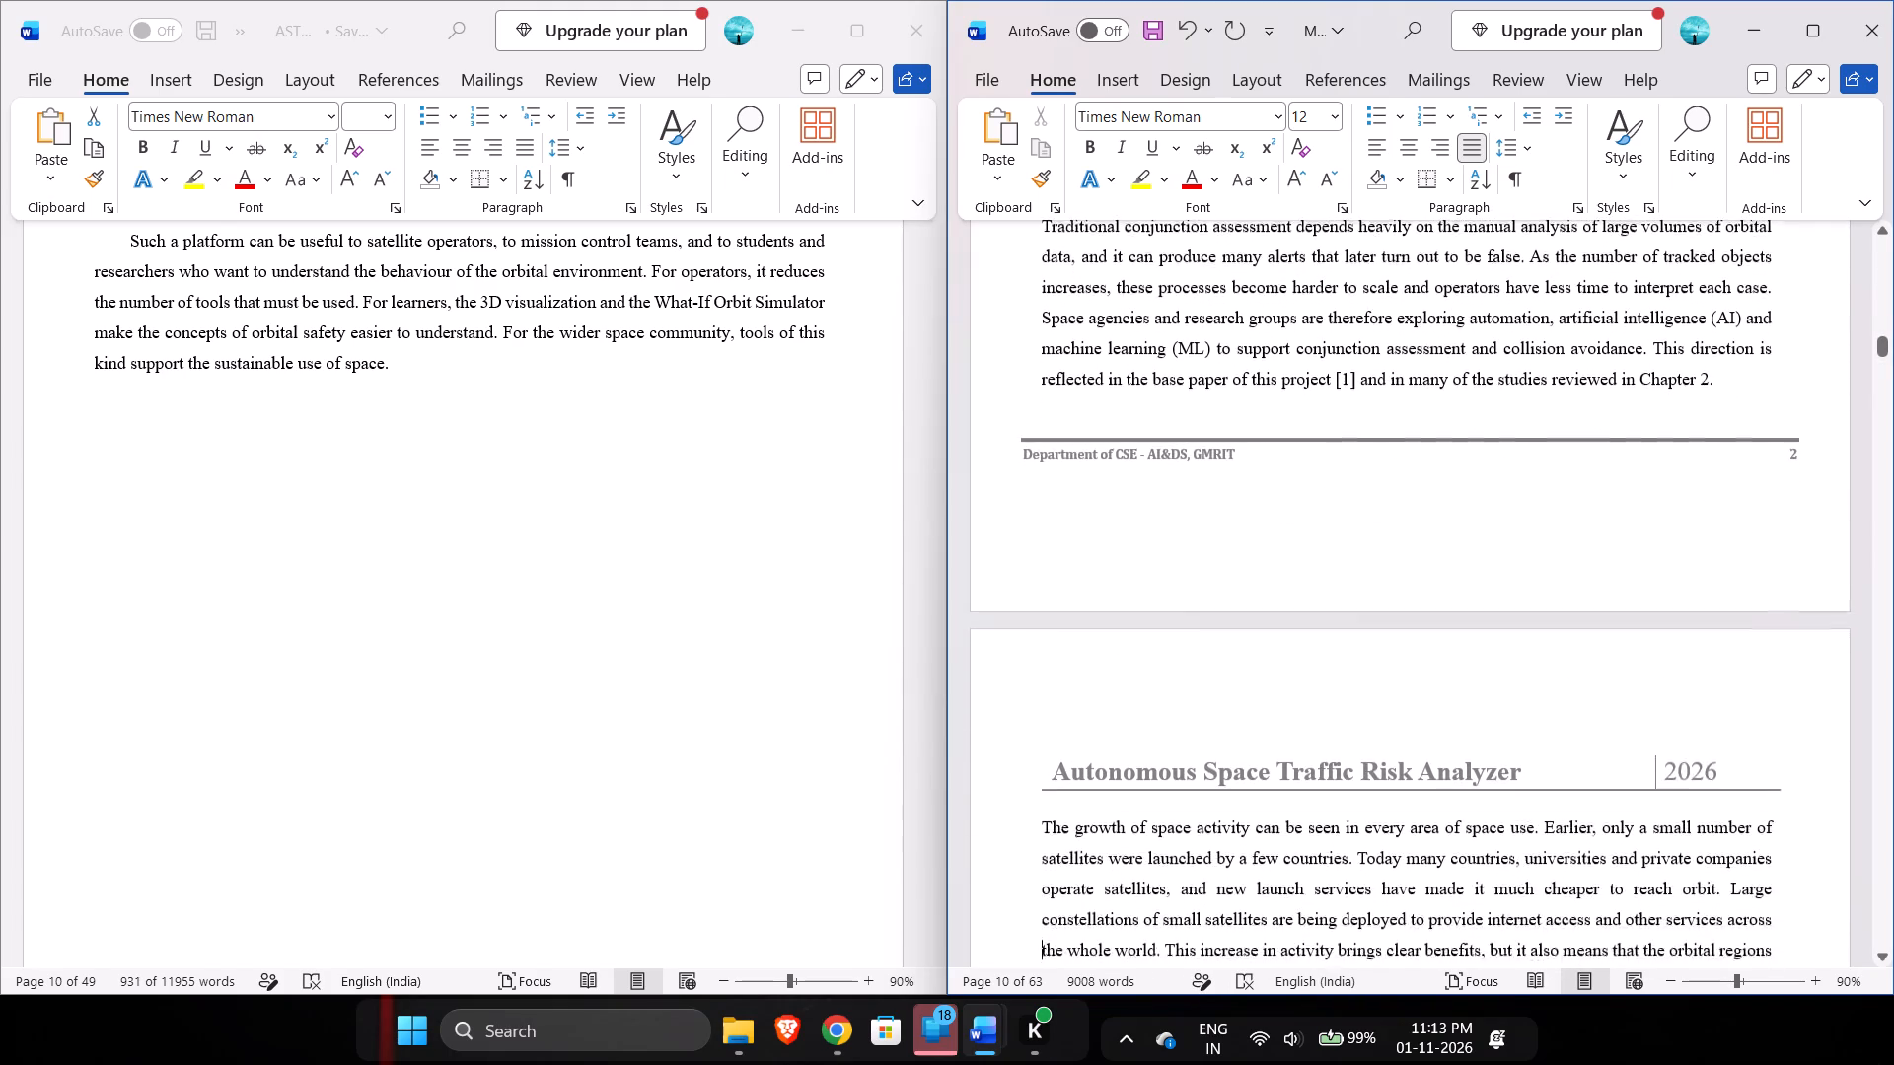
{"action": "key", "text": "Down"}
{"action": "key", "text": "Down"}
{"action": "key", "text": "Up"}
{"action": "key", "text": "BackSpace"}
Remove the first-line indent from the "Operators therefore face several challenges" paragraph.
{"action": "key", "text": "Down"}
{"action": "key", "text": "Down"}
{"action": "key", "text": "Down"}
{"action": "key", "text": "Down"}
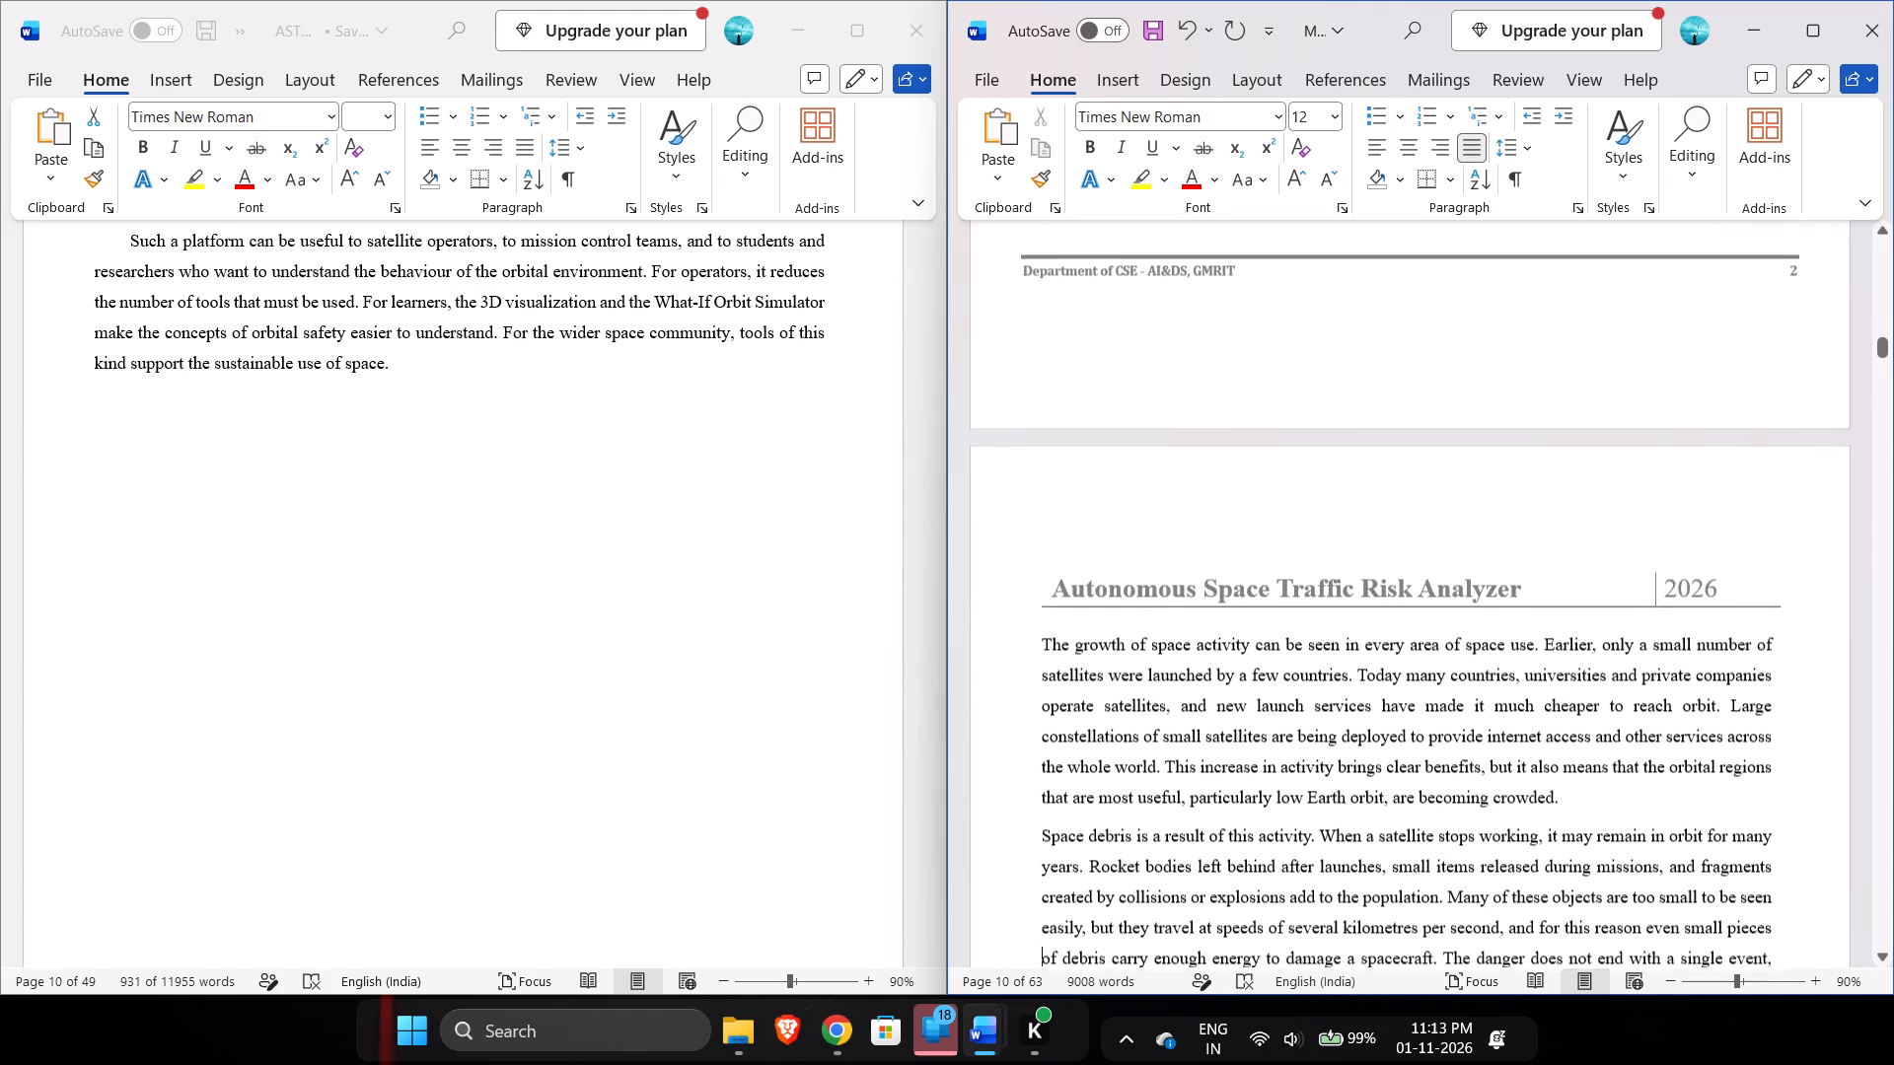
{"action": "key", "text": "Down"}
{"action": "key", "text": "Down"}
{"action": "key", "text": "Down"}
{"action": "key", "text": "Down"}
{"action": "key", "text": "Down"}
{"action": "key", "text": "Up"}
{"action": "key", "text": "Up"}
{"action": "key", "text": "BackSpace"}
Remove the first-line indent from the "This project presents ASTRA" paragraph.
{"action": "key", "text": "Down"}
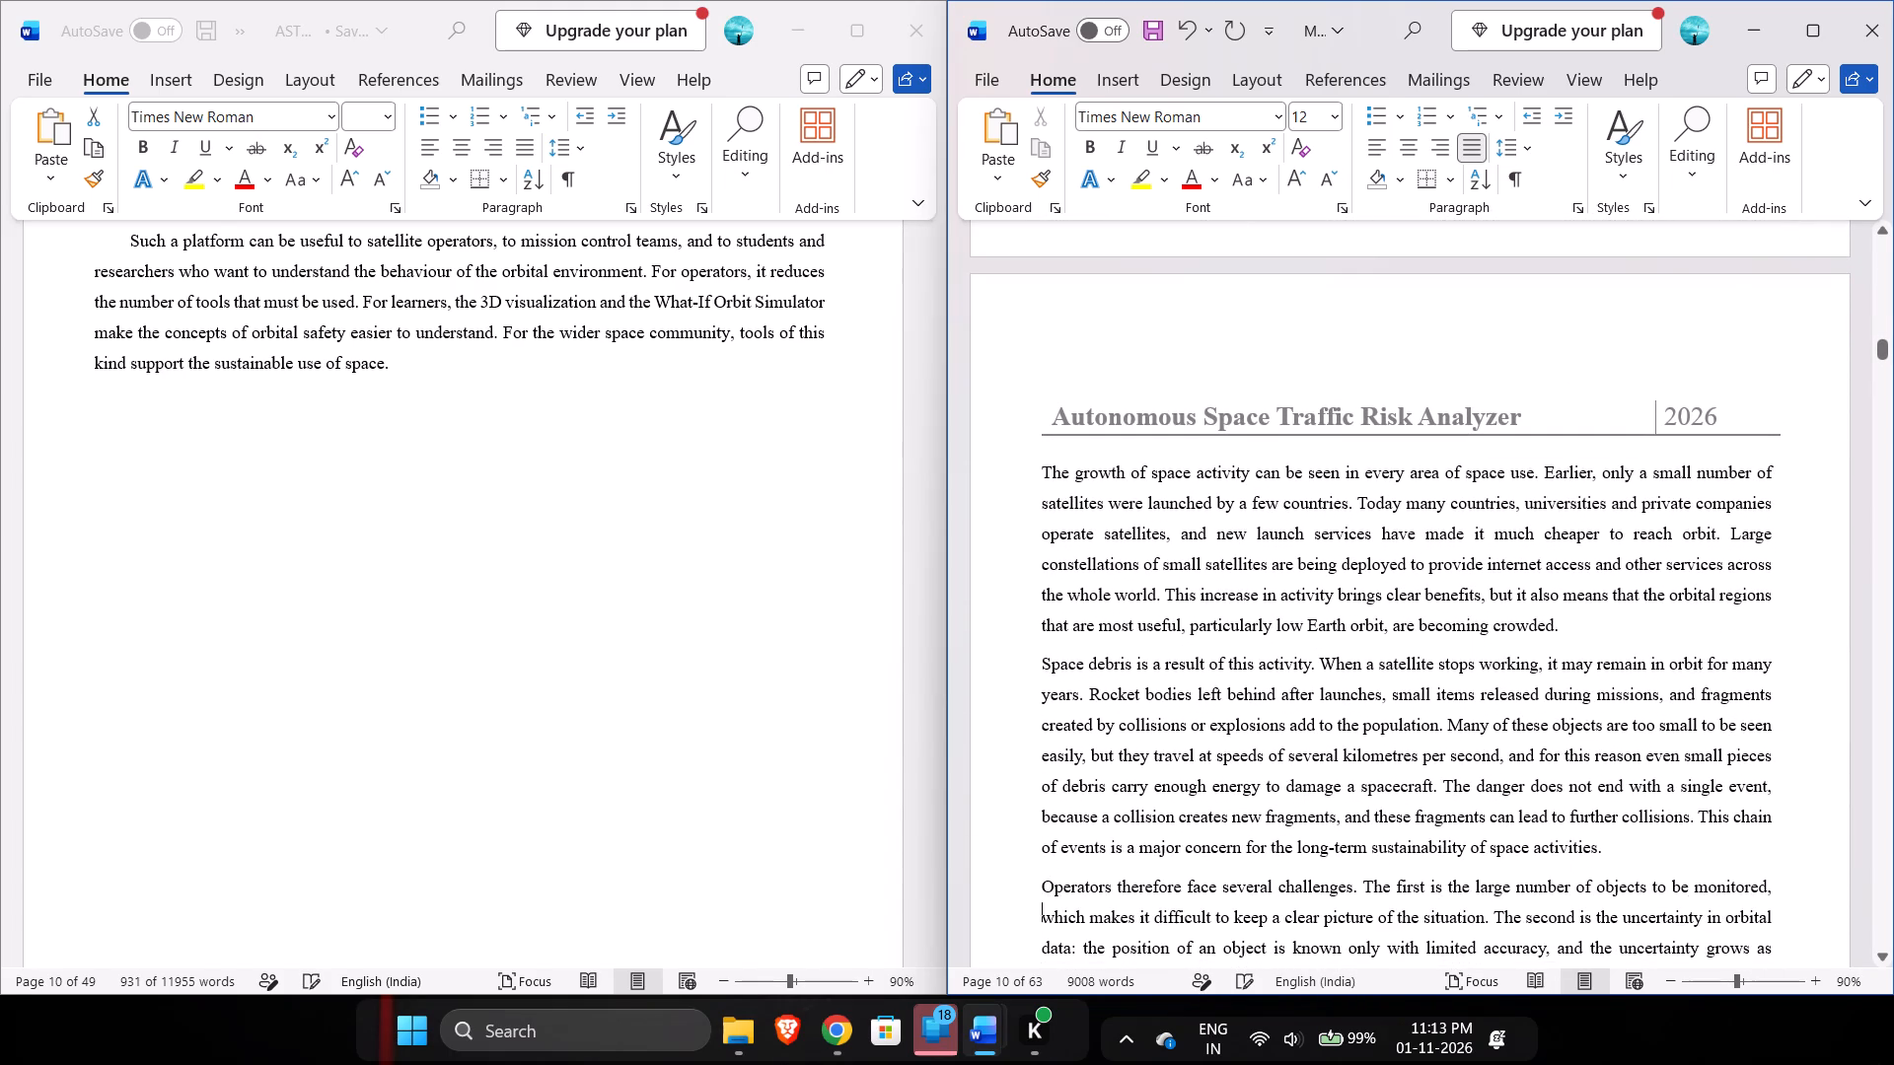
{"action": "key", "text": "Down"}
{"action": "key", "text": "Down"}
{"action": "key", "text": "Down"}
{"action": "key", "text": "Down"}
{"action": "key", "text": "Down"}
{"action": "key", "text": "Down"}
{"action": "key", "text": "Down"}
{"action": "key", "text": "Down"}
{"action": "key", "text": "Up"}
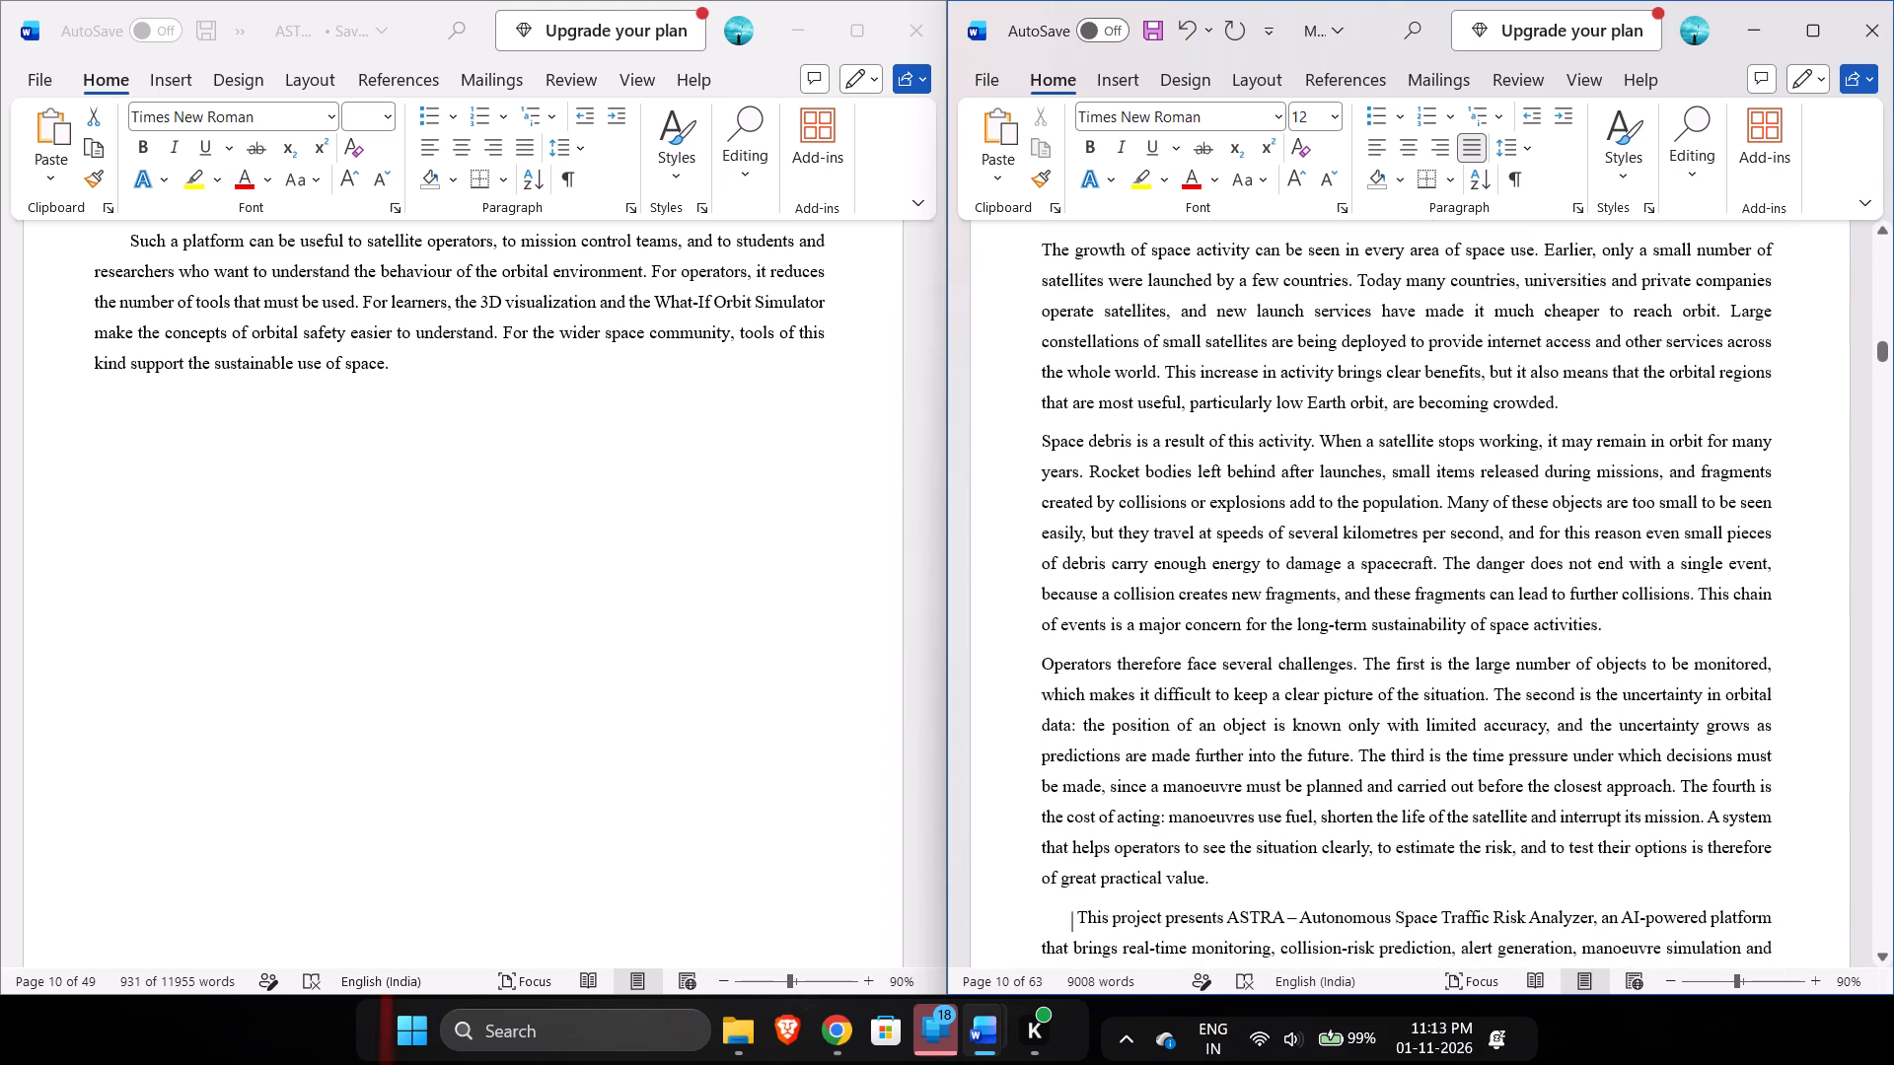
{"action": "key", "text": "BackSpace"}
Remove the first-line indent from the "A What-If Orbit Simulator" paragraph at the start of the next page.
{"action": "key", "text": "Down"}
{"action": "key", "text": "Down"}
{"action": "key", "text": "Down"}
{"action": "key", "text": "Down"}
{"action": "key", "text": "Down"}
{"action": "key", "text": "Down"}
{"action": "key", "text": "Down"}
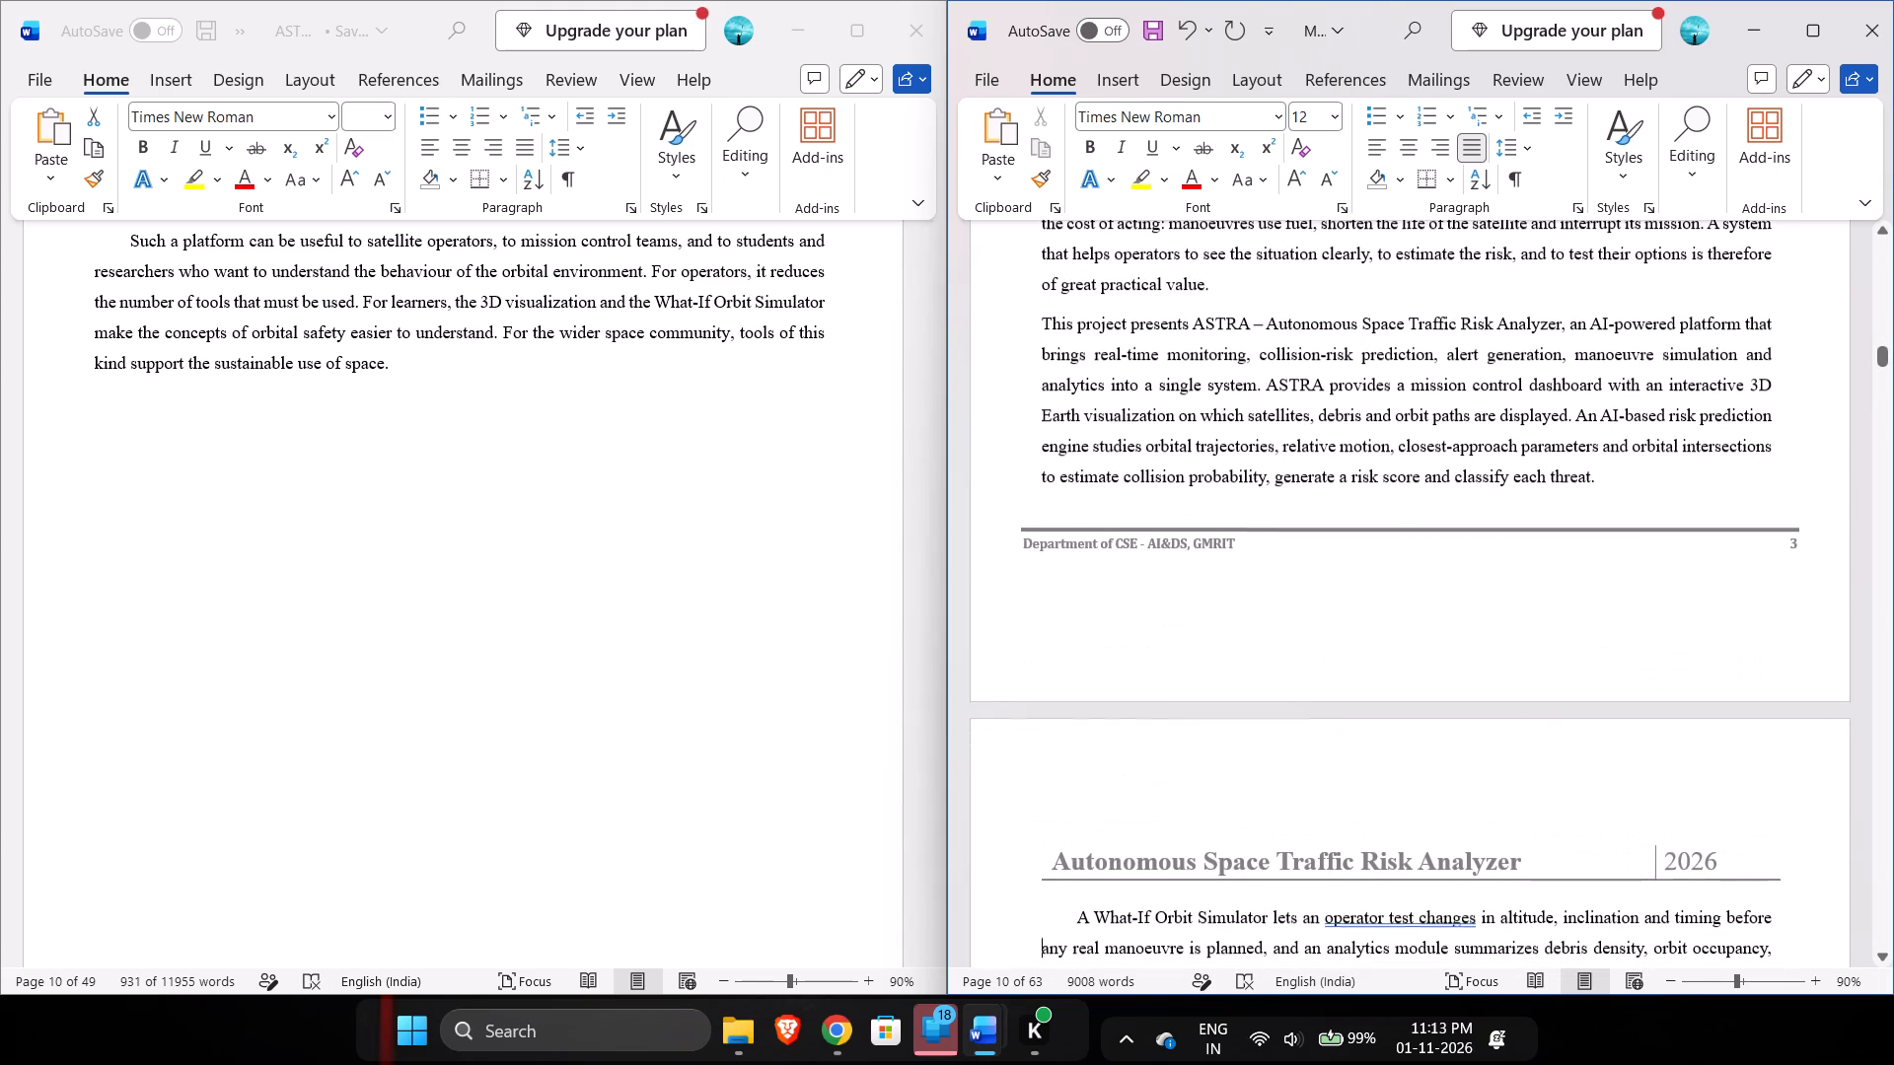
{"action": "key", "text": "Up"}
{"action": "key", "text": "Down"}
{"action": "key", "text": "Up"}
{"action": "key", "text": "BackSpace"}
Remove the indent in front of the 1.1 Problem Statement heading.
{"action": "key", "text": "Down"}
{"action": "key", "text": "Down"}
{"action": "key", "text": "Down"}
{"action": "key", "text": "Down"}
{"action": "key", "text": "Down"}
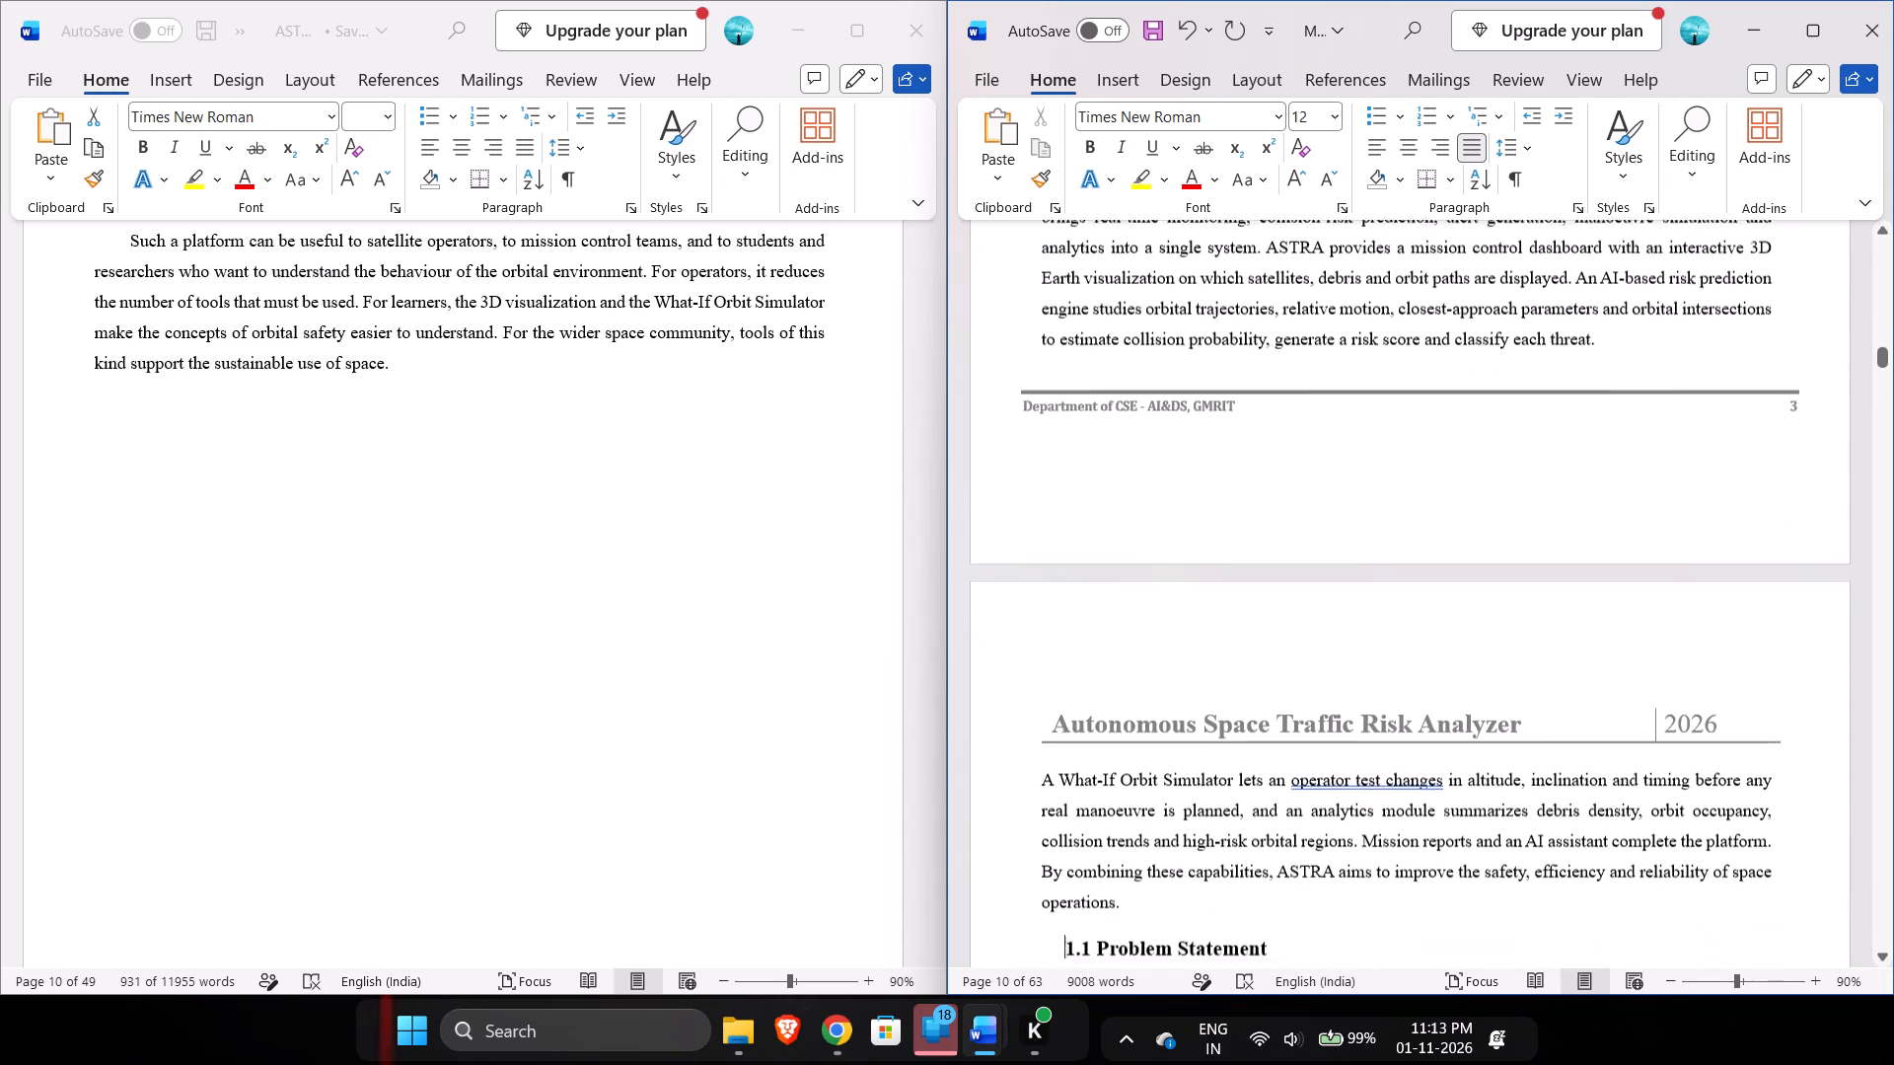
{"action": "key", "text": "Down"}
{"action": "key", "text": "Up"}
{"action": "key", "text": "BackSpace"}
{"action": "key", "text": "Down"}
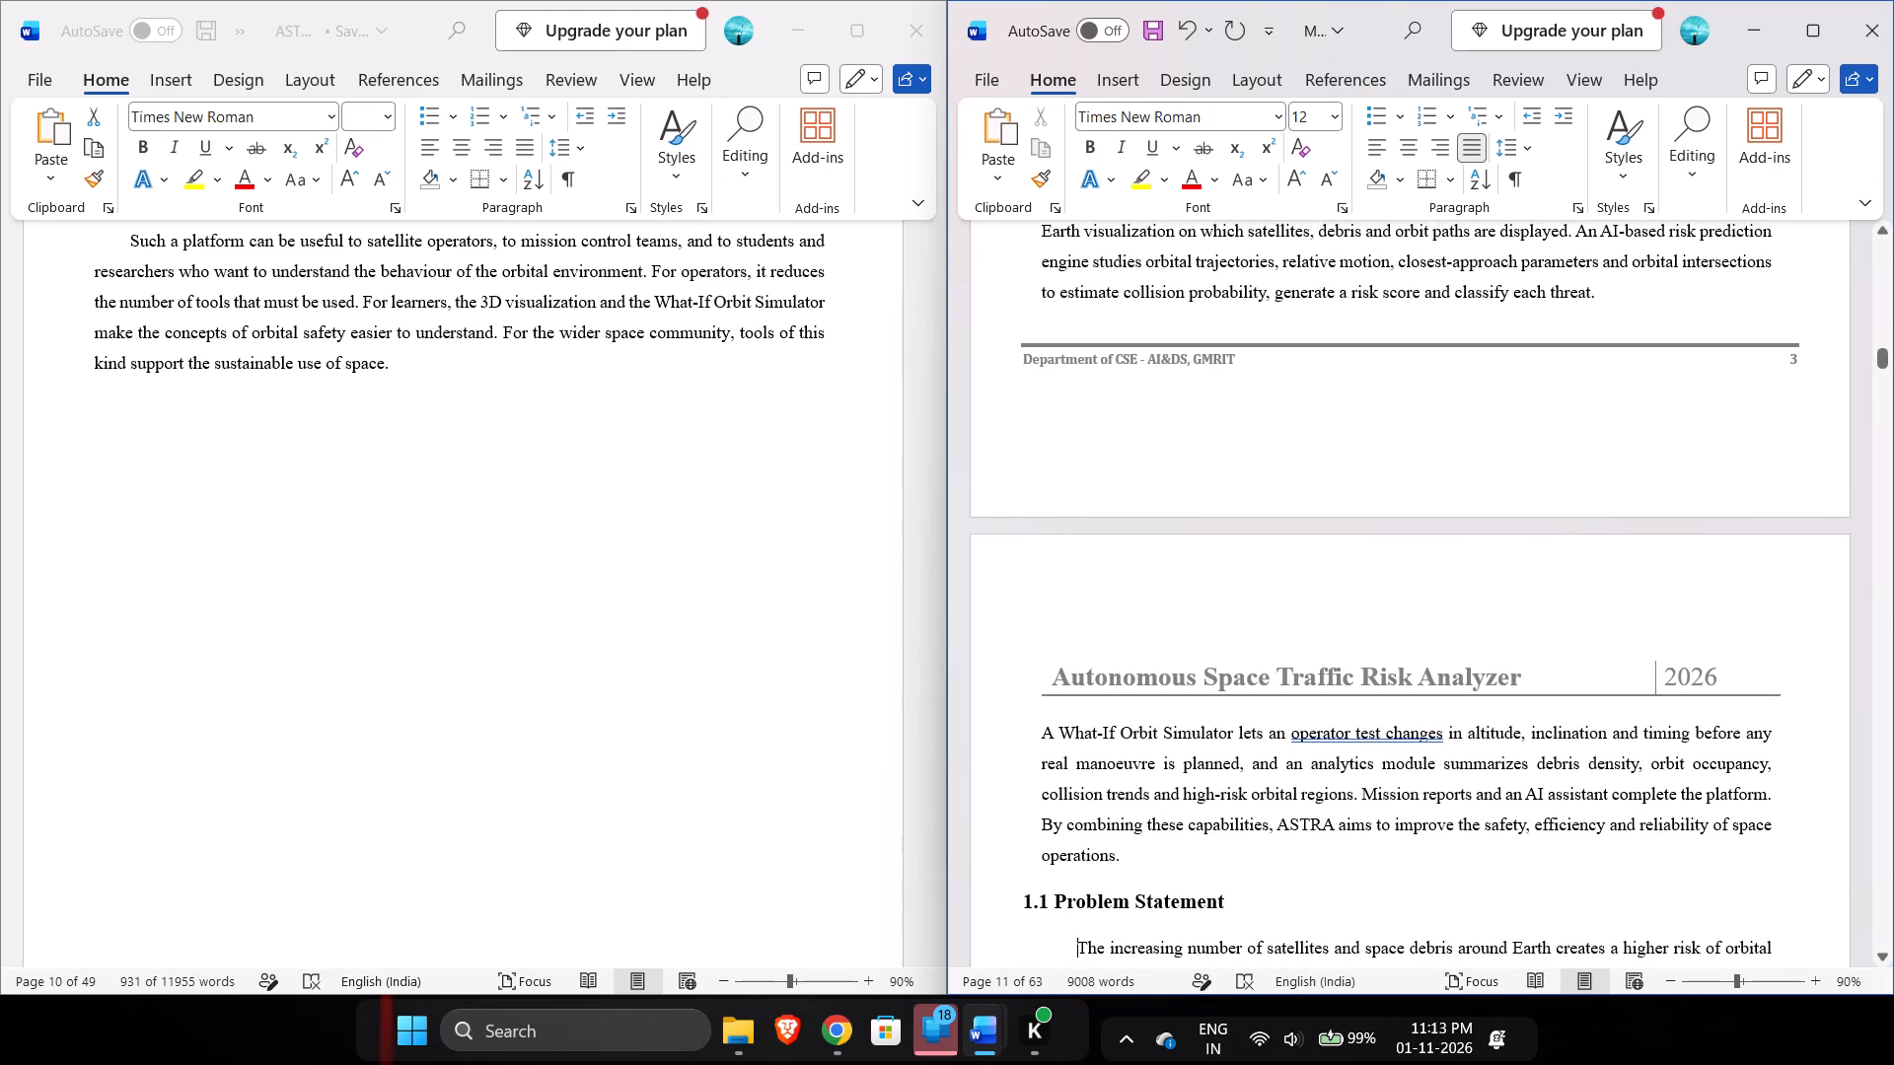
{"action": "key", "text": "Up"}
Insert four spaces before the 1.1 Problem Statement heading to line it up with the body text.
{"action": "scroll", "coordinate": [767, 247], "scroll_direction": "up", "scroll_amount": 3}
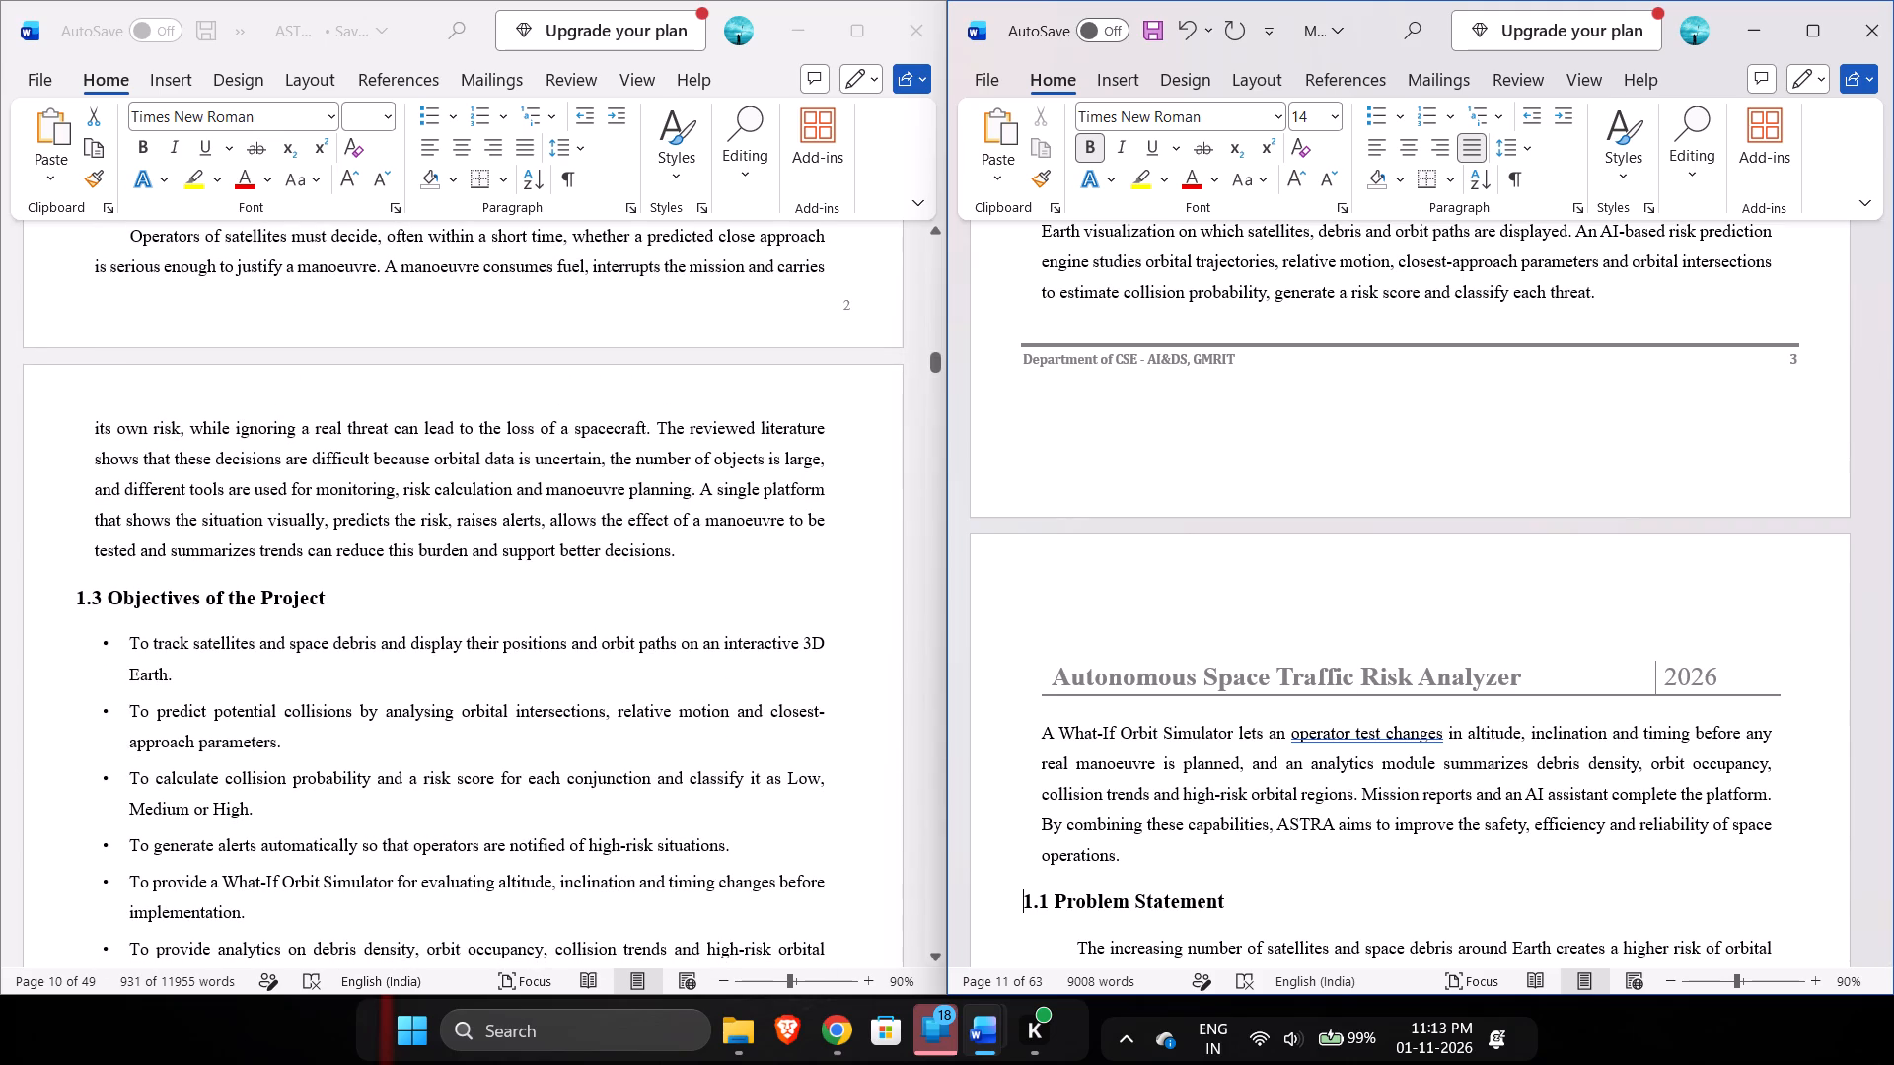
{"action": "scroll", "coordinate": [767, 247], "scroll_direction": "up", "scroll_amount": 1}
{"action": "scroll", "coordinate": [1193, 427], "scroll_direction": "down", "scroll_amount": 1}
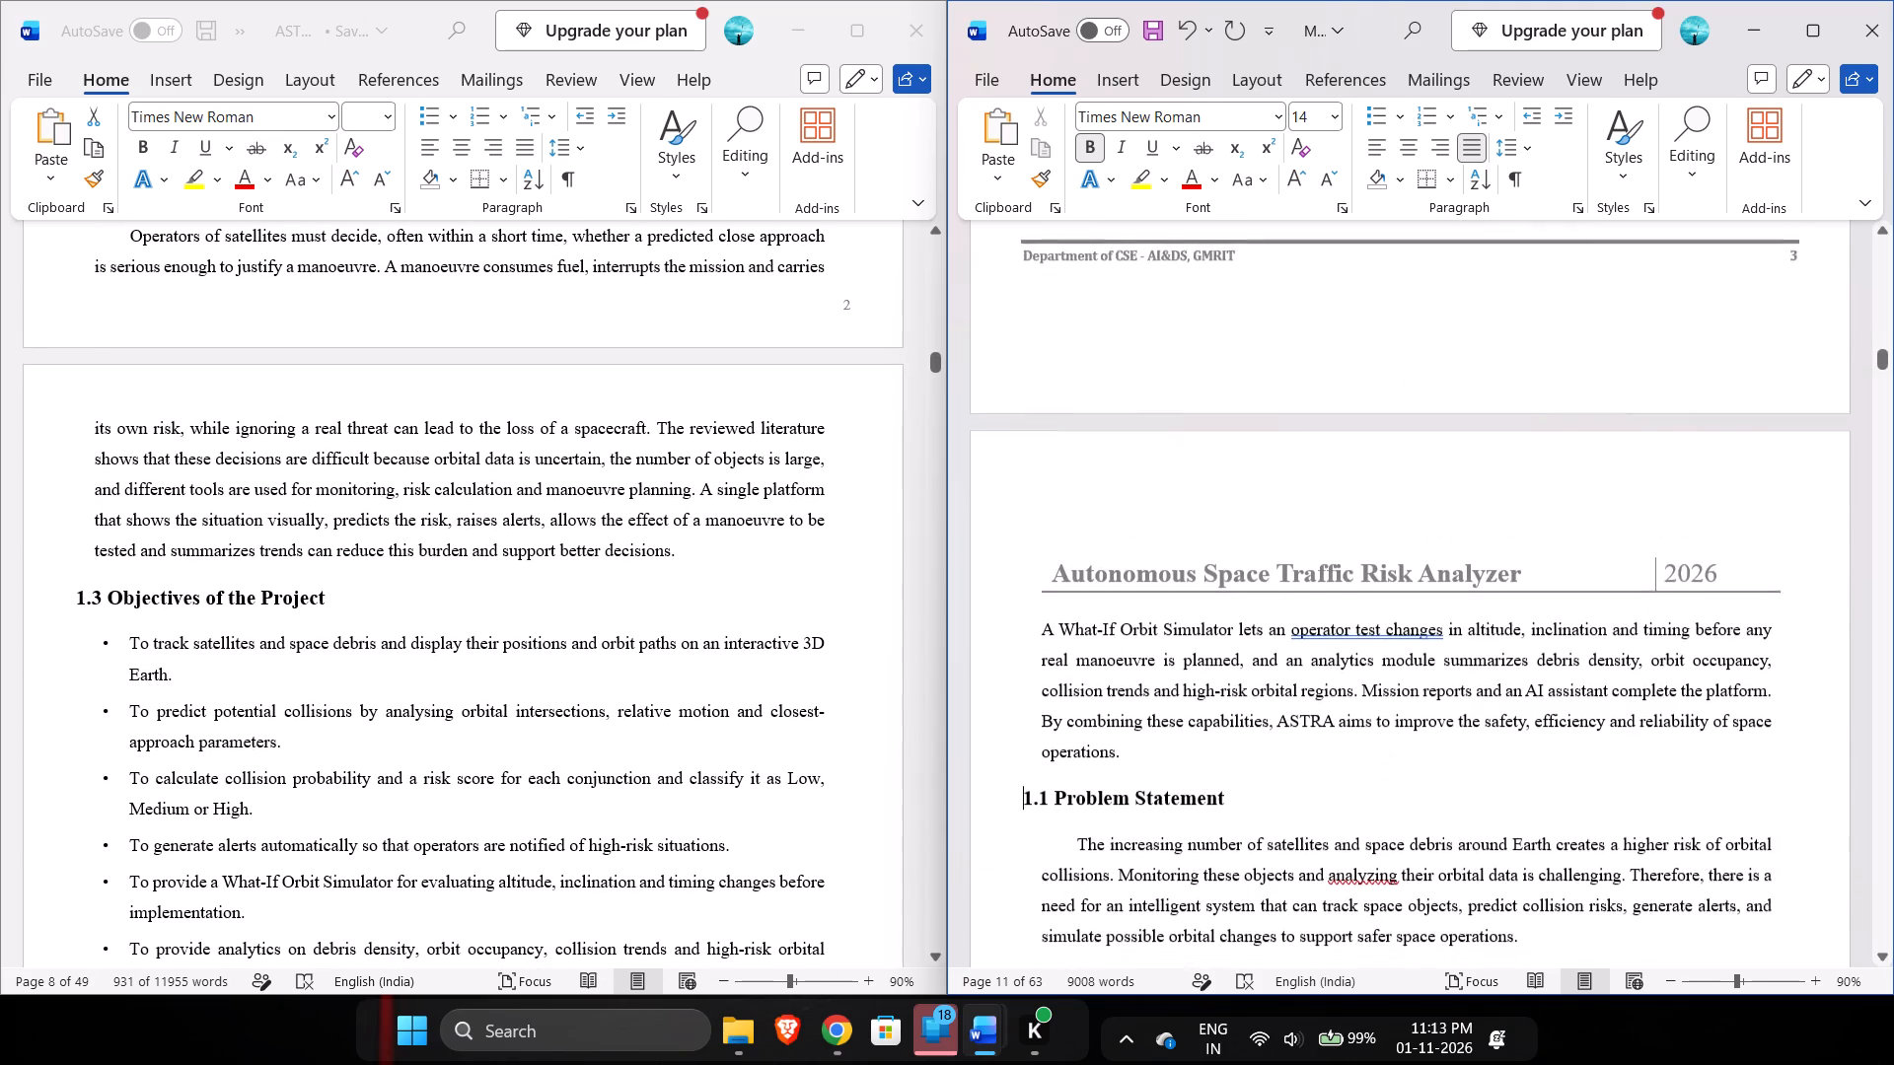
{"action": "scroll", "coordinate": [1193, 427], "scroll_direction": "down", "scroll_amount": 1}
{"action": "key", "text": "space"}
{"action": "key", "text": "space"}
{"action": "key", "text": "space"}
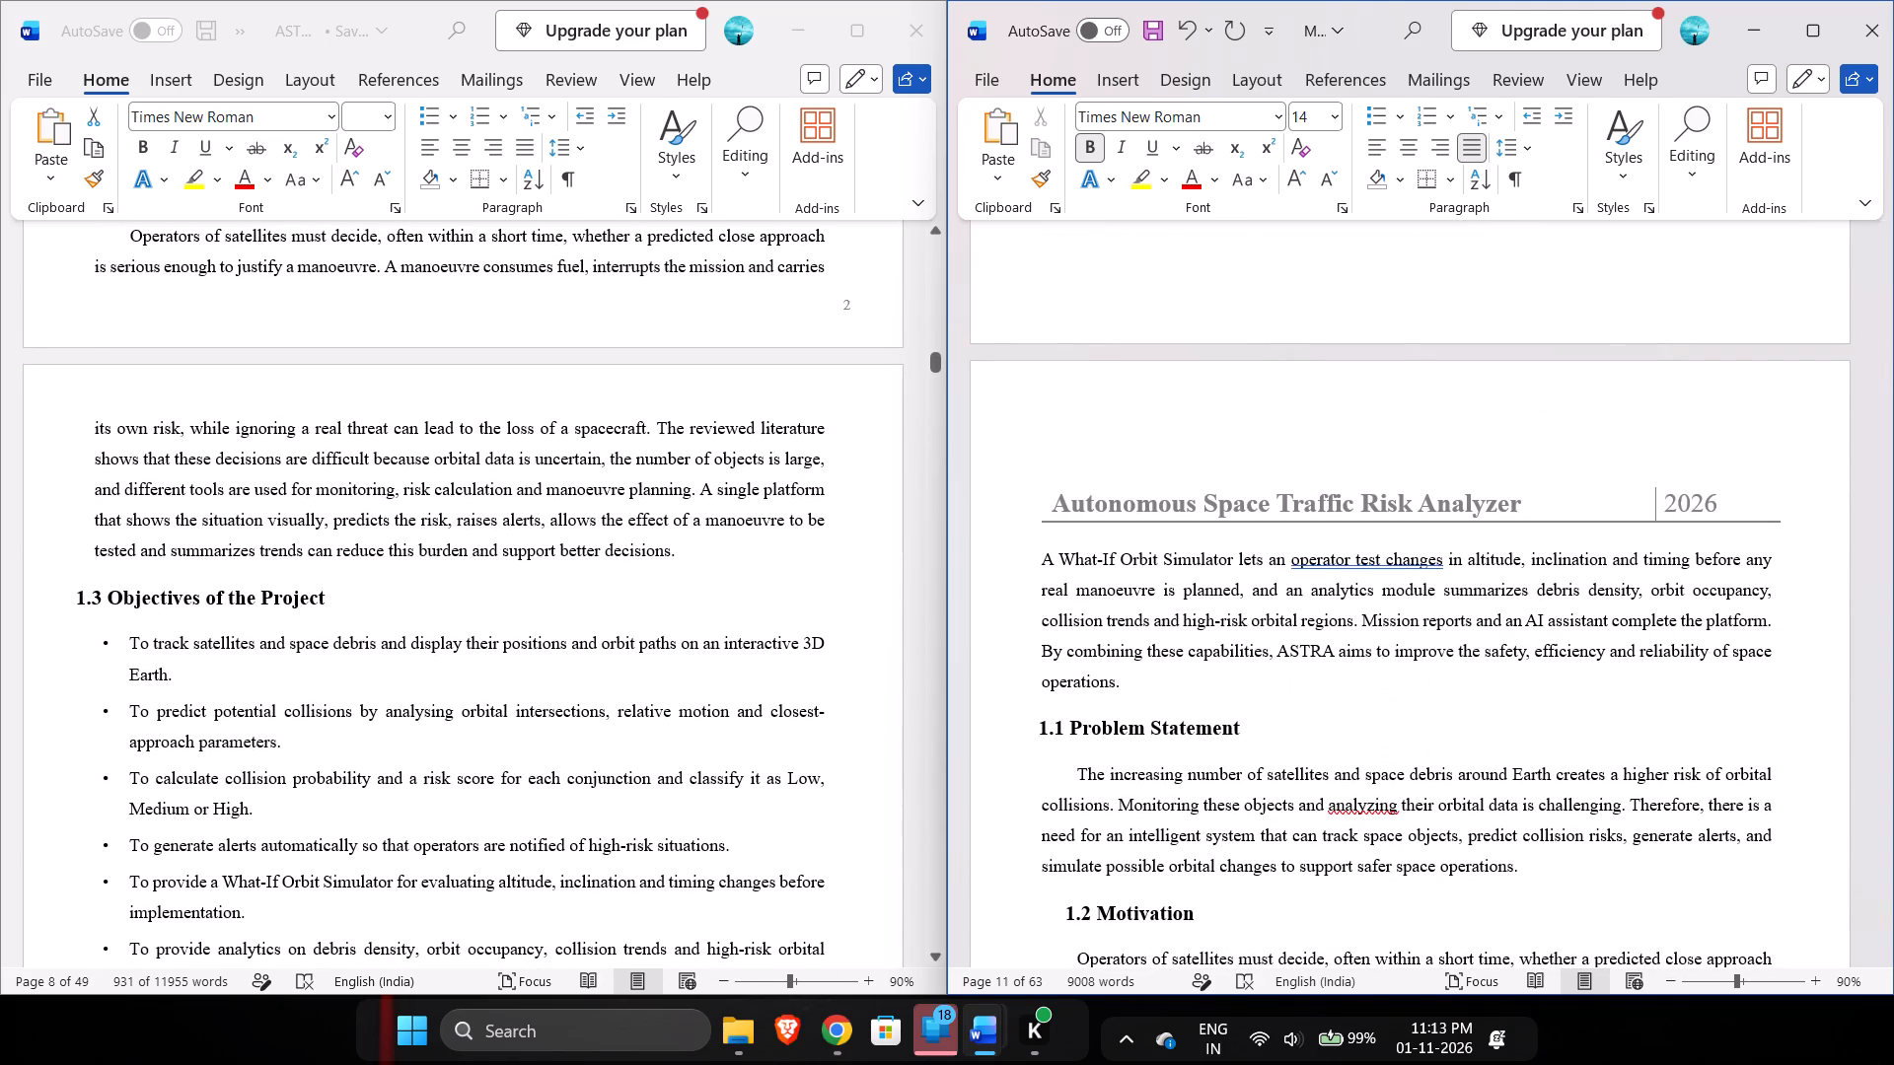
{"action": "key", "text": "space"}
{"action": "key", "text": "Up"}
{"action": "key", "text": "Down"}
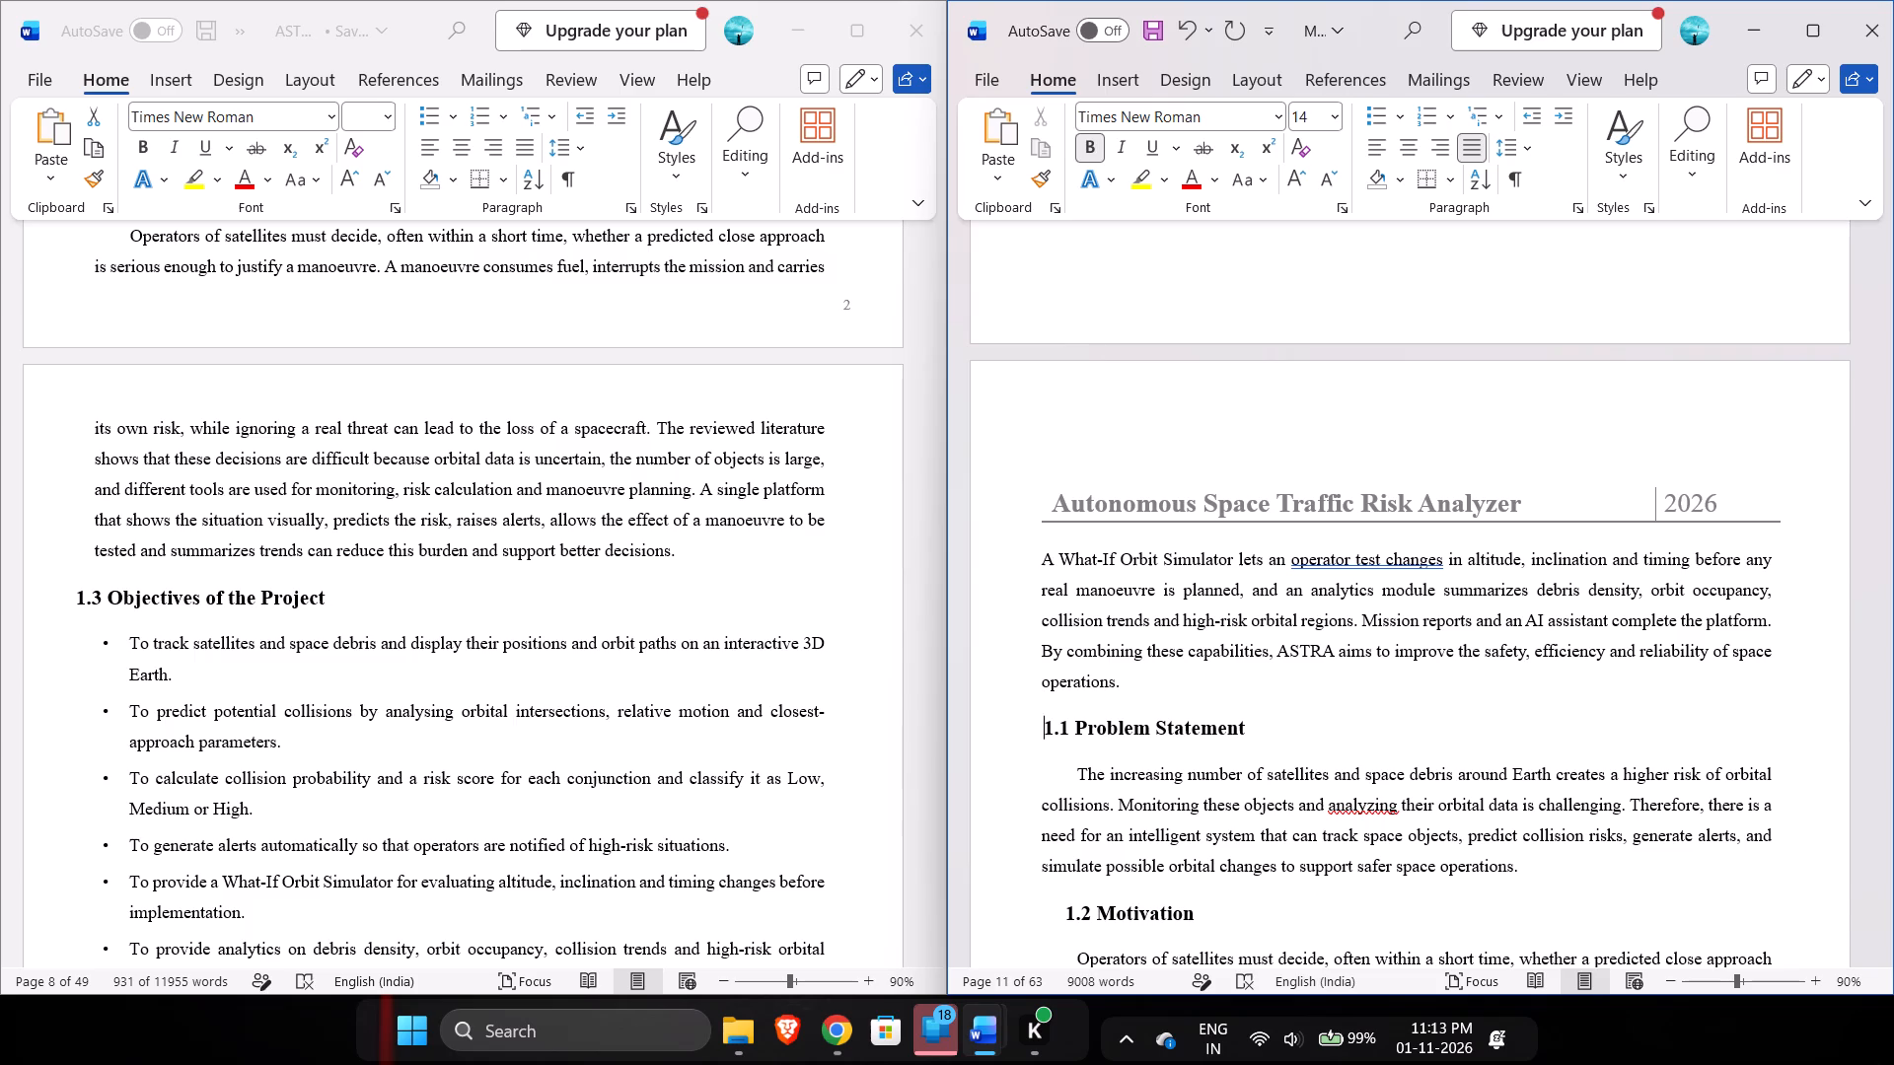
Remove the first-line indent from the "The increasing number of satellites" paragraph under 1.1 Problem Statement.
{"action": "key", "text": "Up"}
{"action": "key", "text": "Down"}
{"action": "key", "text": "Down"}
{"action": "key", "text": "BackSpace"}
Delete one of the spaces before the 1.1 Problem Statement heading.
{"action": "key", "text": "Up"}
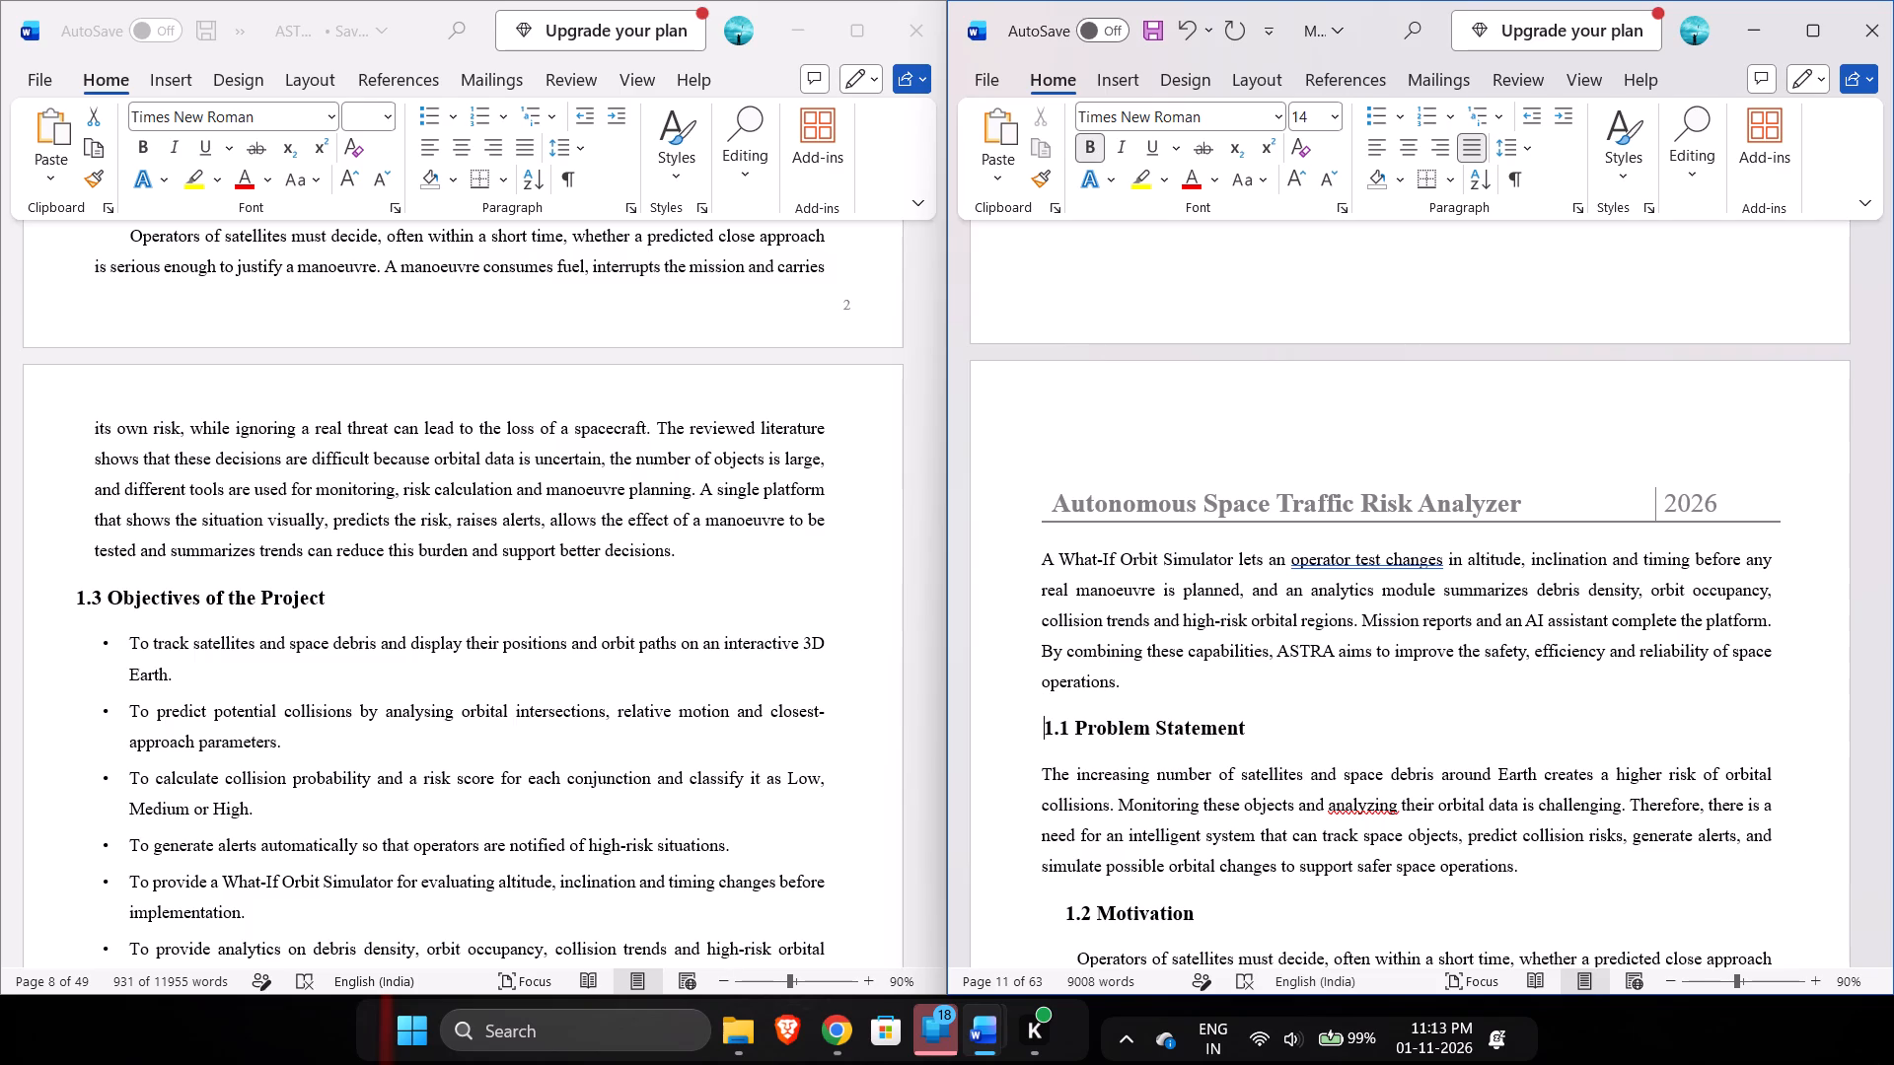
{"action": "key", "text": "BackSpace"}
Replace the indent before the 1.2 Motivation heading with three spaces to line it up with the 1.1 heading.
{"action": "key", "text": "Down"}
{"action": "key", "text": "Down"}
{"action": "key", "text": "Down"}
{"action": "key", "text": "Down"}
{"action": "key", "text": "Down"}
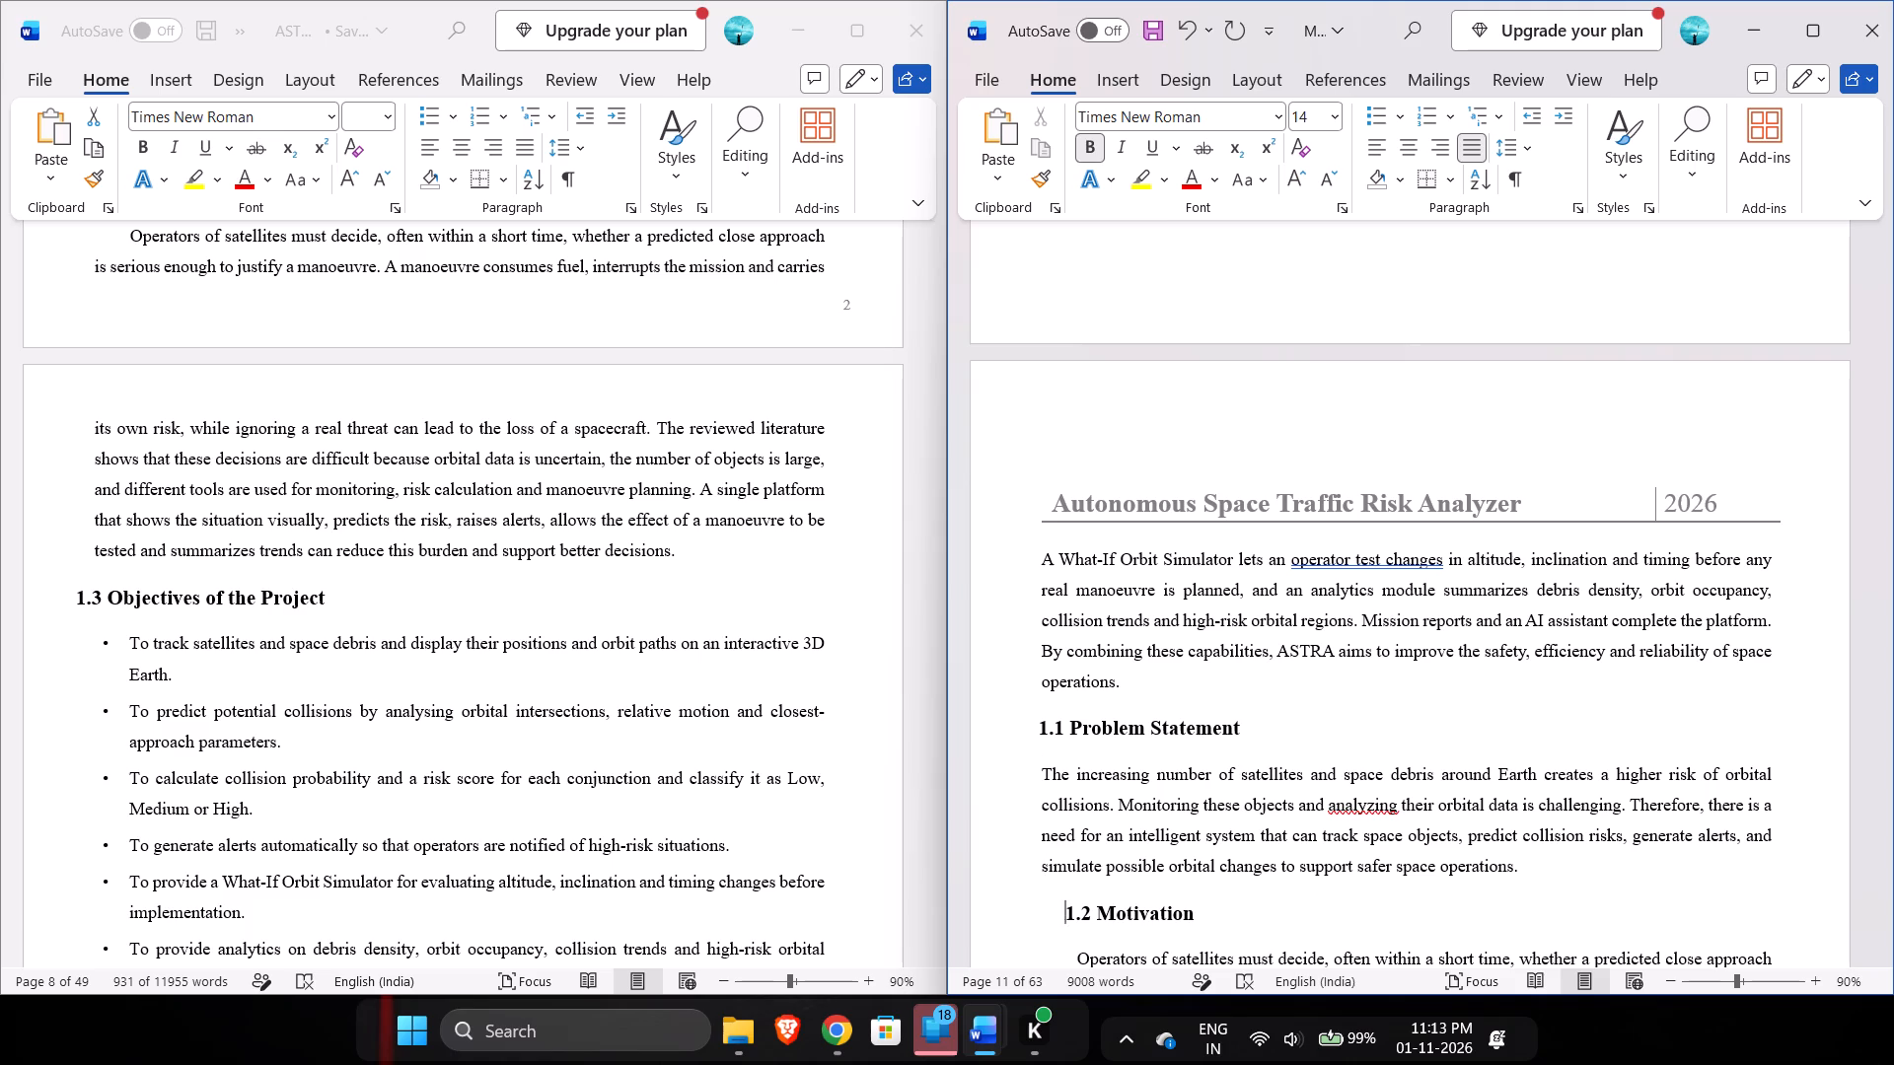
{"action": "key", "text": "BackSpace"}
{"action": "key", "text": "space"}
{"action": "key", "text": "space"}
{"action": "key", "text": "space"}
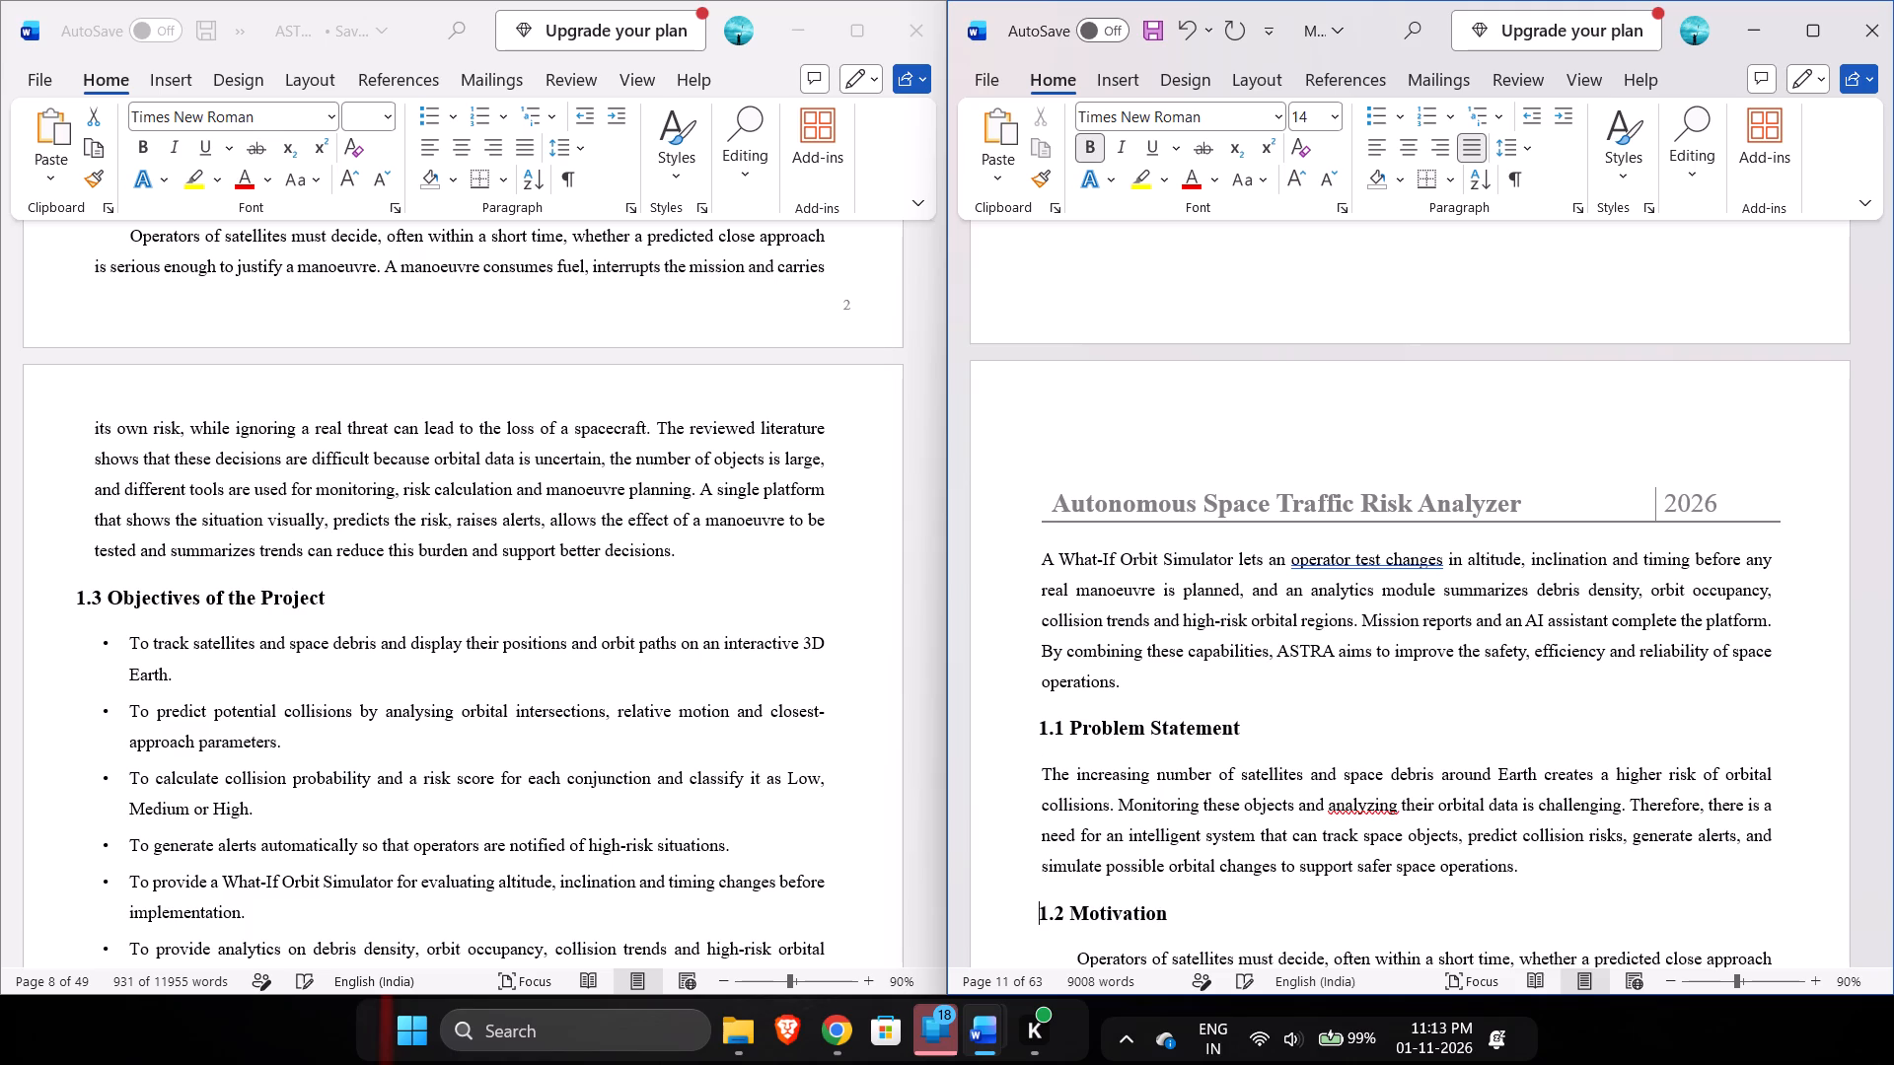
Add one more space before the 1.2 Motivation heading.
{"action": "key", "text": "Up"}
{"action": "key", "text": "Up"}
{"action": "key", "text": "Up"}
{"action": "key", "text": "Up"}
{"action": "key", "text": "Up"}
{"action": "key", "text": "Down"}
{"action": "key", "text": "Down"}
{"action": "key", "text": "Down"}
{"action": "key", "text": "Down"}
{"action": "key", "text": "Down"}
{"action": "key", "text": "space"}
Remove the first-line indent from the "Operators of satellites must decide" paragraph under 1.2 Motivation.
{"action": "key", "text": "Down"}
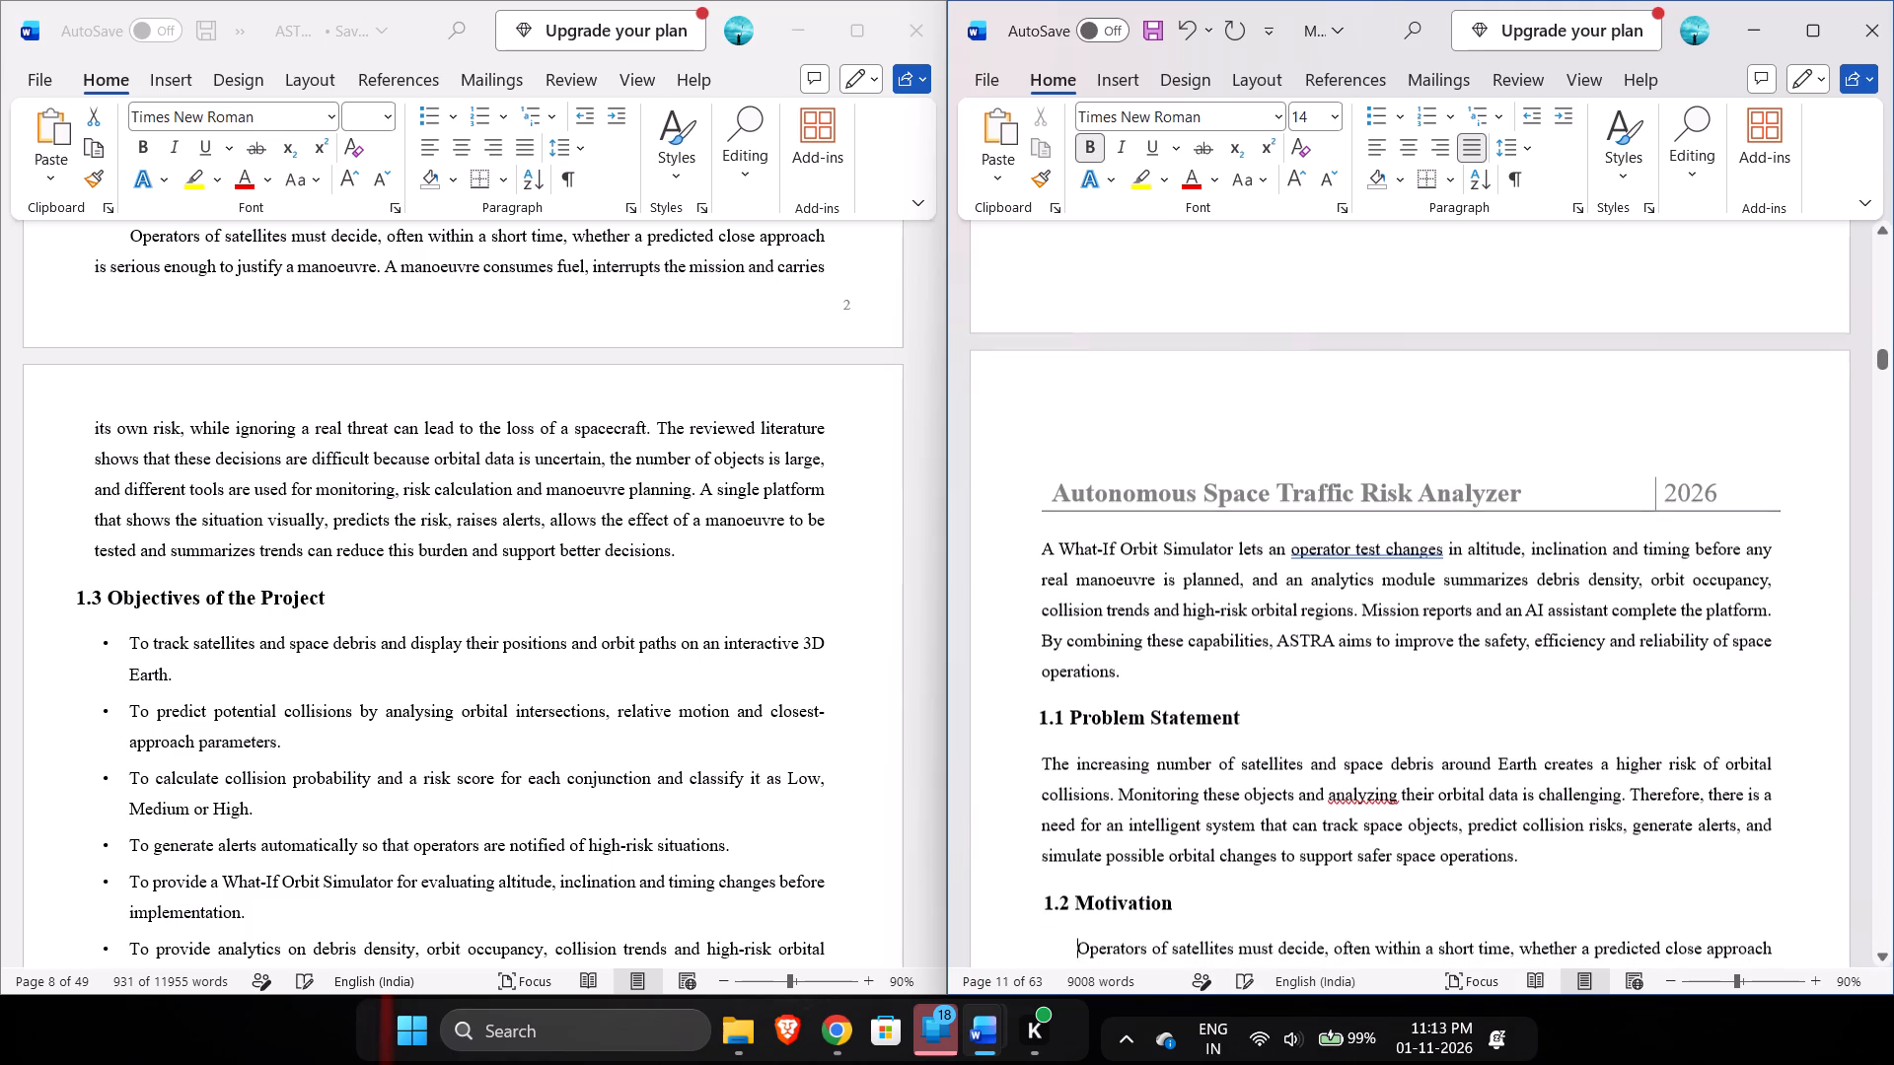
{"action": "key", "text": "BackSpace"}
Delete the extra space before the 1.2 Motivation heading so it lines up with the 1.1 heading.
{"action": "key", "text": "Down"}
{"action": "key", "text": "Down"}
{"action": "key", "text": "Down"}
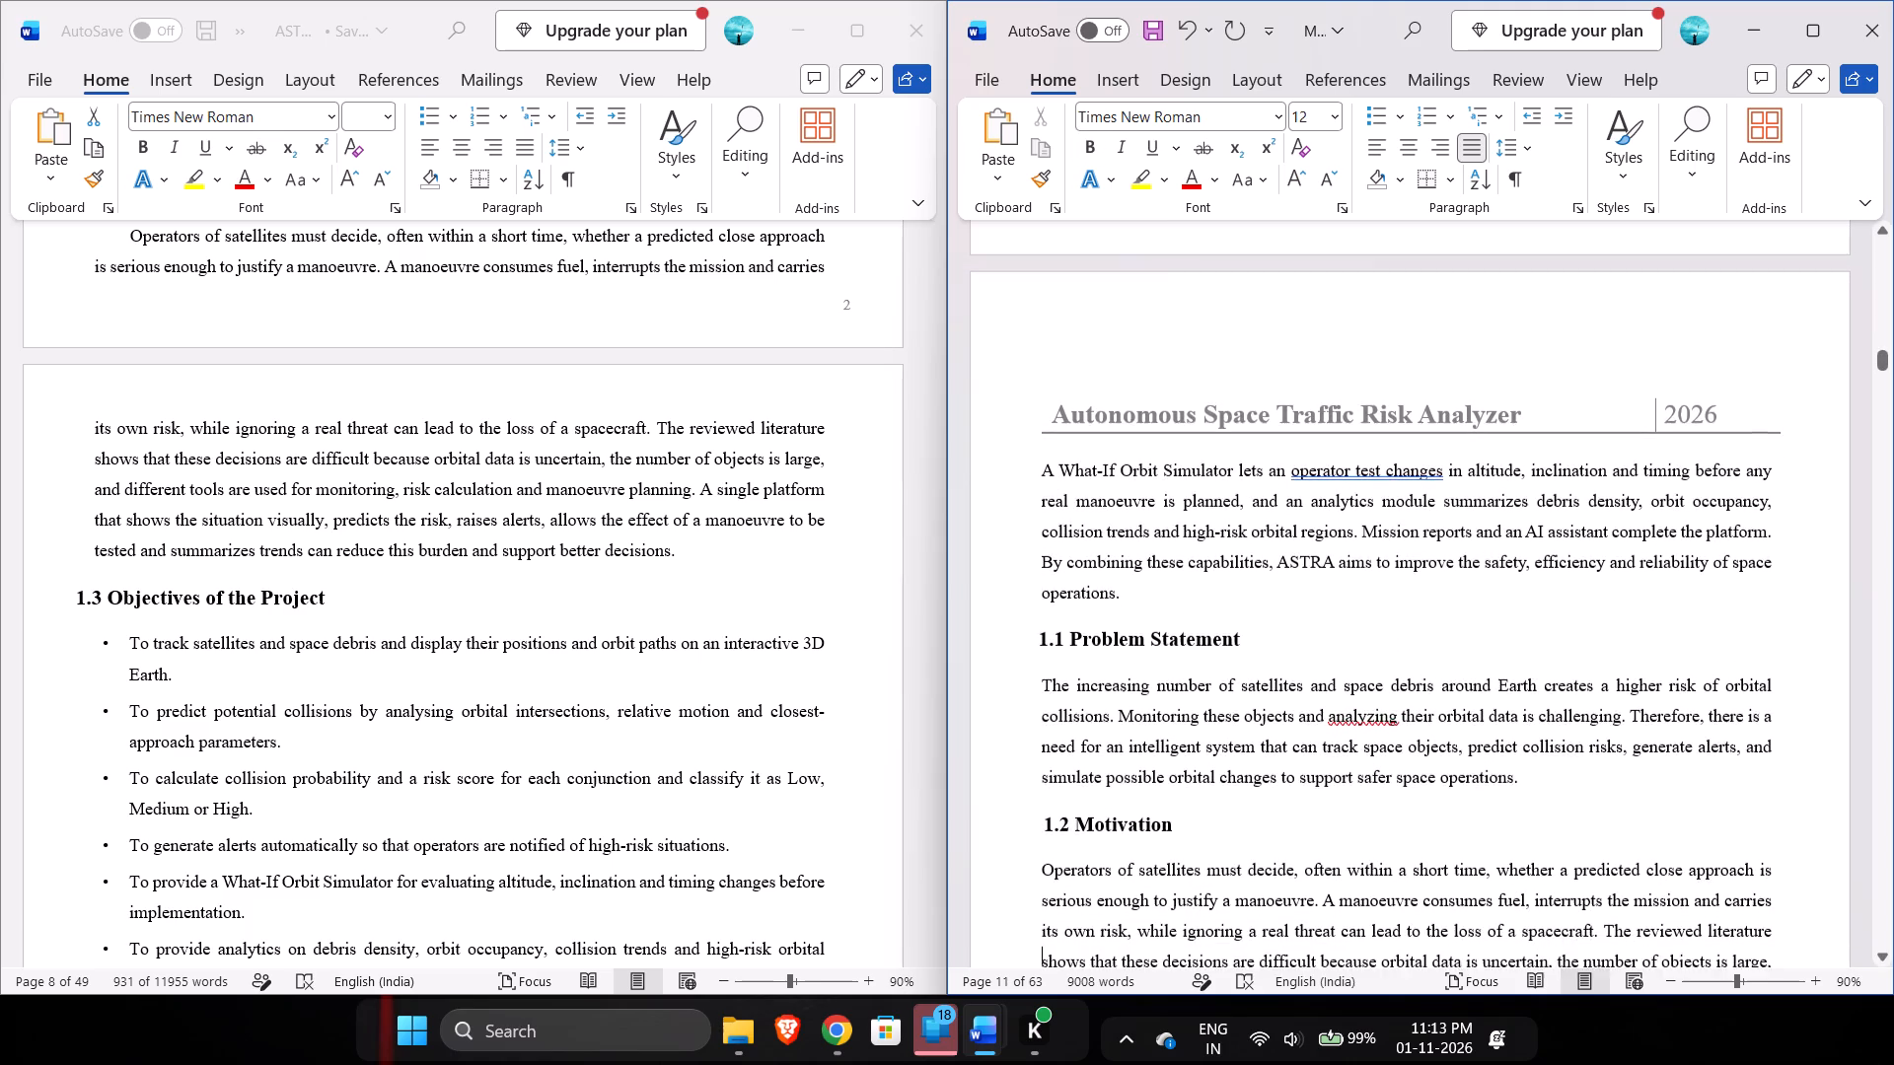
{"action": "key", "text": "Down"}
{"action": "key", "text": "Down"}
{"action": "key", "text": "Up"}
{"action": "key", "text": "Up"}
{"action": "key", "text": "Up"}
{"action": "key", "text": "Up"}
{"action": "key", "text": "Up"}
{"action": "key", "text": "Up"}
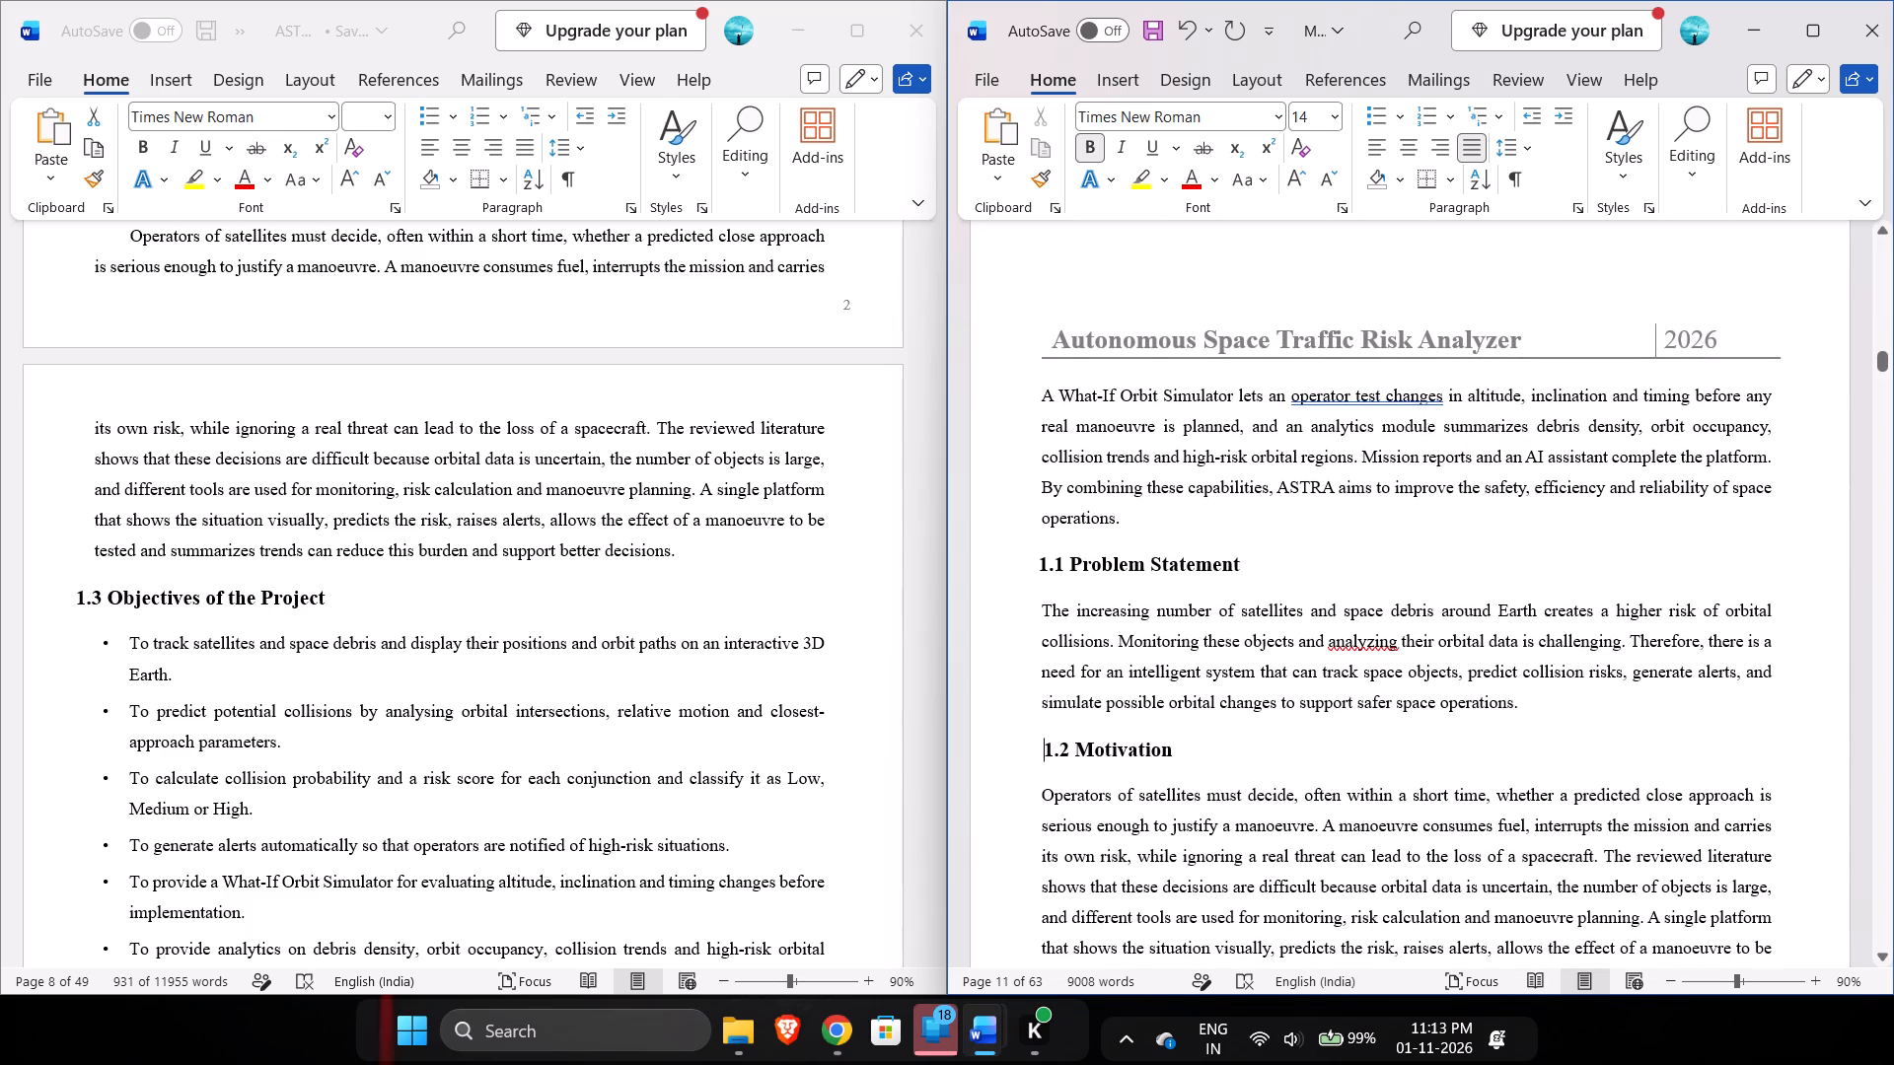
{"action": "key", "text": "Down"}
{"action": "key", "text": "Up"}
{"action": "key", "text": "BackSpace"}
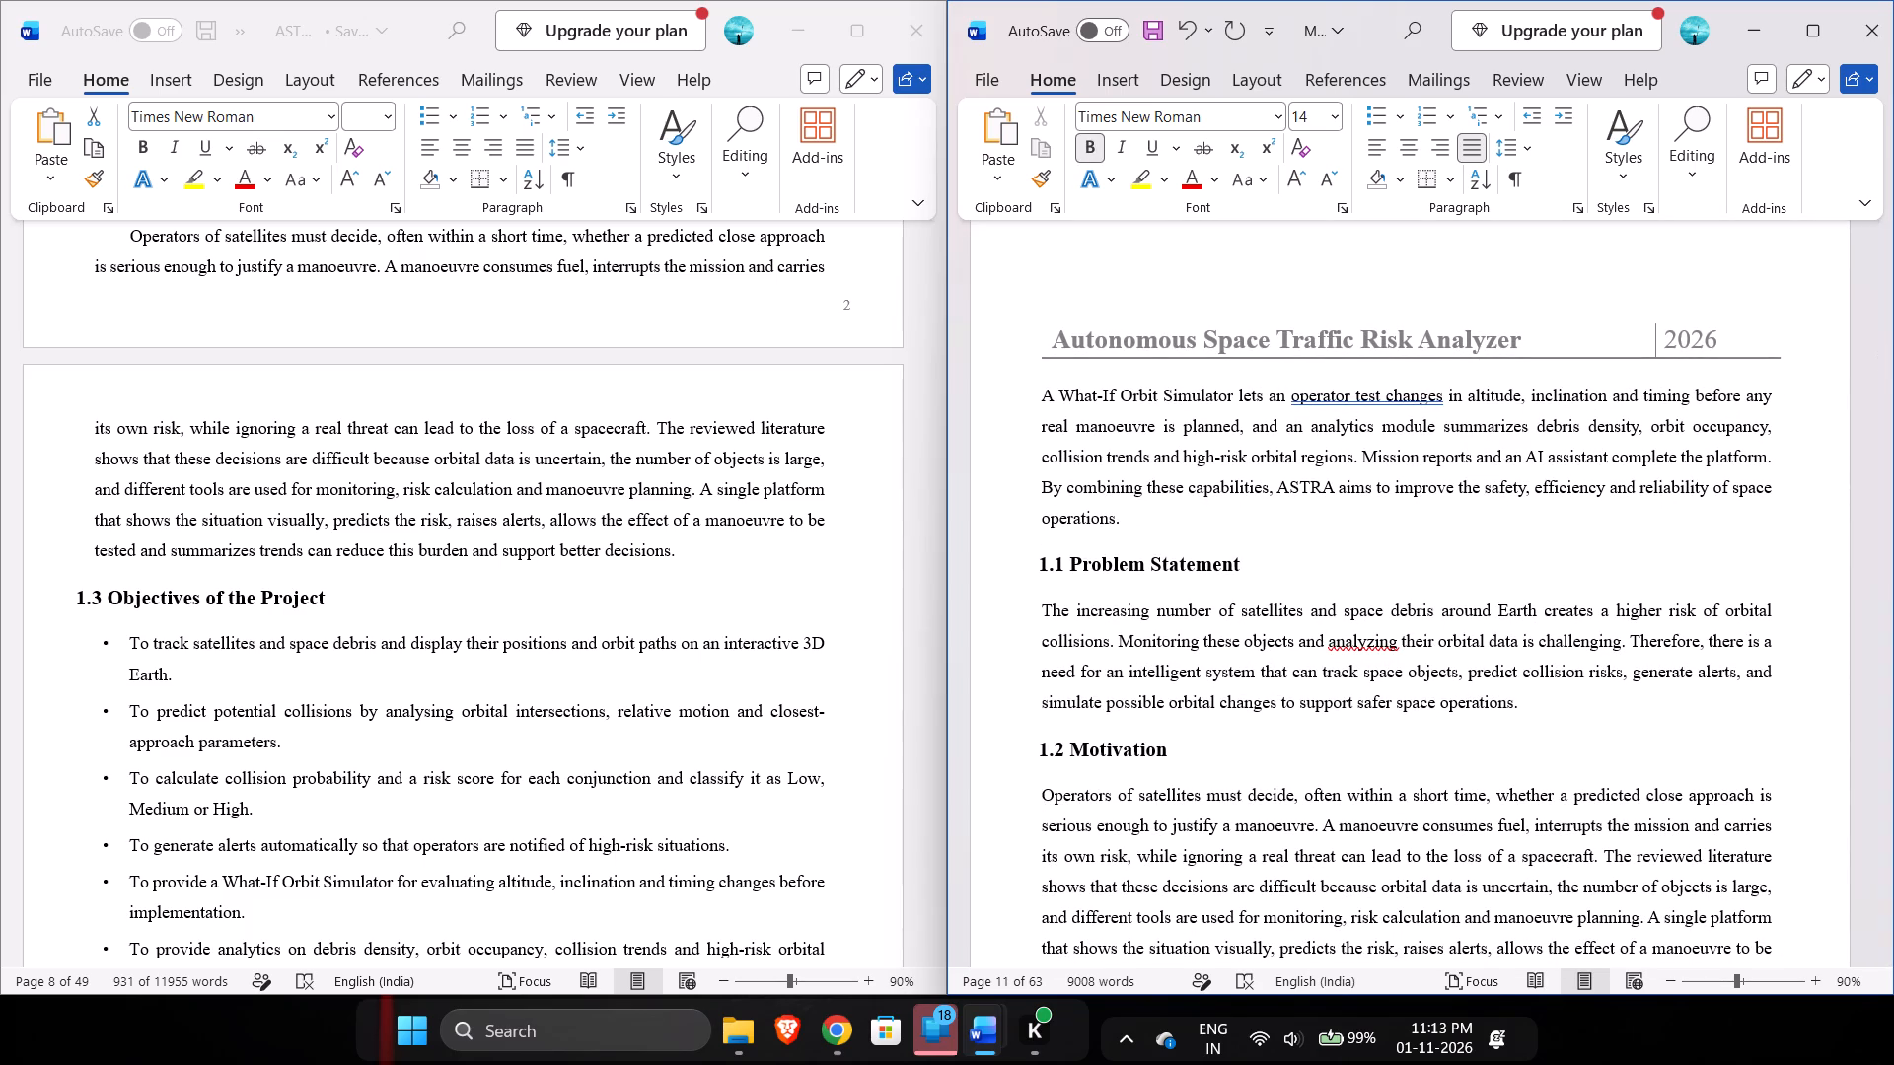
Replace the indent before the 1.3 Objectives of the Project heading with three spaces.
{"action": "key", "text": "Down"}
{"action": "key", "text": "Down"}
{"action": "key", "text": "Down"}
{"action": "key", "text": "Down"}
{"action": "key", "text": "Down"}
{"action": "key", "text": "Down"}
{"action": "key", "text": "Down"}
{"action": "key", "text": "Down"}
{"action": "key", "text": "Down"}
{"action": "key", "text": "Down"}
{"action": "key", "text": "Down"}
{"action": "key", "text": "Up"}
{"action": "key", "text": "Up"}
{"action": "key", "text": "Up"}
{"action": "key", "text": "BackSpace"}
{"action": "key", "text": "space"}
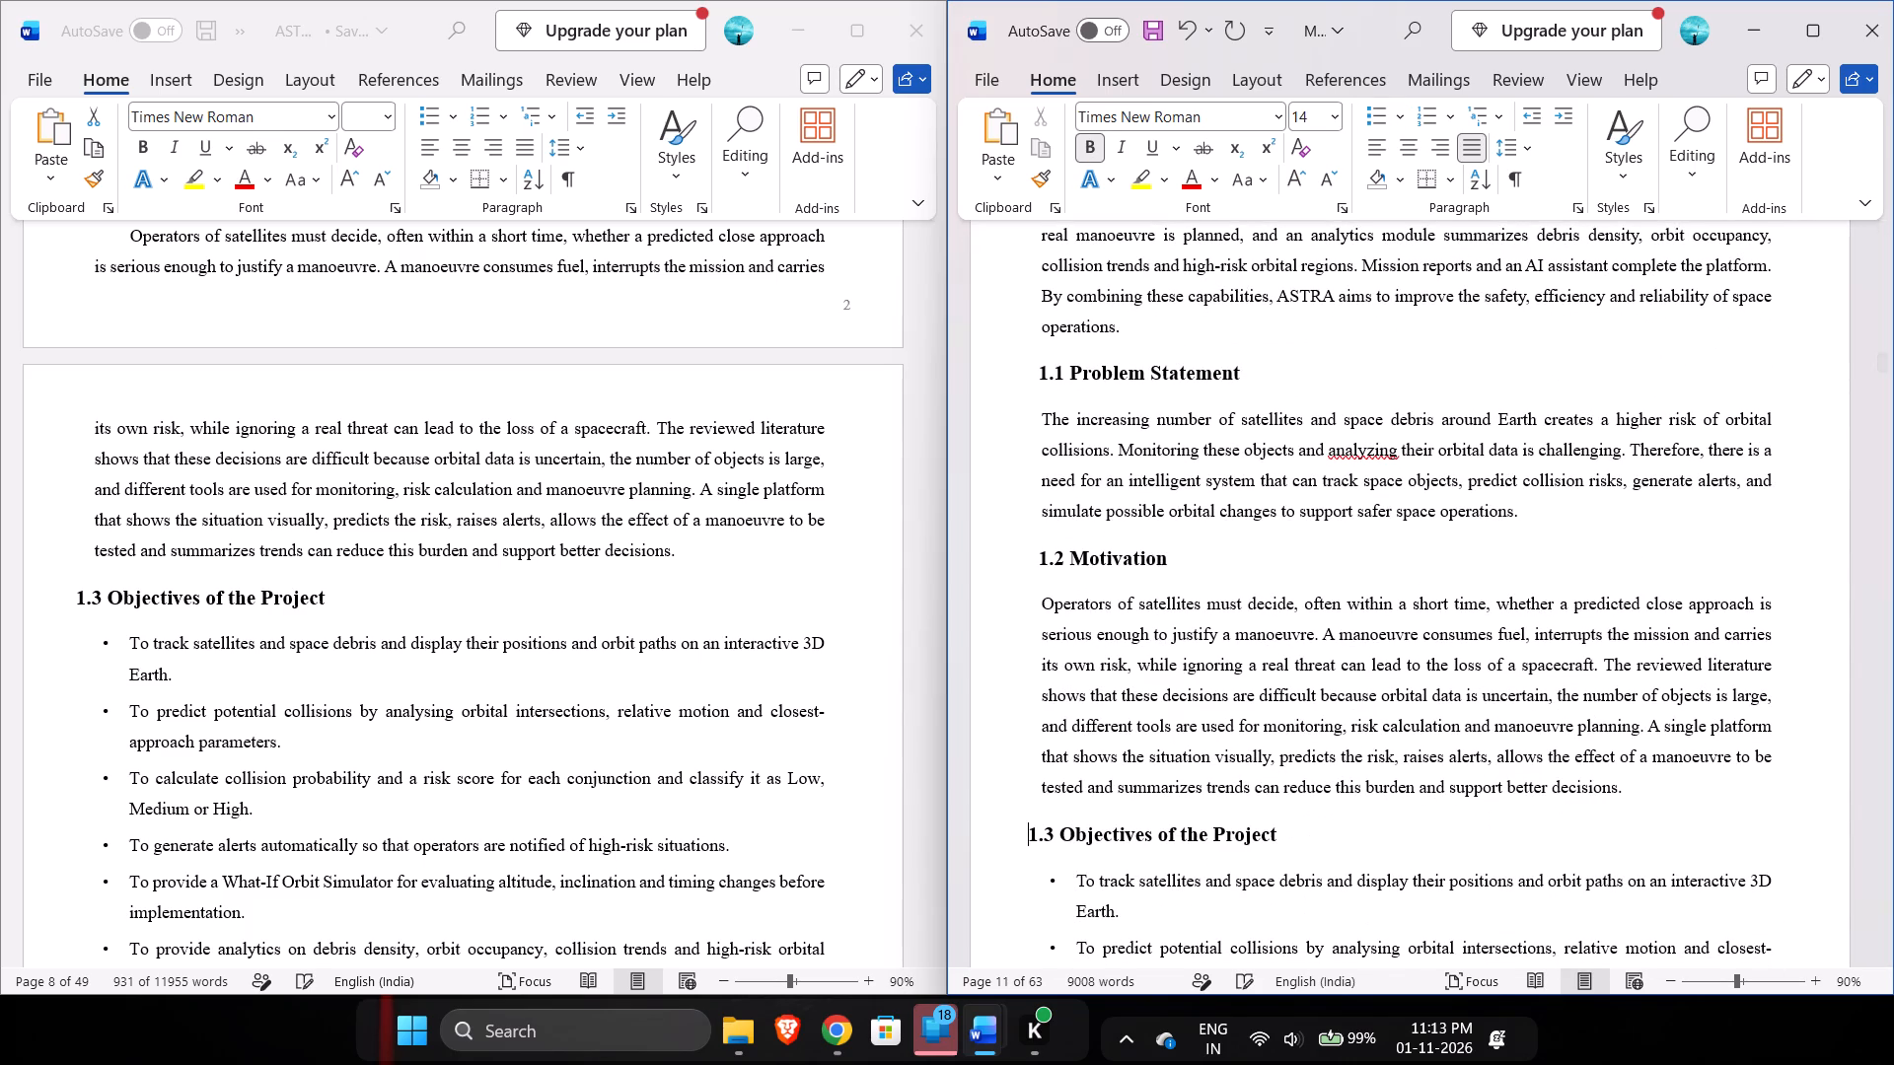
{"action": "key", "text": "space"}
{"action": "key", "text": "space"}
Replace the indent before the 1.4 Scope of the Project heading, below the objectives bullet list, with three spaces.
{"action": "key", "text": "Down"}
{"action": "key", "text": "Down"}
{"action": "key", "text": "Up"}
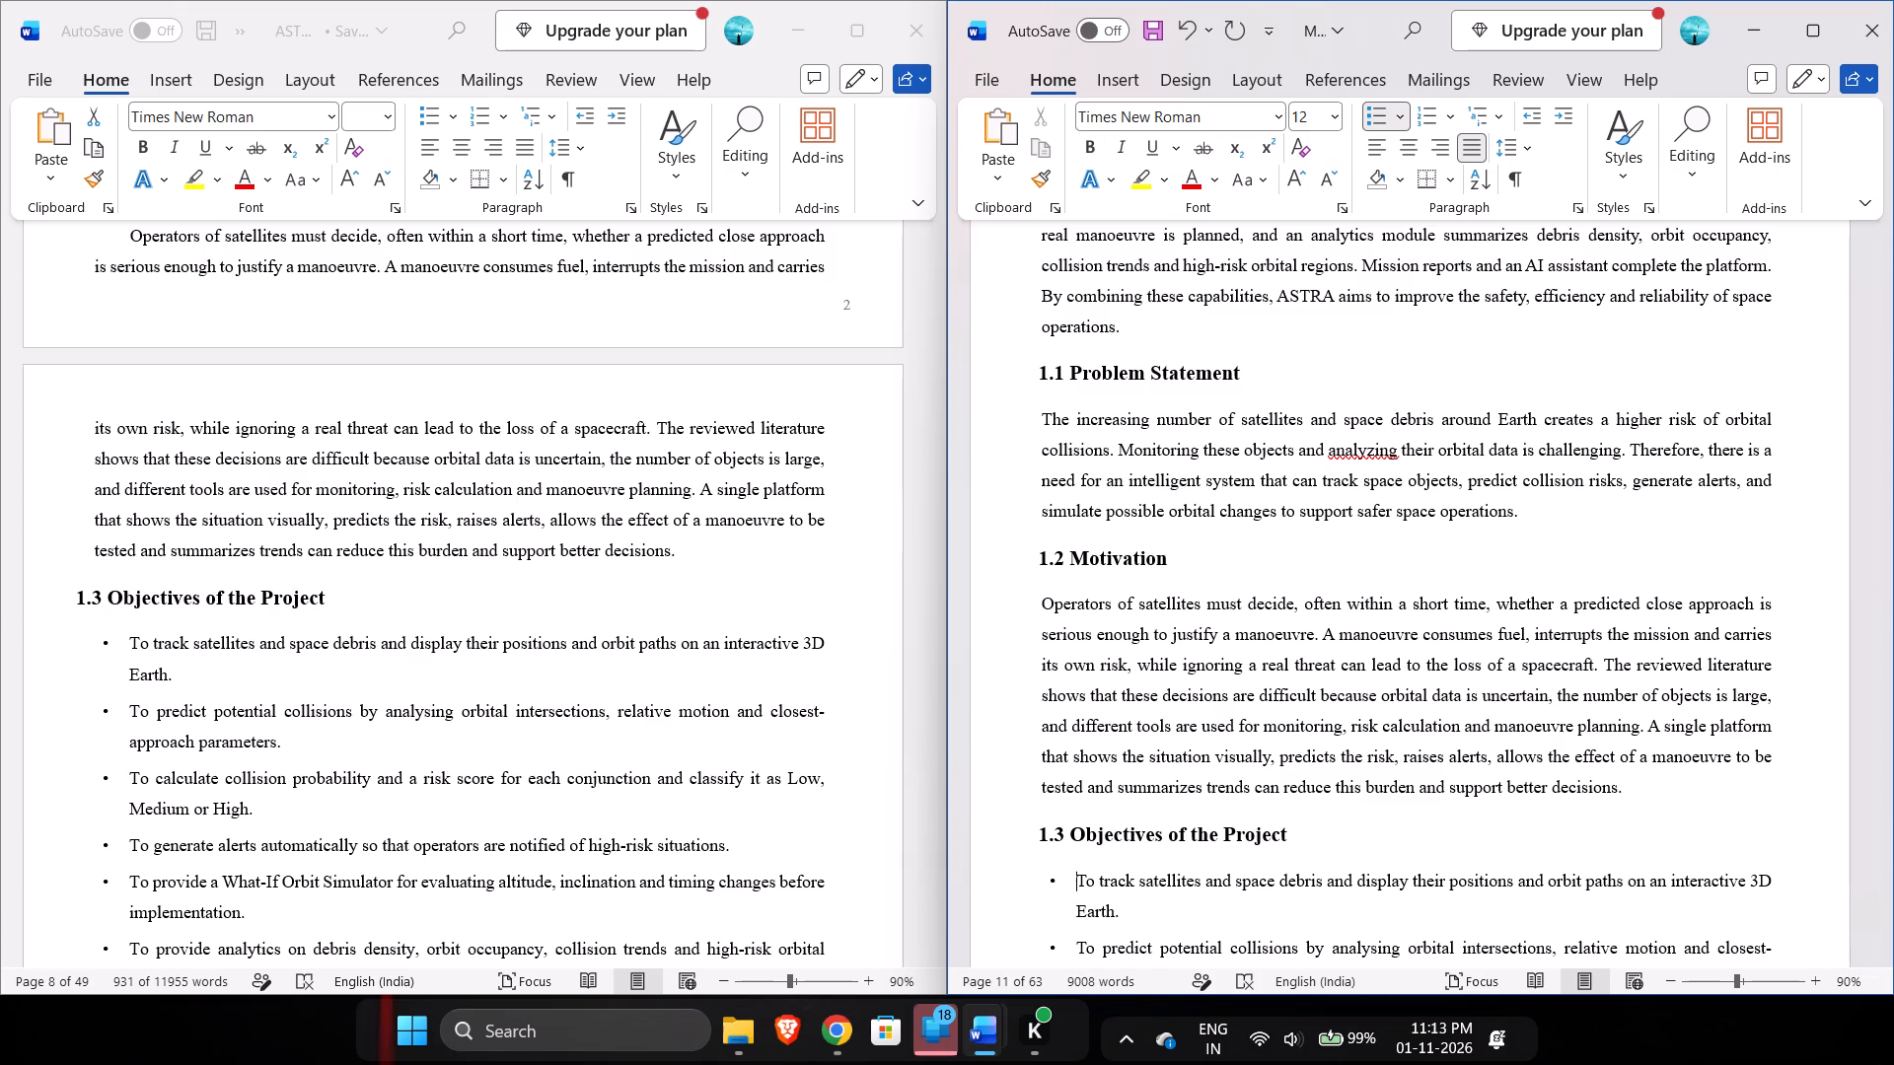
{"action": "key", "text": "Down"}
{"action": "key", "text": "Up"}
{"action": "key", "text": "Down"}
{"action": "key", "text": "Up"}
{"action": "key", "text": "Down"}
{"action": "key", "text": "Down"}
{"action": "key", "text": "Down"}
{"action": "key", "text": "Down"}
{"action": "key", "text": "Down"}
{"action": "key", "text": "Down"}
{"action": "key", "text": "Down"}
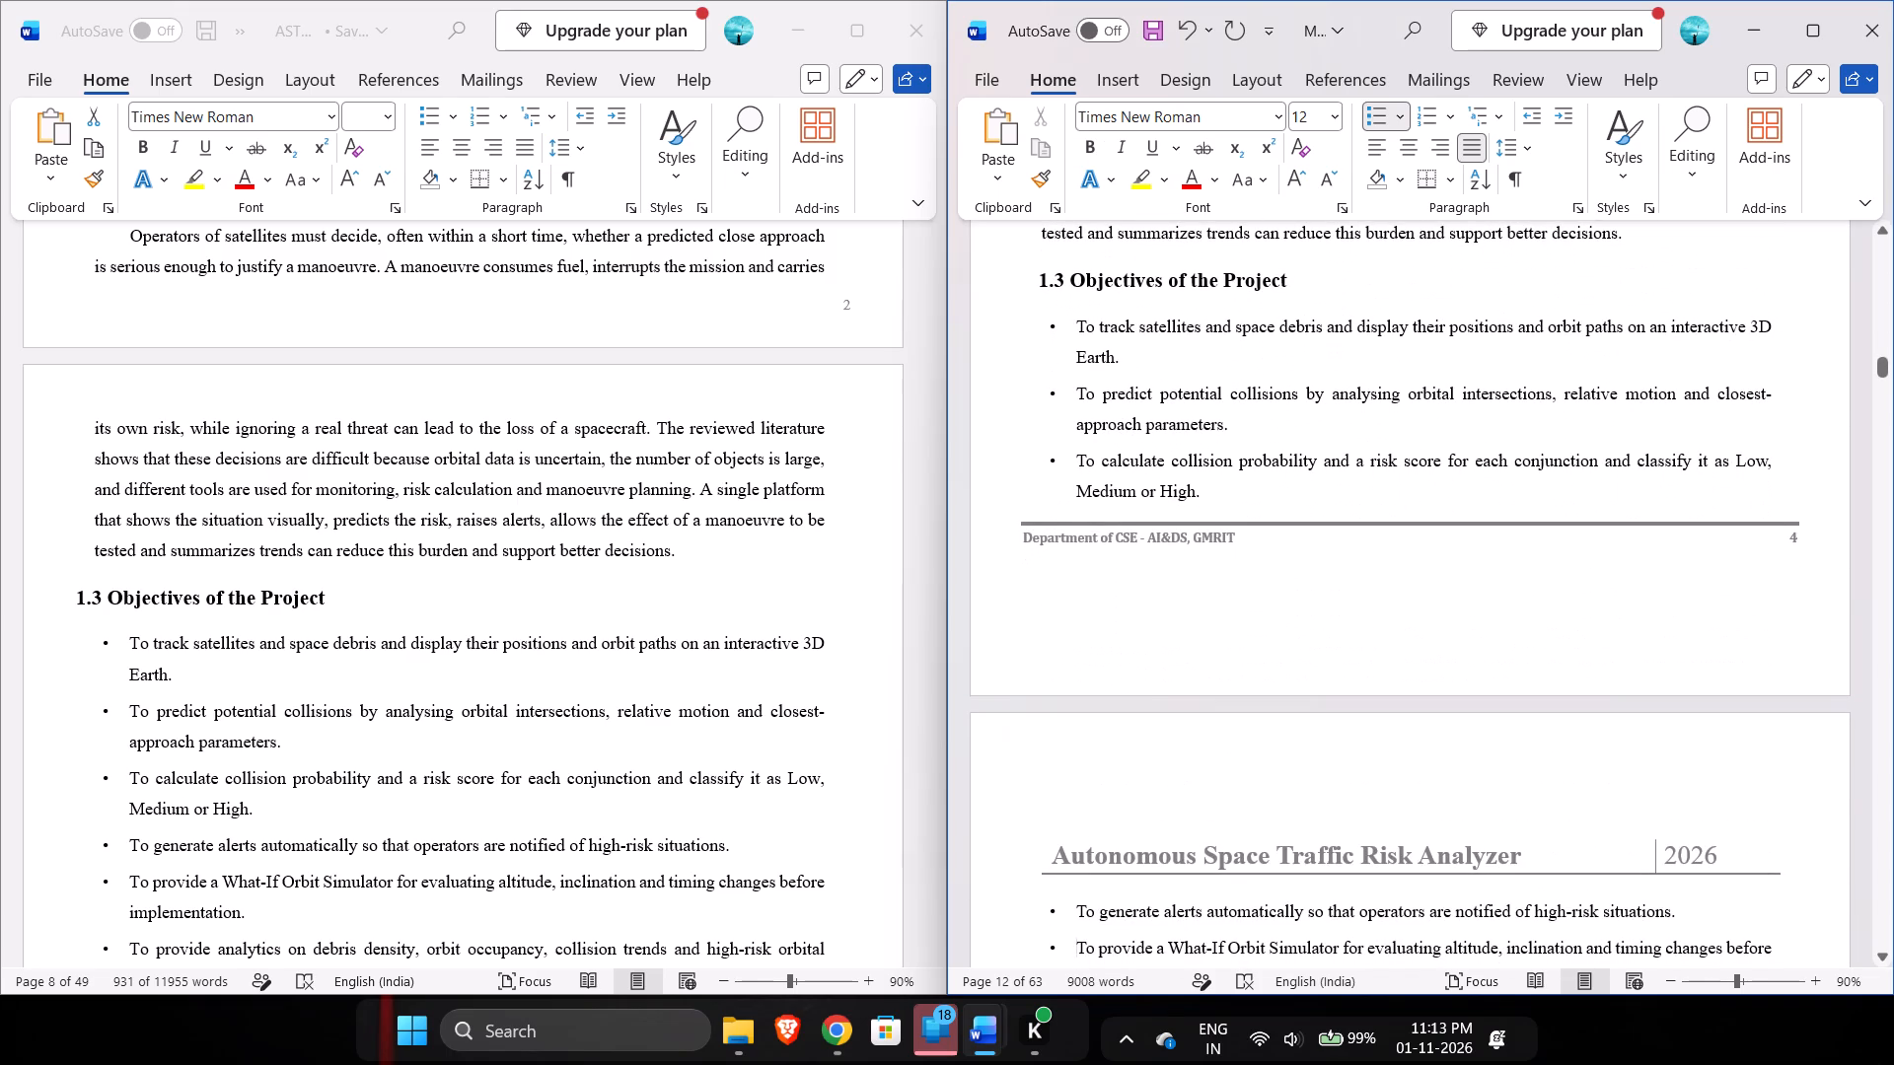
{"action": "key", "text": "Down"}
{"action": "key", "text": "Down"}
{"action": "key", "text": "Down"}
{"action": "key", "text": "Down"}
{"action": "key", "text": "Down"}
{"action": "key", "text": "Down"}
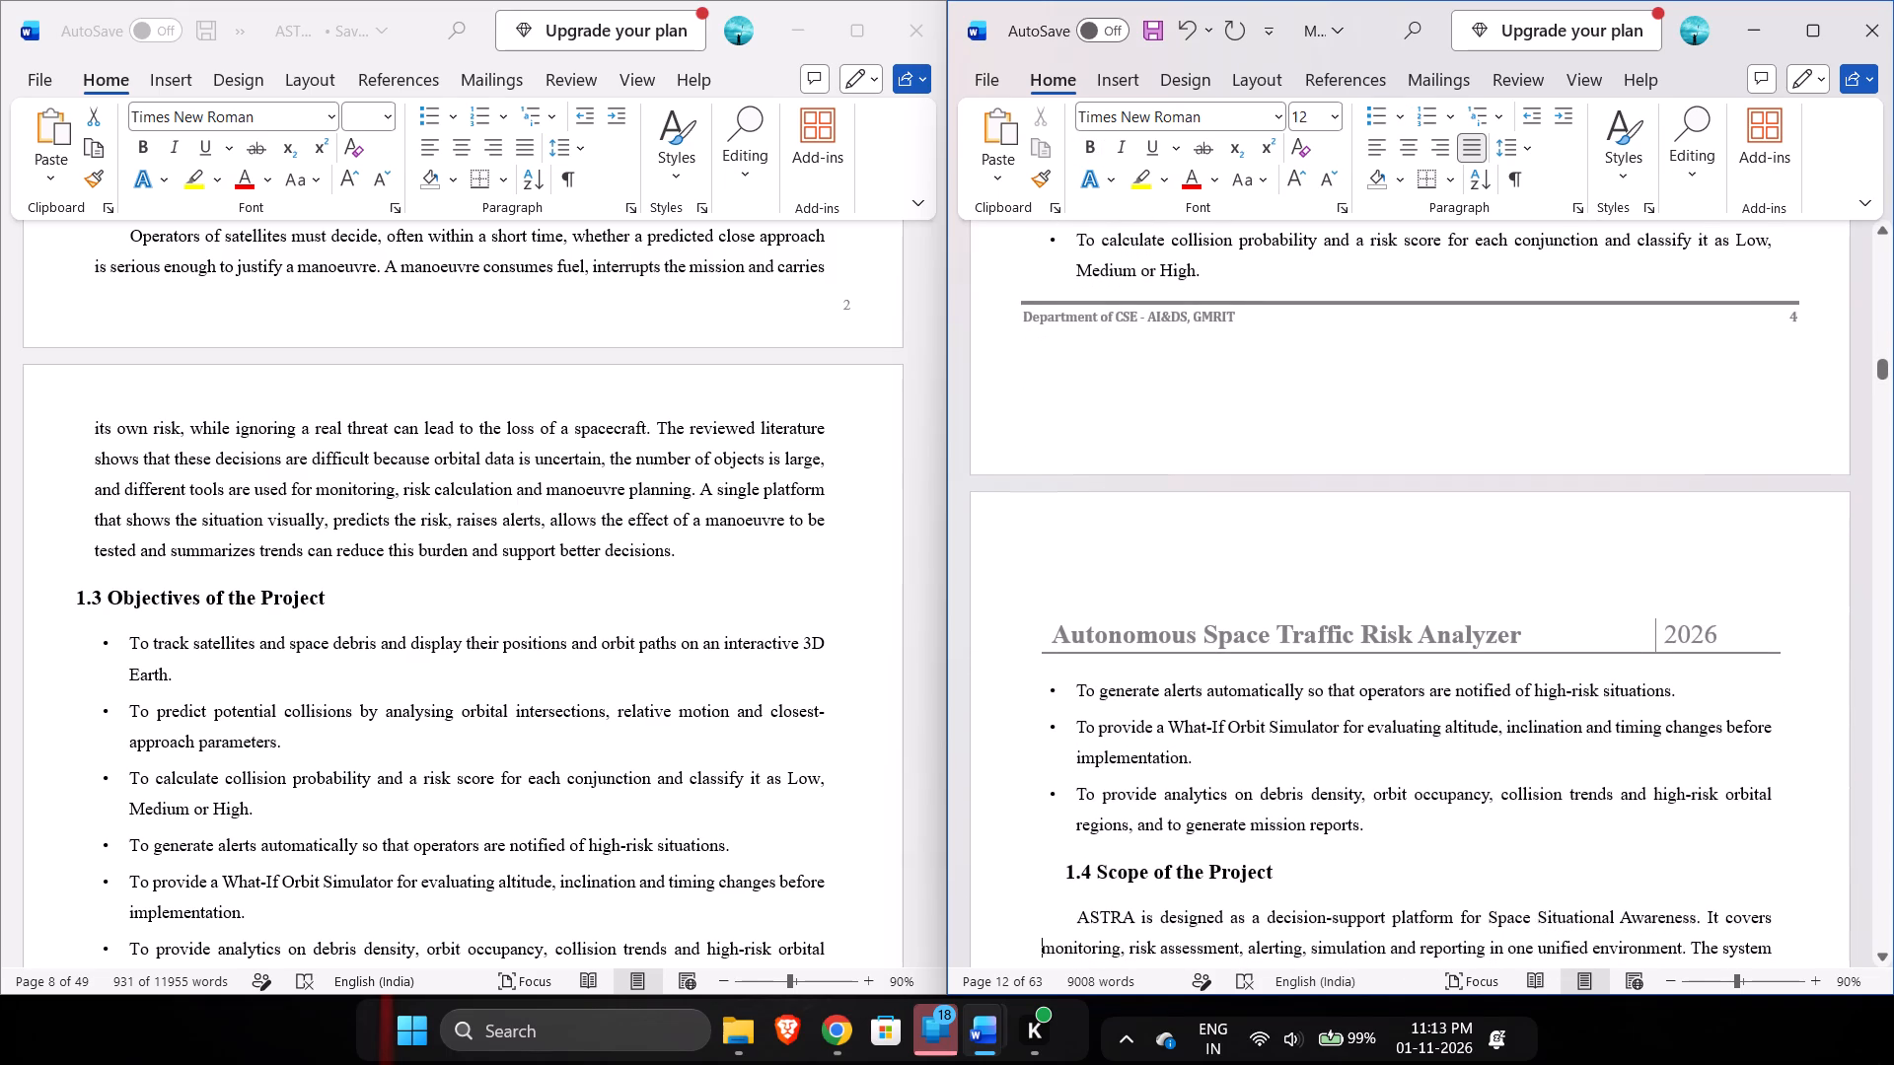
{"action": "key", "text": "Up"}
{"action": "key", "text": "Up"}
{"action": "key", "text": "BackSpace"}
{"action": "key", "text": "space"}
{"action": "key", "text": "space"}
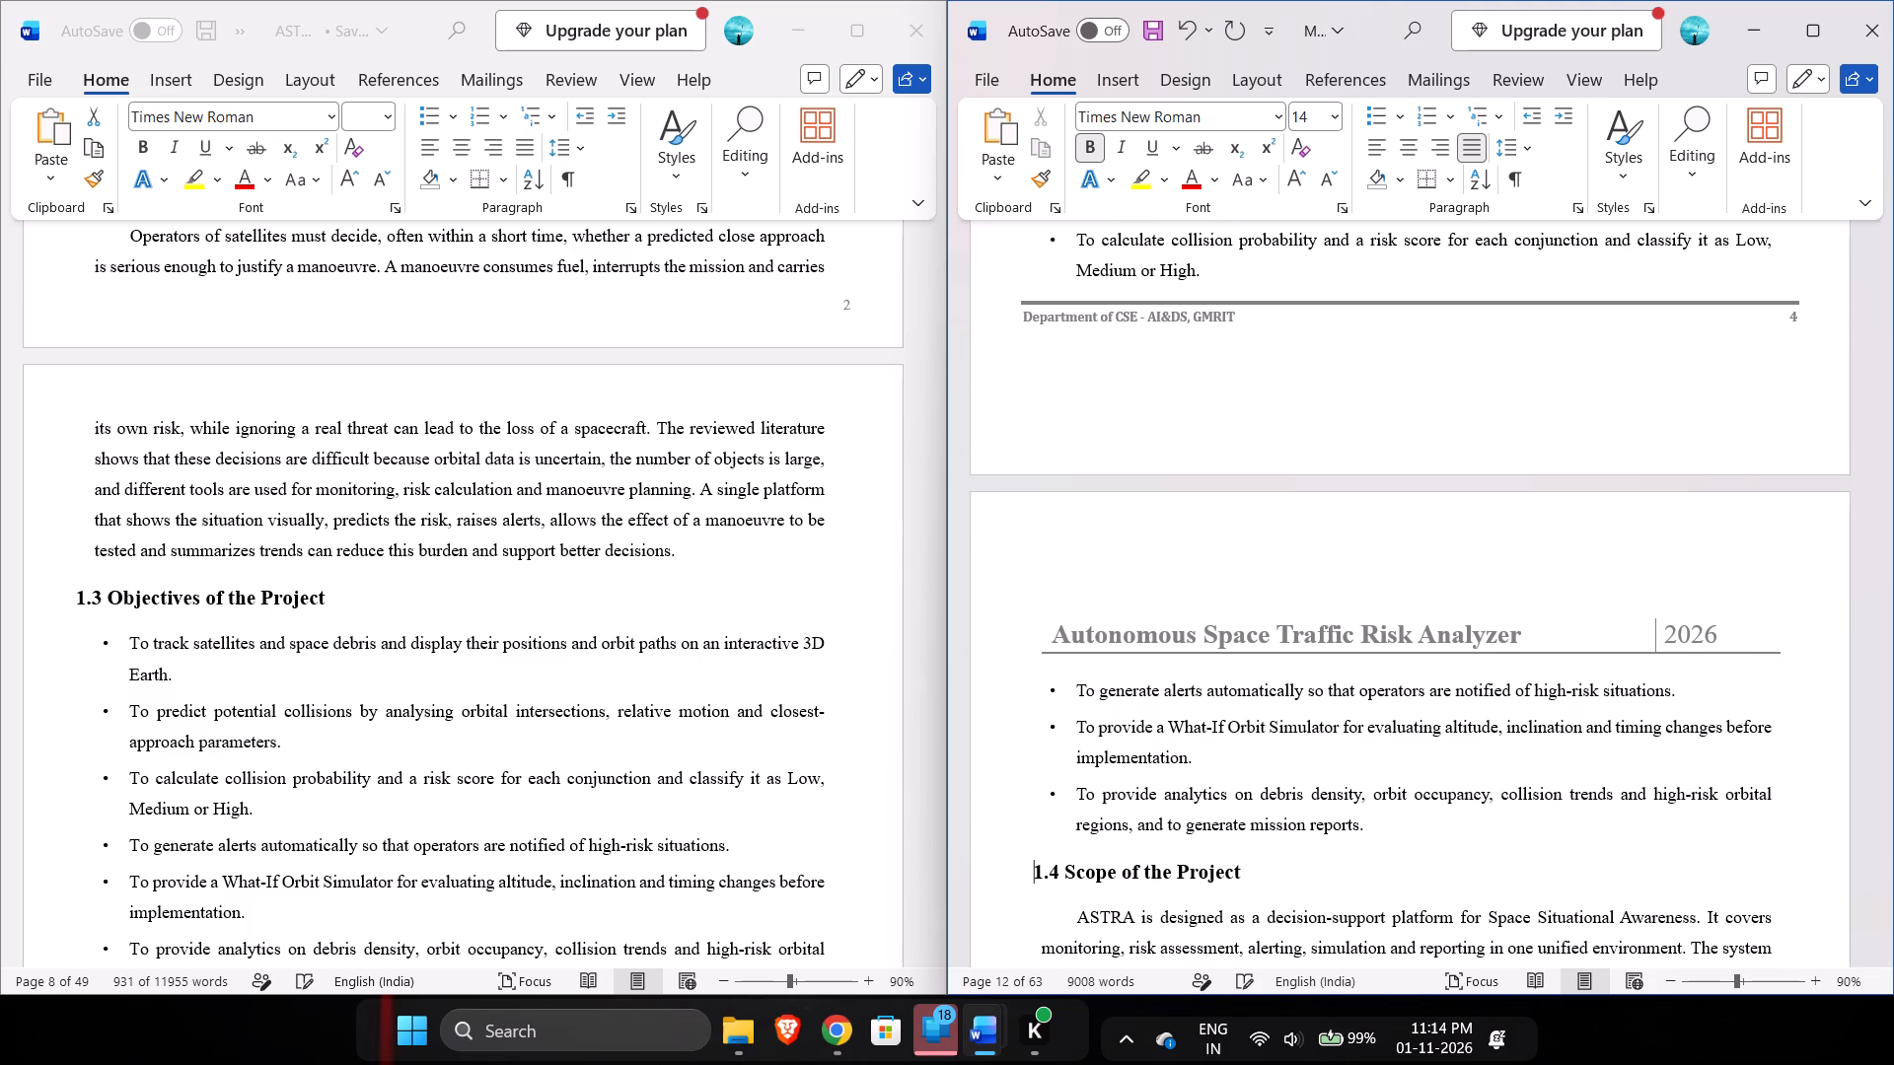
{"action": "key", "text": "space"}
Remove the first-line indent from the "ASTRA is designed as a decision-support platform" paragraph under 1.4.
{"action": "key", "text": "Down"}
{"action": "key", "text": "BackSpace"}
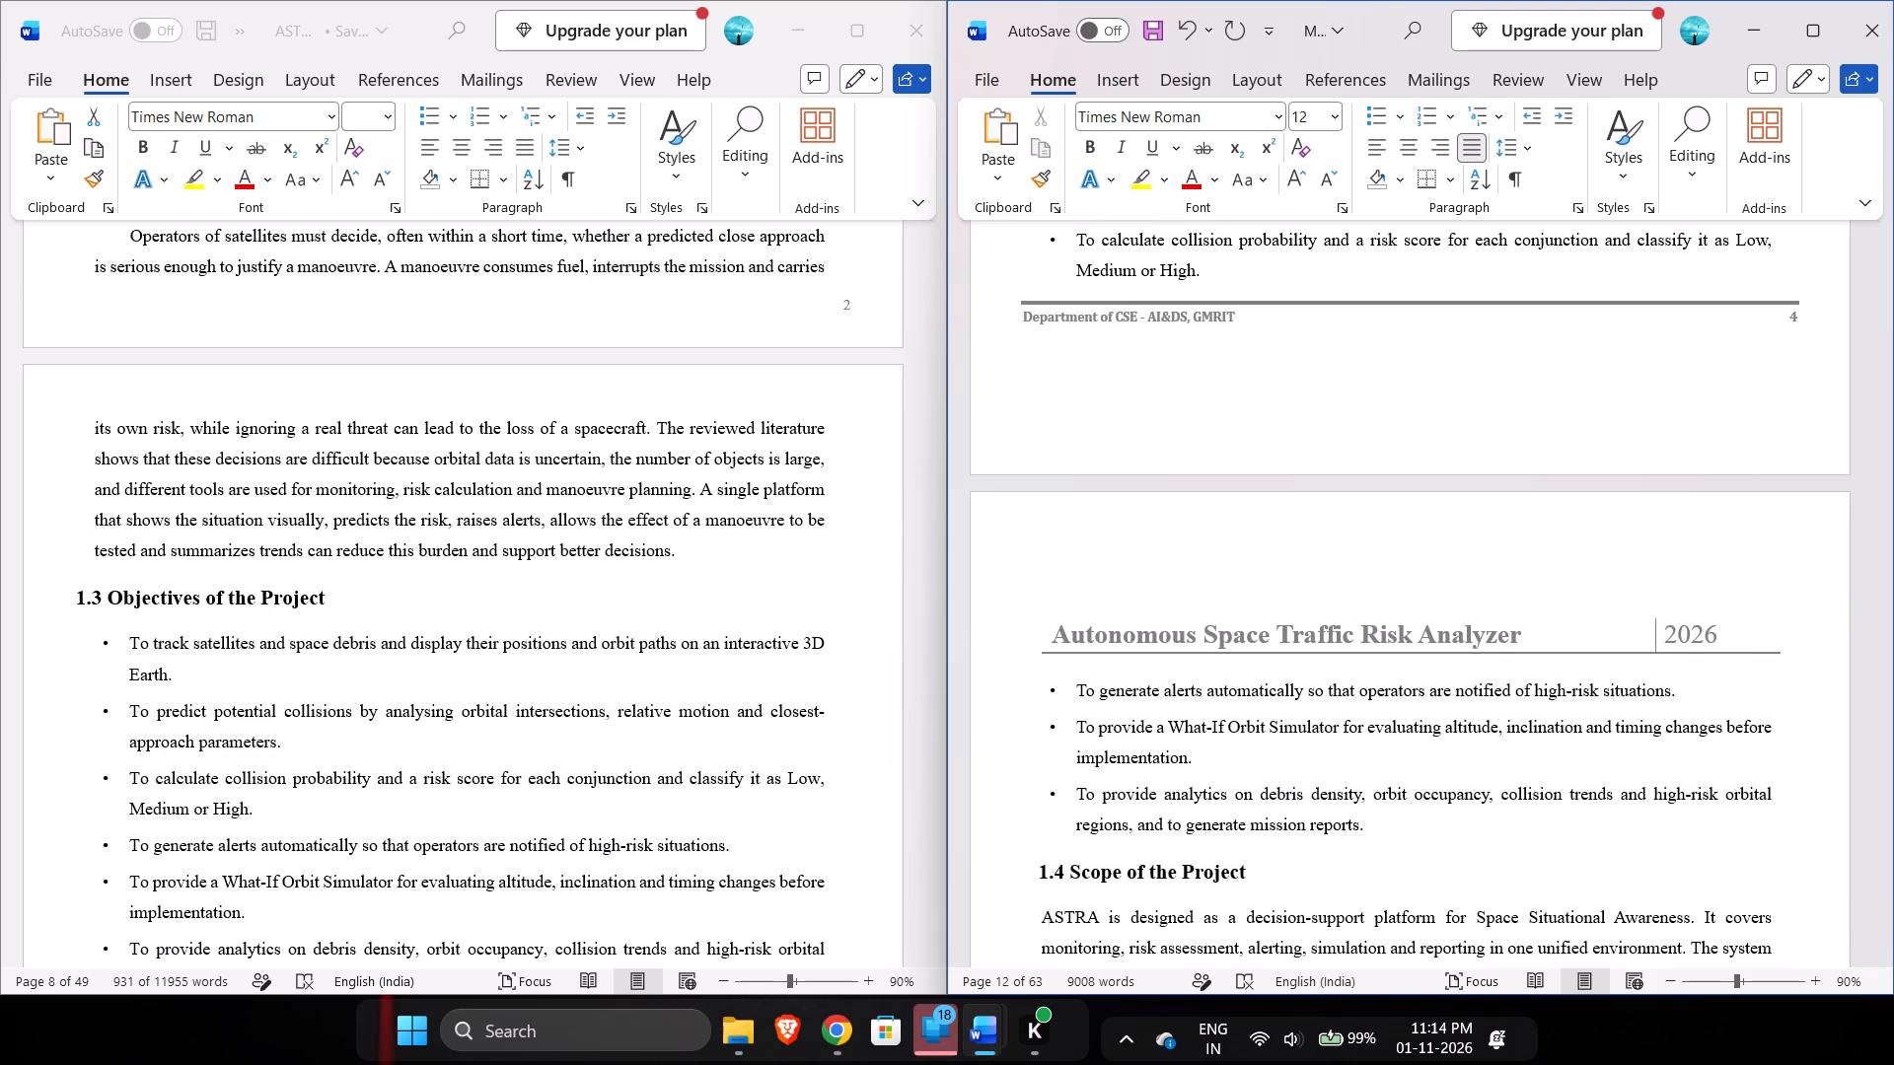
Replace the indent before the 1.5 Organization of the Report heading with three spaces.
{"action": "key", "text": "Down"}
{"action": "key", "text": "Down"}
{"action": "key", "text": "Down"}
{"action": "key", "text": "Down"}
{"action": "key", "text": "Down"}
{"action": "key", "text": "Up"}
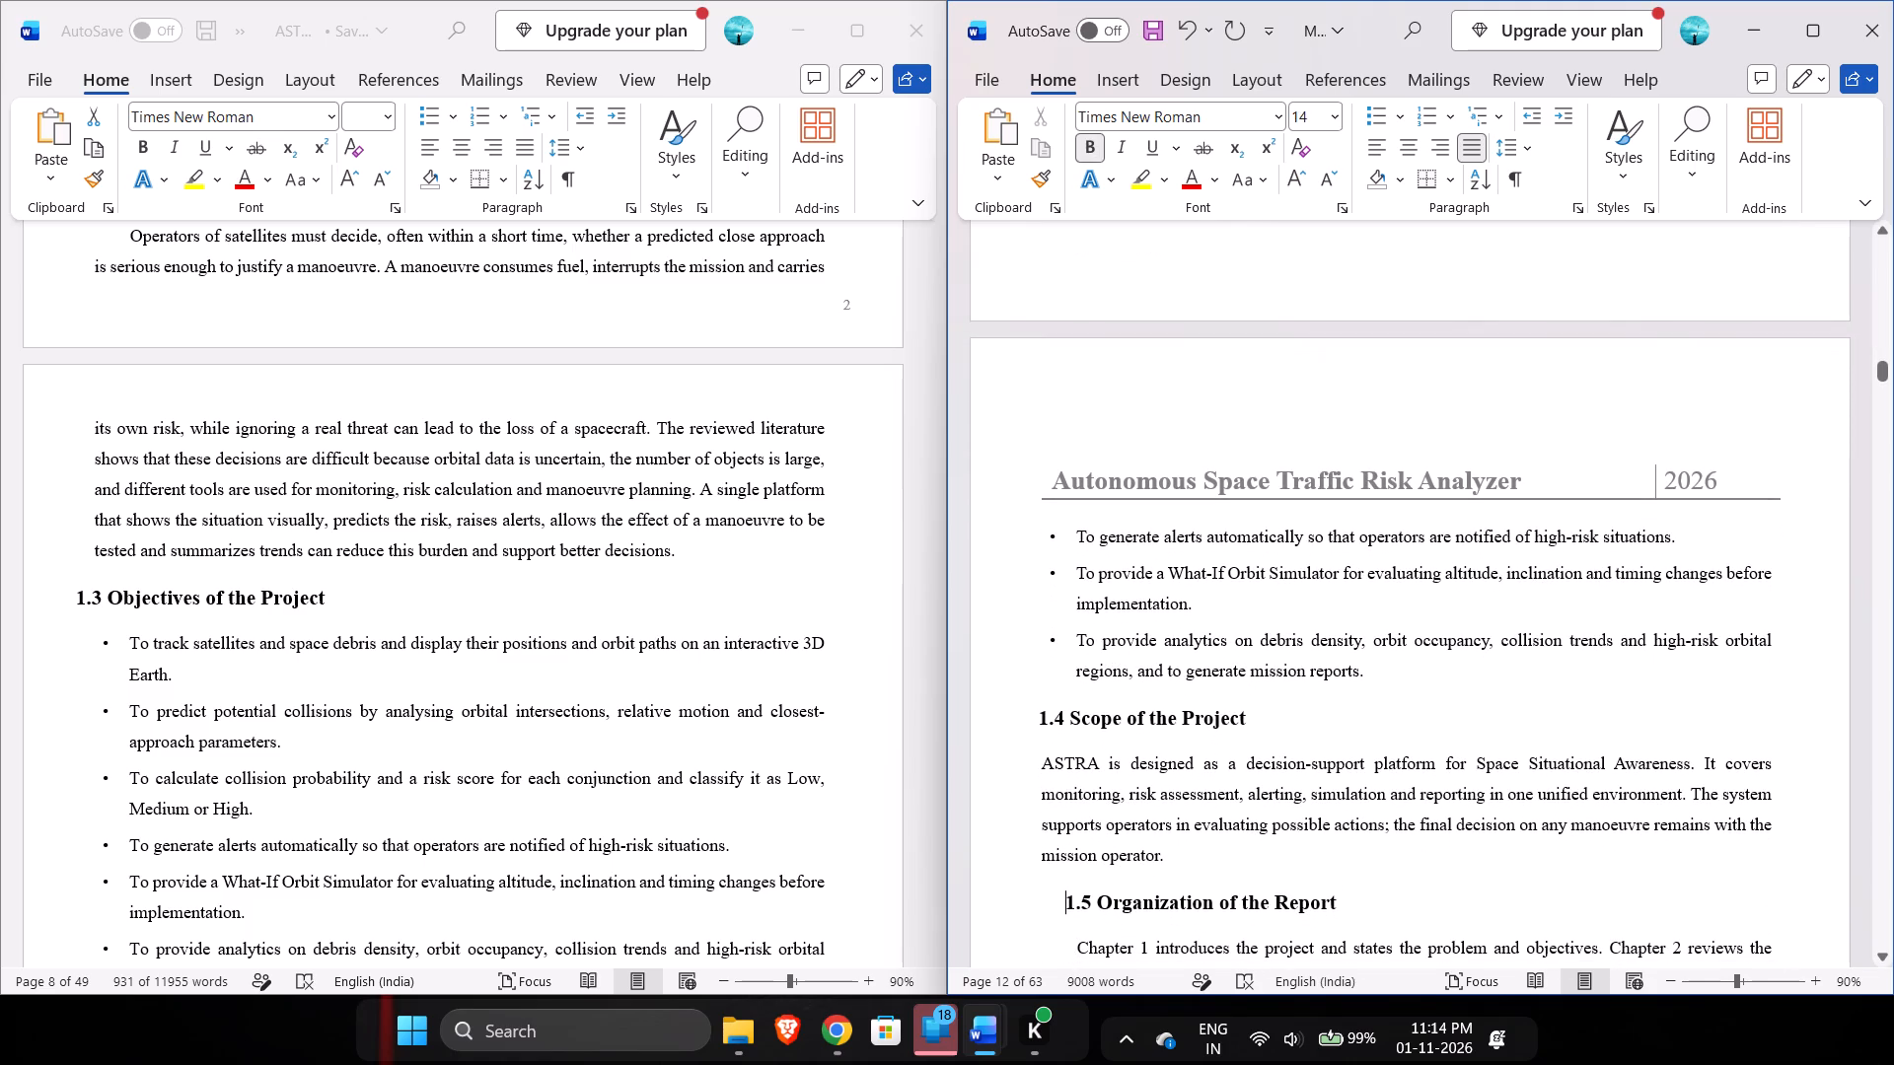
{"action": "key", "text": "BackSpace"}
{"action": "key", "text": "space"}
{"action": "key", "text": "space"}
{"action": "key", "text": "space"}
Remove the first-line indent from the "Chapter 1 introduces the project" paragraph under 1.5.
{"action": "key", "text": "Down"}
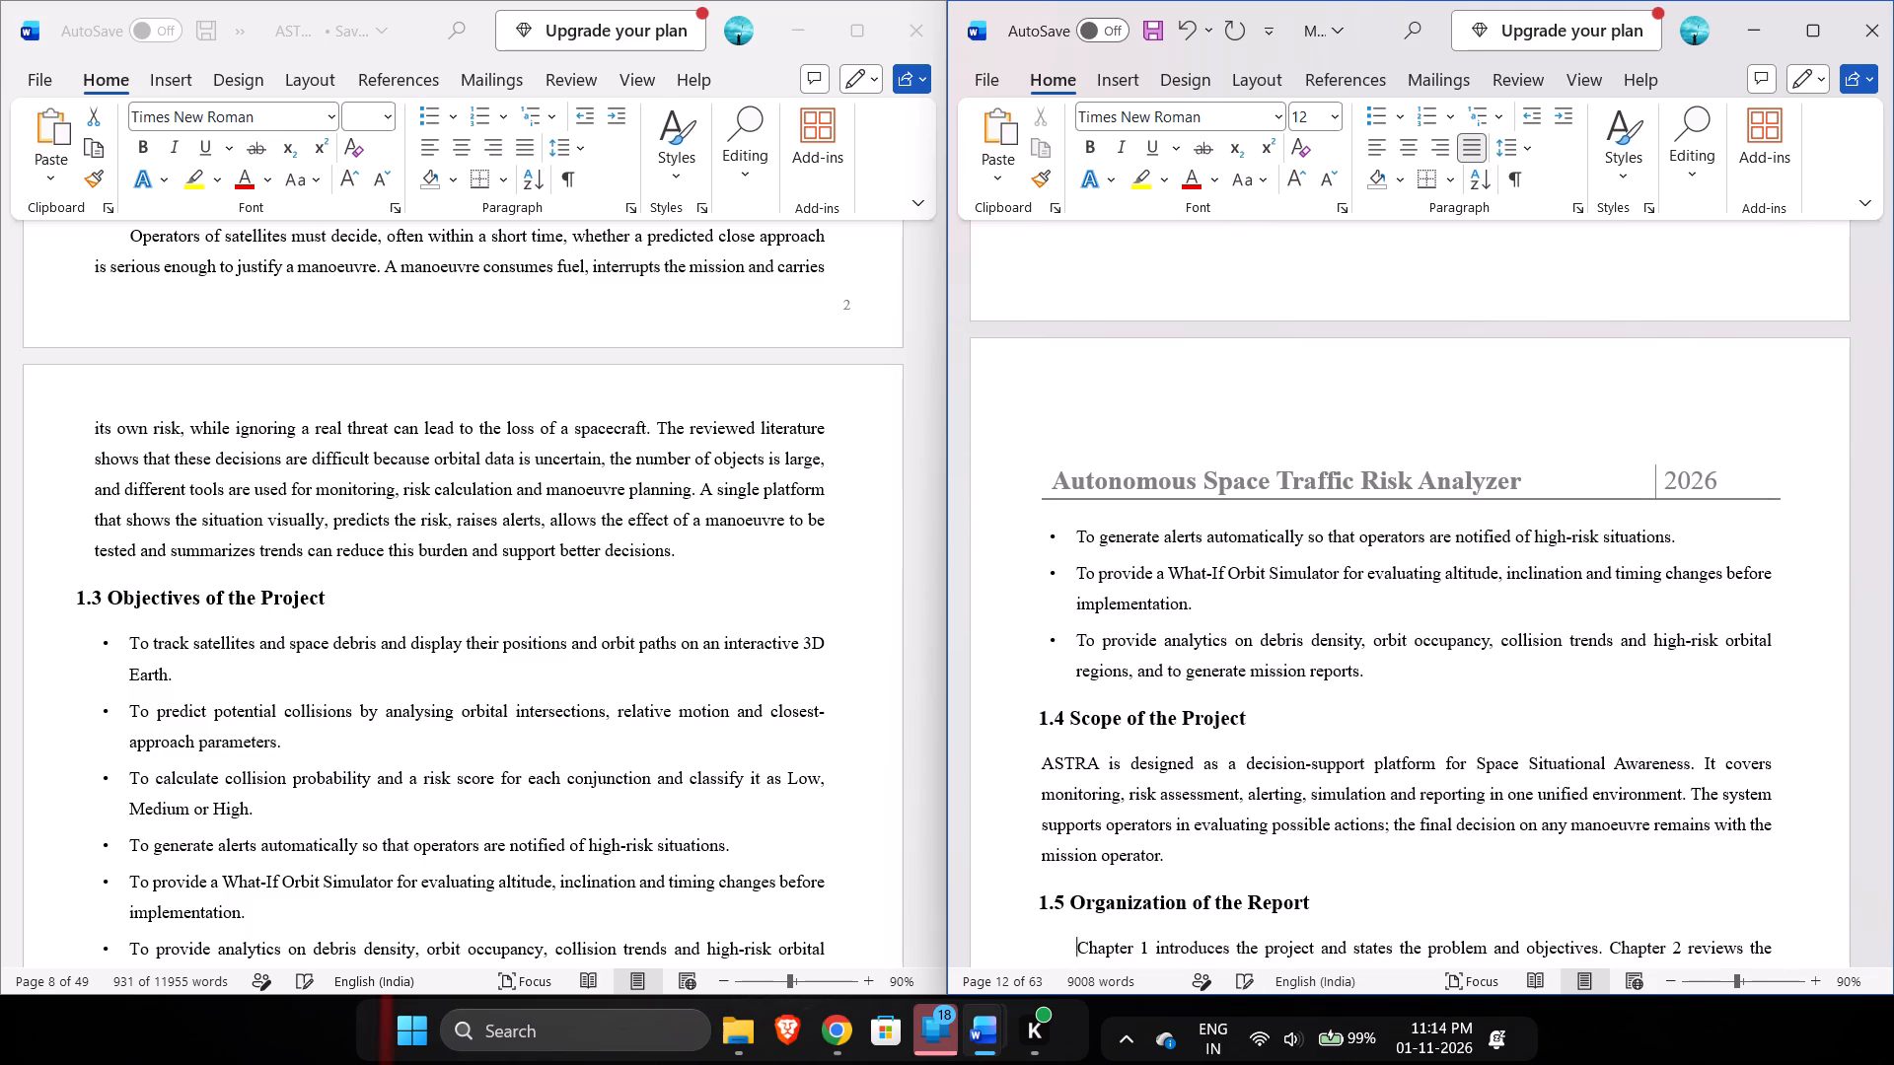
{"action": "key", "text": "Down"}
{"action": "key", "text": "Down"}
{"action": "key", "text": "Up"}
{"action": "key", "text": "Up"}
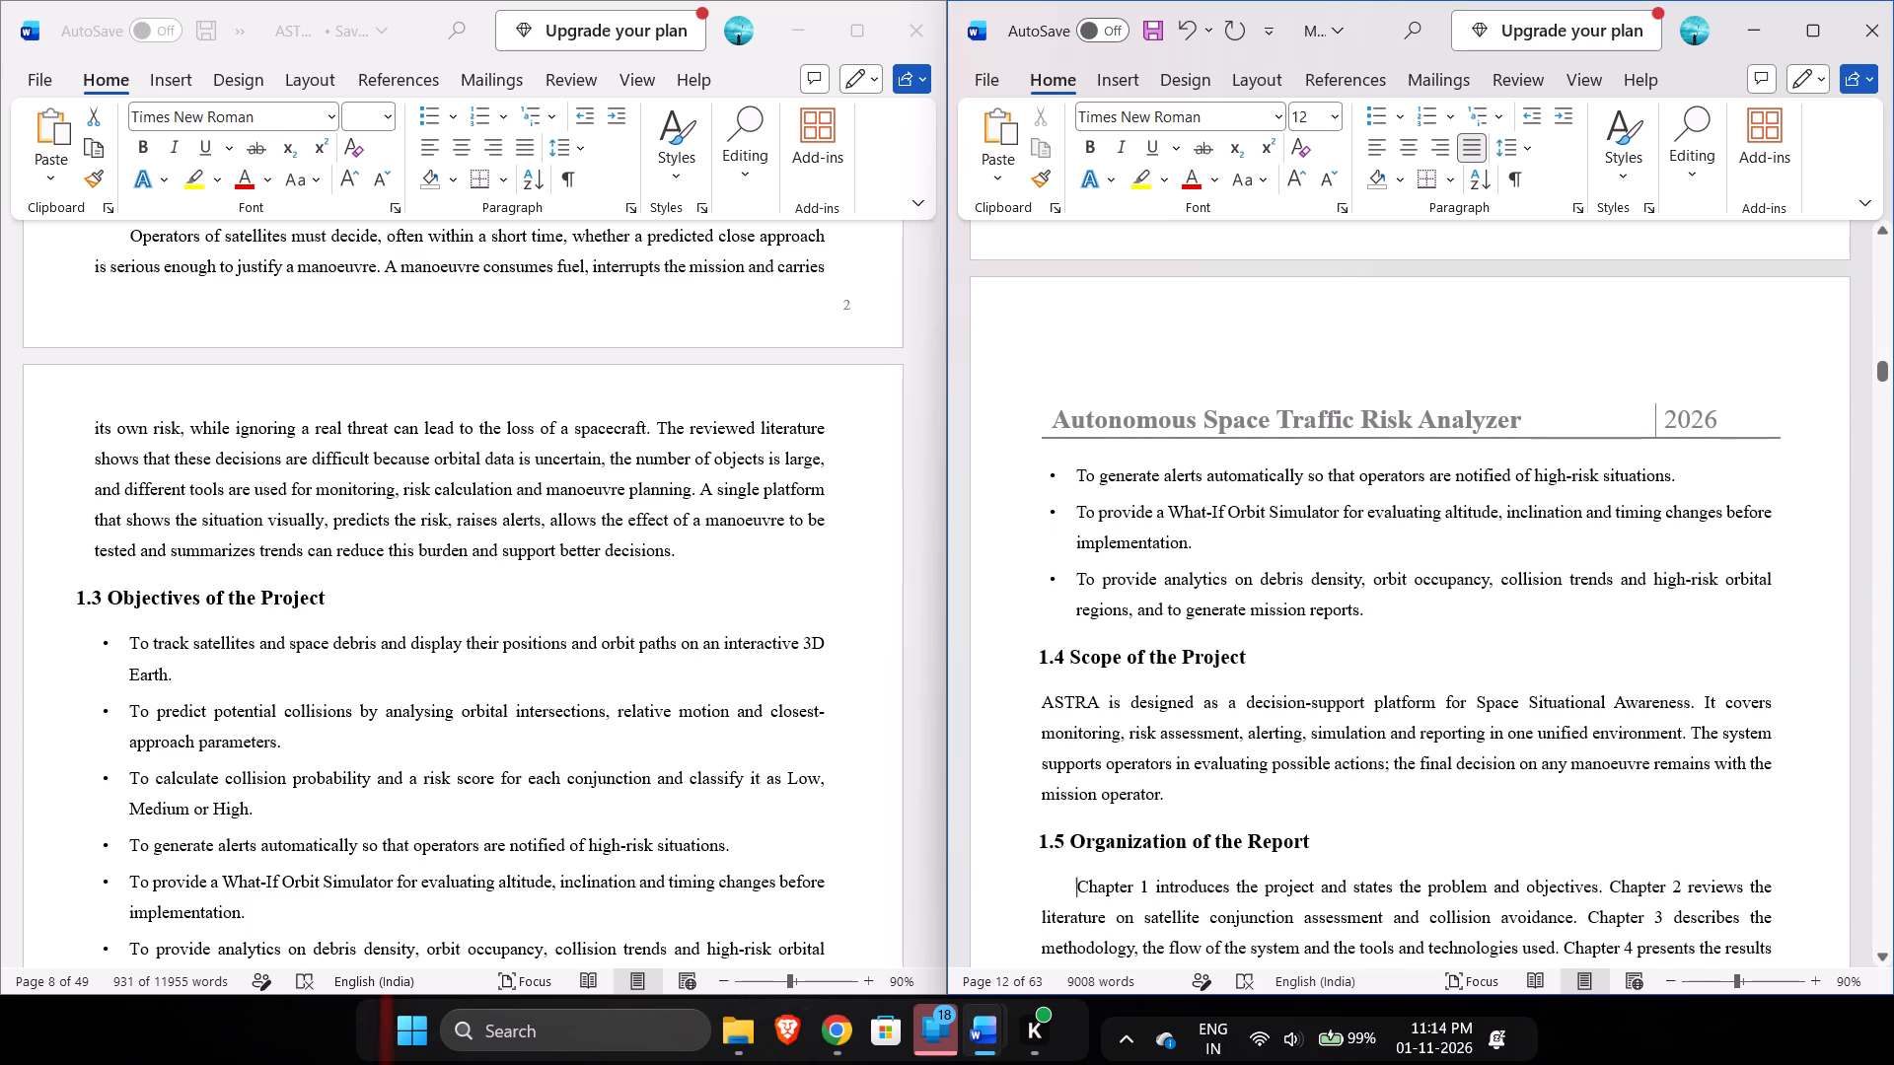
{"action": "key", "text": "BackSpace"}
Replace the indent before the 1.6 Significance of the Project heading with three spaces.
{"action": "key", "text": "Down"}
{"action": "key", "text": "Down"}
{"action": "key", "text": "Down"}
{"action": "key", "text": "Down"}
{"action": "key", "text": "Down"}
{"action": "key", "text": "Down"}
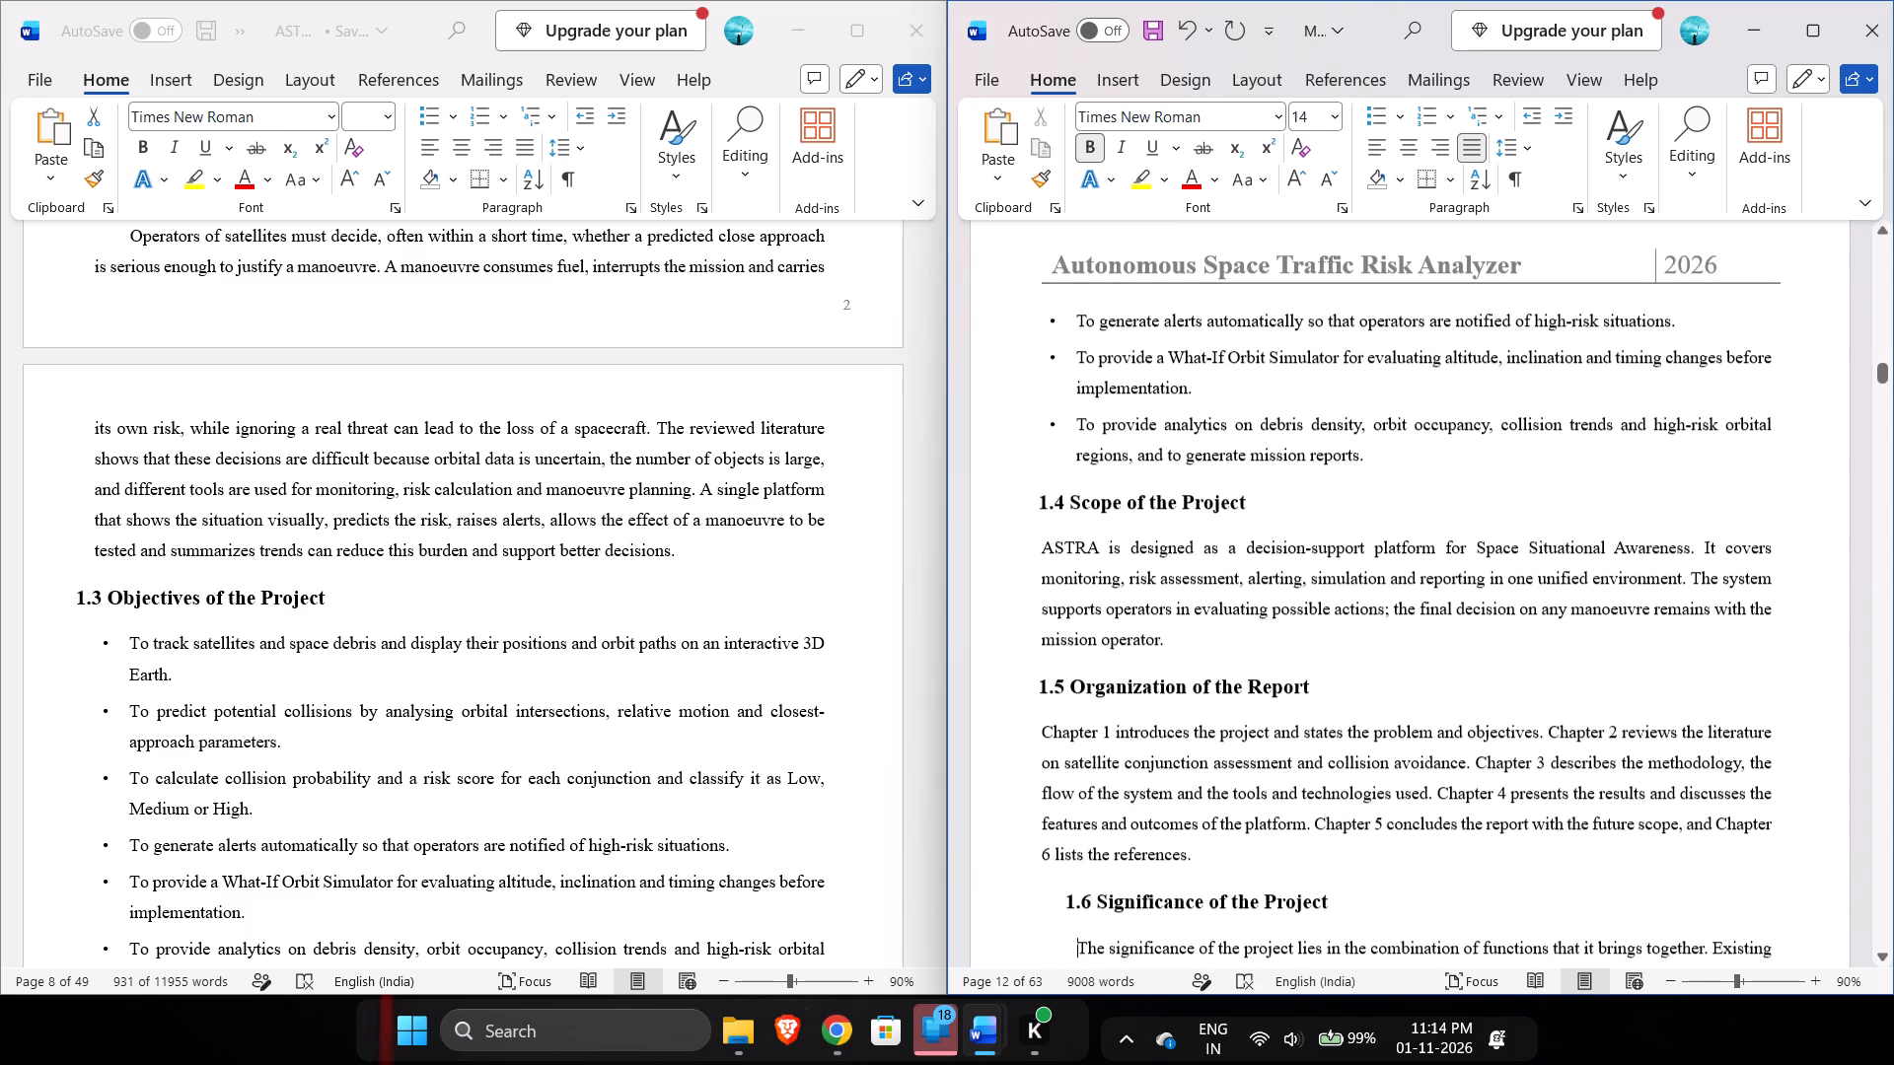
{"action": "key", "text": "Up"}
{"action": "key", "text": "BackSpace"}
{"action": "key", "text": "space"}
{"action": "key", "text": "space"}
{"action": "key", "text": "space"}
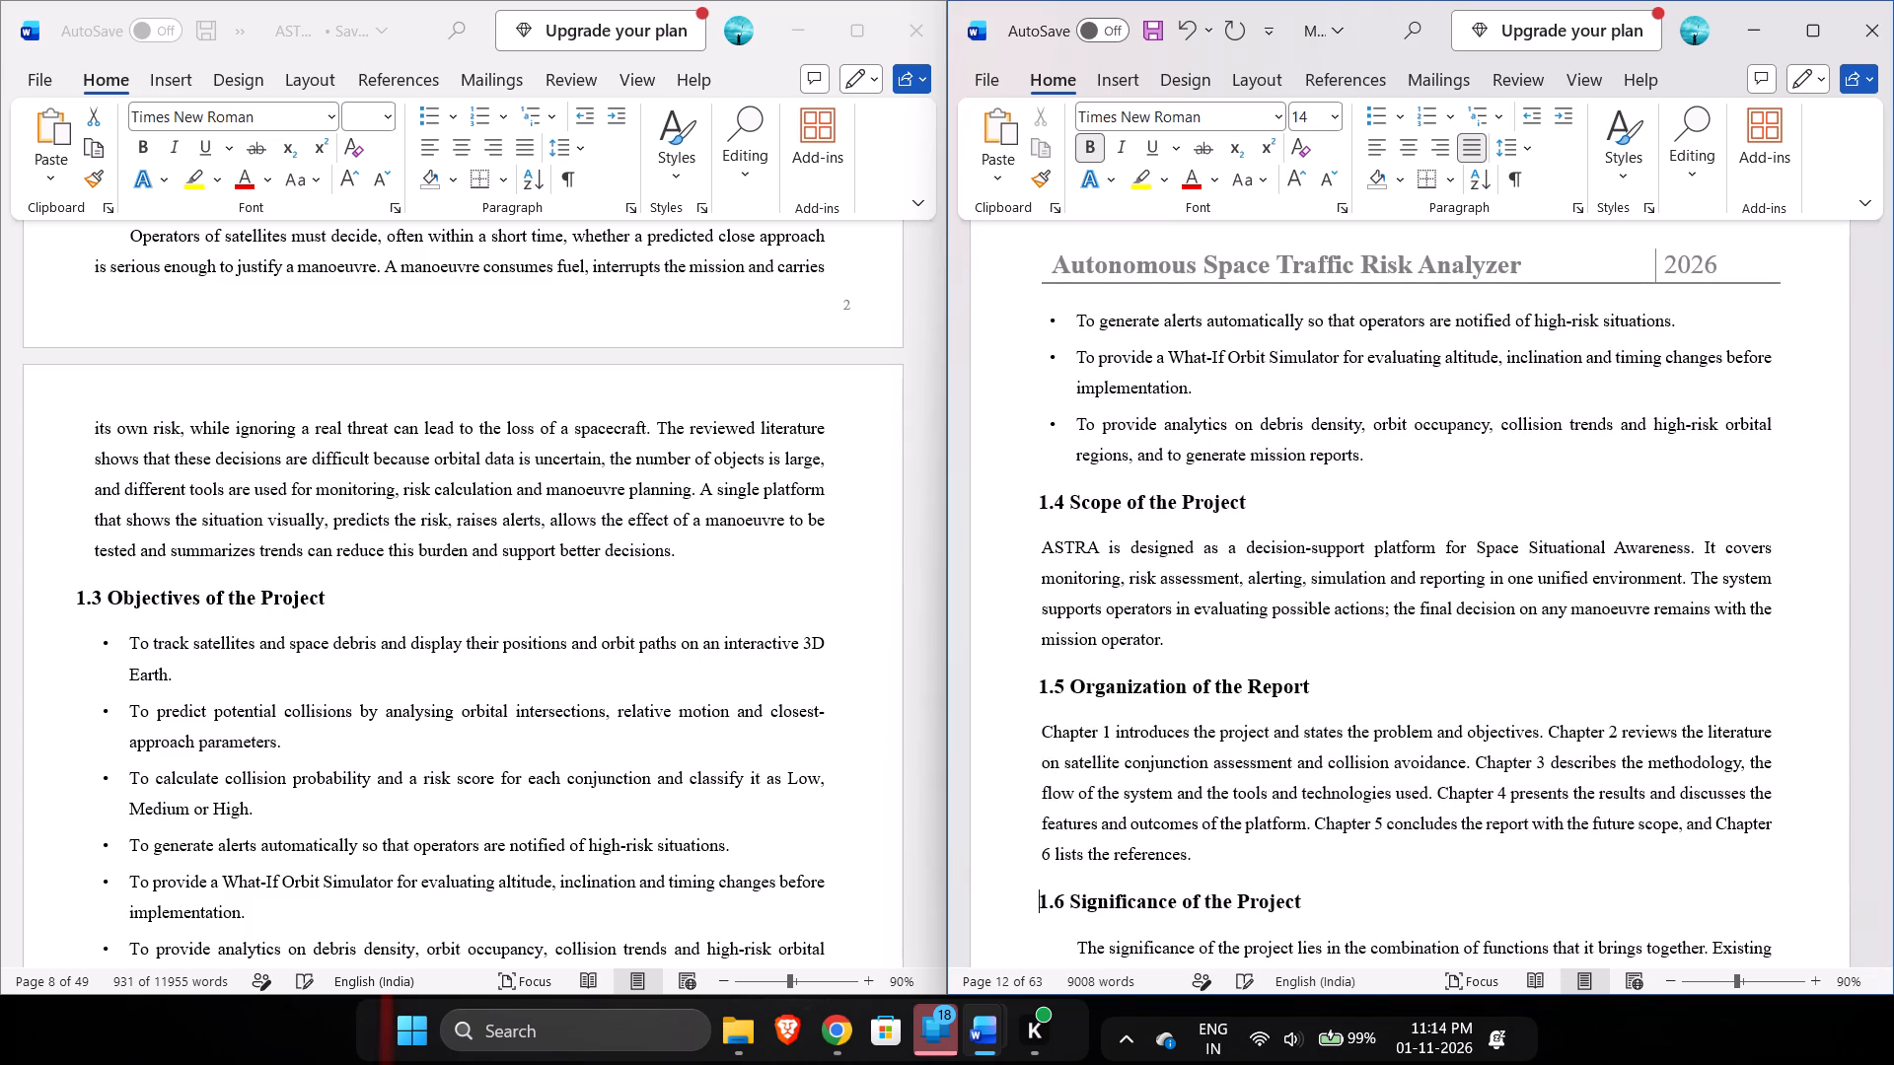
Remove the first-line indent from the "The significance of the project lies" paragraph under 1.6.
{"action": "key", "text": "Down"}
{"action": "key", "text": "BackSpace"}
Remove the first-line indent from the "Such a platform can be useful" paragraph at the end of section 1.6.
{"action": "key", "text": "Down"}
{"action": "key", "text": "Down"}
{"action": "key", "text": "Down"}
{"action": "key", "text": "Down"}
{"action": "key", "text": "Down"}
{"action": "key", "text": "Down"}
{"action": "key", "text": "Down"}
{"action": "key", "text": "Down"}
{"action": "key", "text": "Down"}
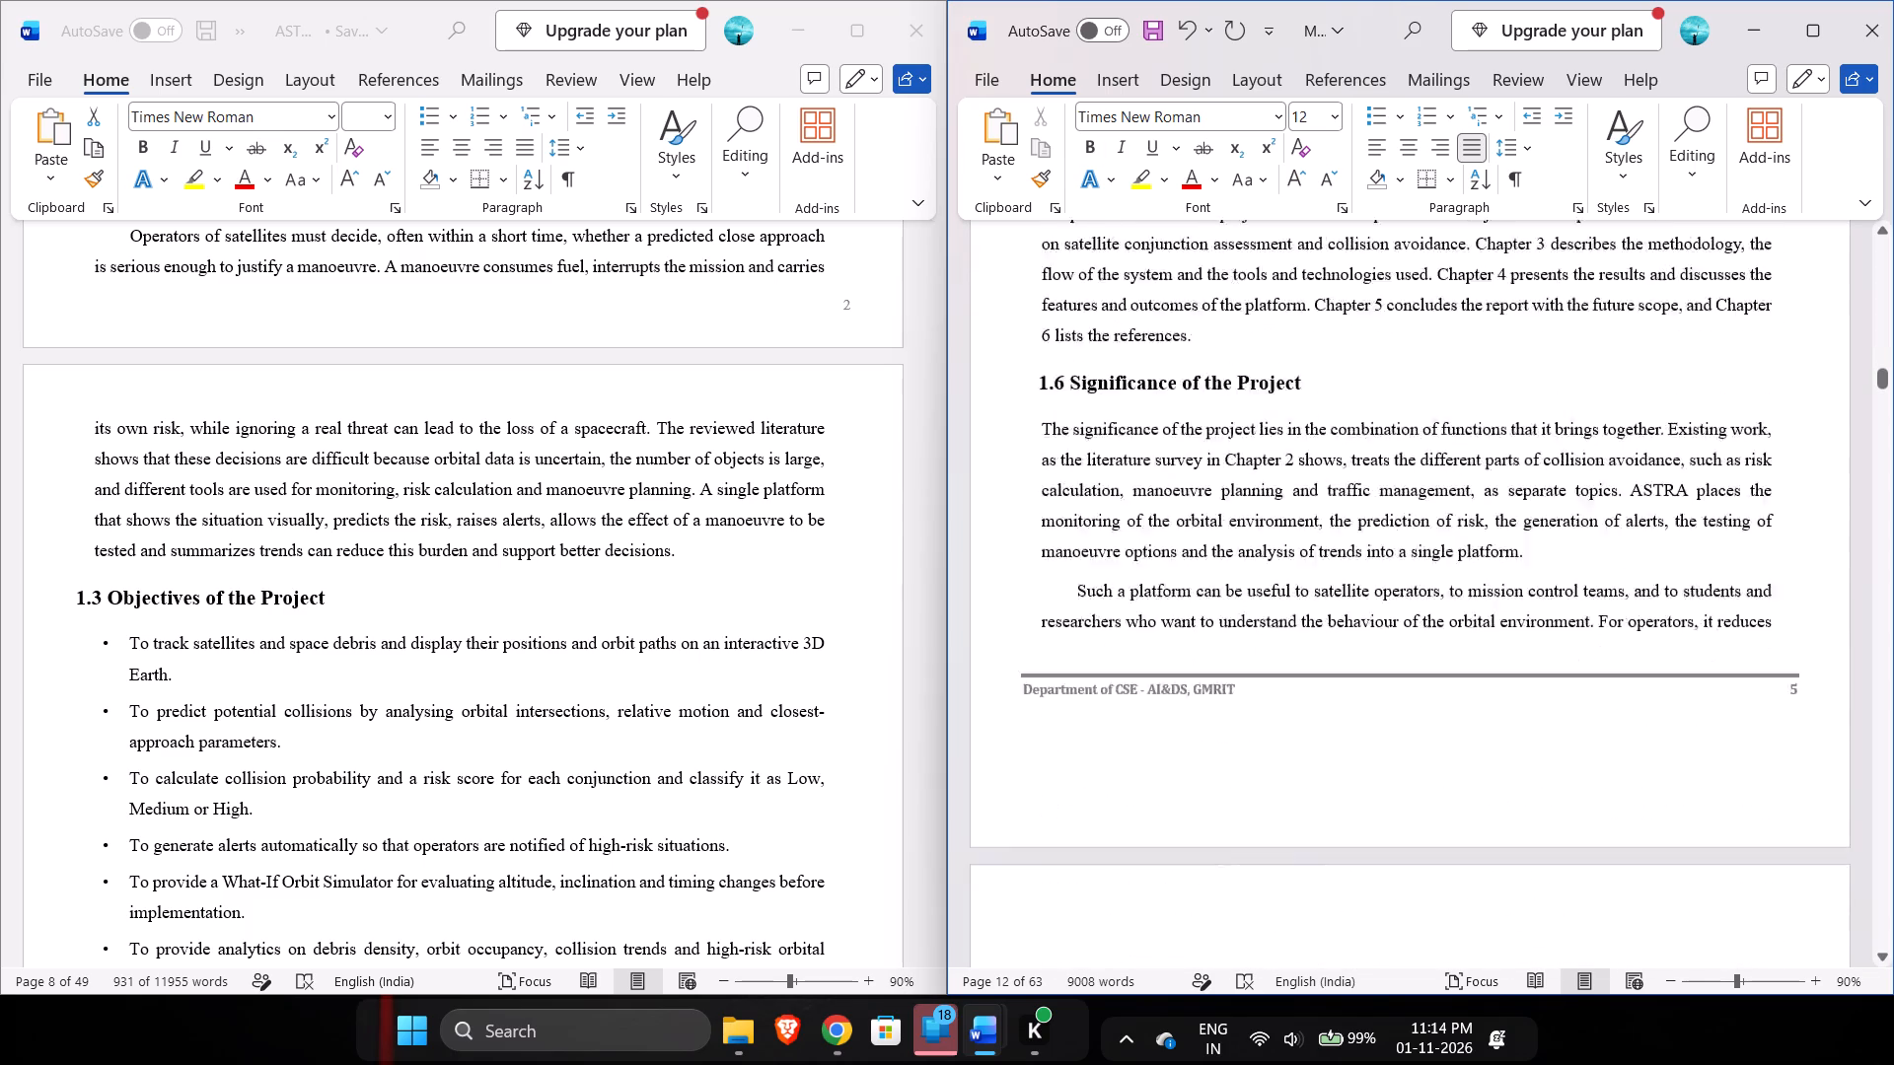
{"action": "key", "text": "Up"}
{"action": "key", "text": "Up"}
{"action": "key", "text": "Up"}
{"action": "key", "text": "Up"}
{"action": "key", "text": "BackSpace"}
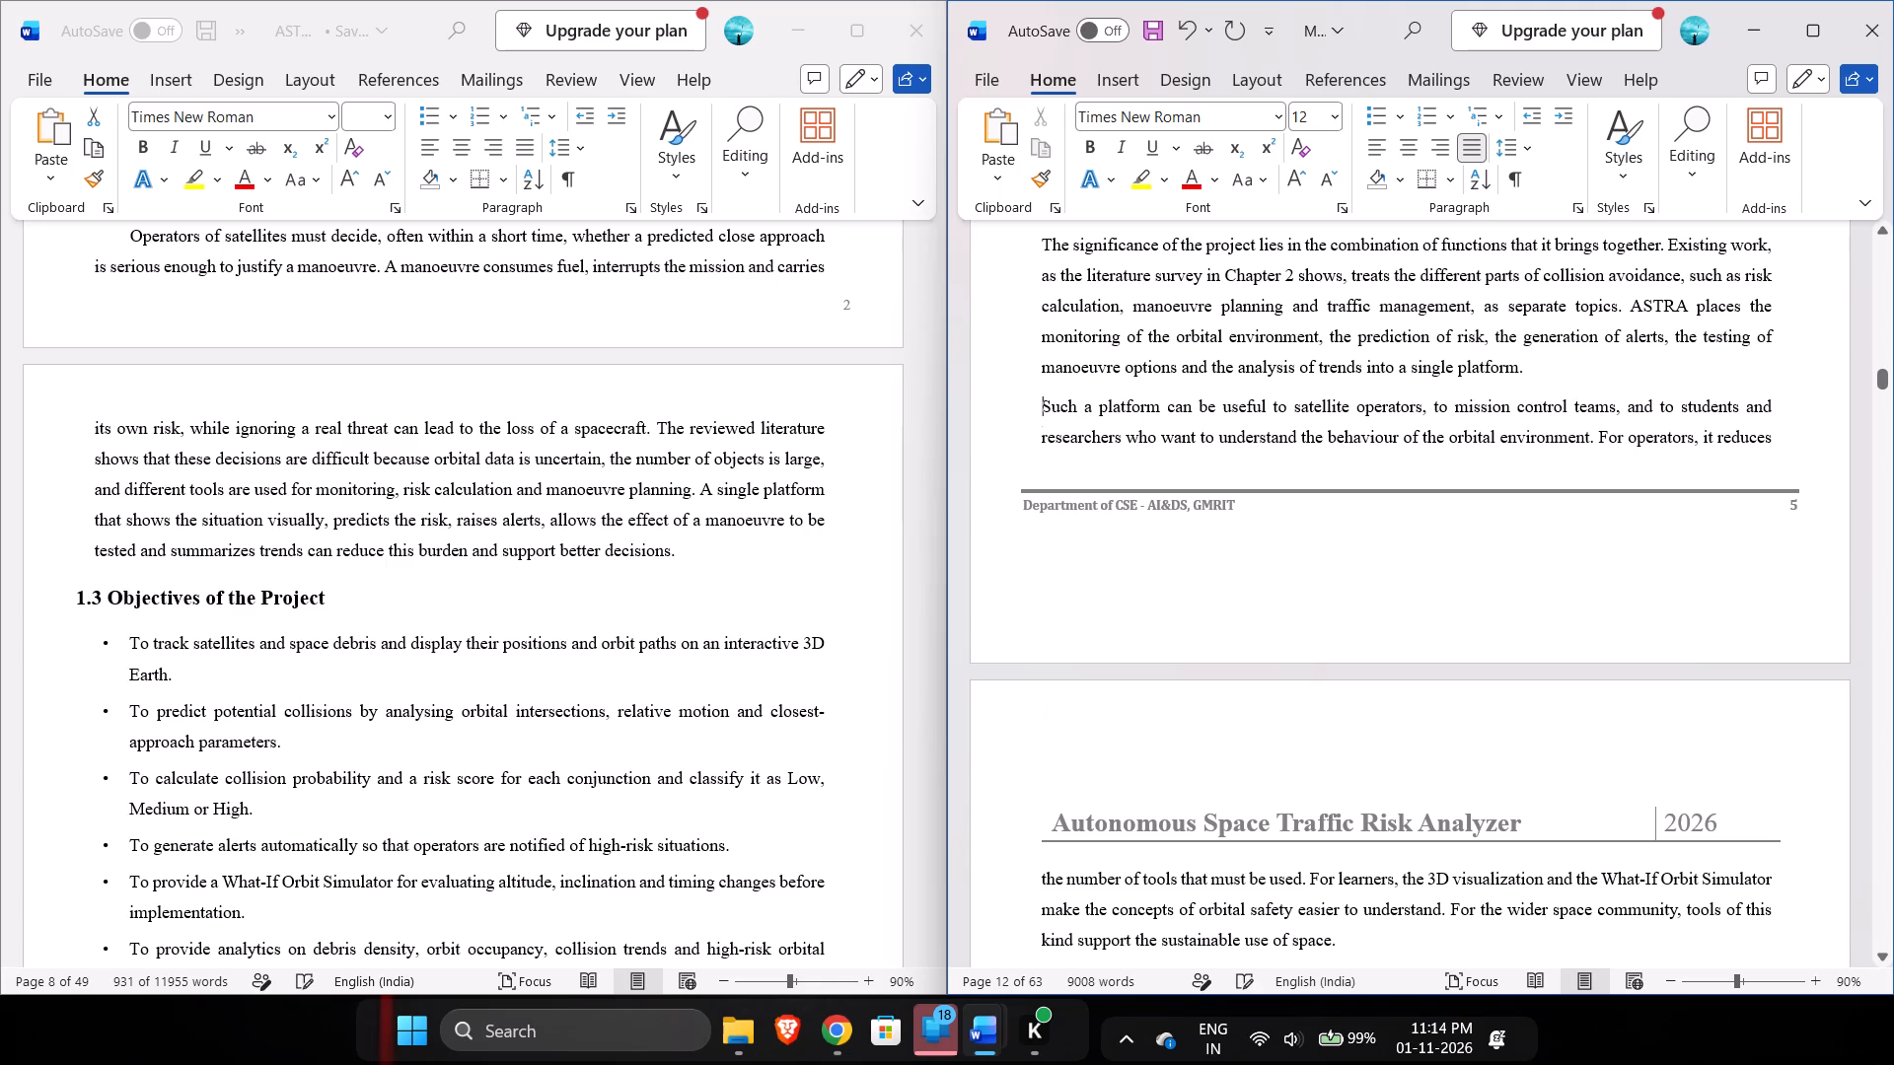
Review the heading and paragraph alignment throughout Chapter 1, from the Introduction to the end of section 1.6.
{"action": "key", "text": "Down"}
{"action": "key", "text": "Down"}
{"action": "key", "text": "Down"}
{"action": "key", "text": "Down"}
{"action": "key", "text": "Down"}
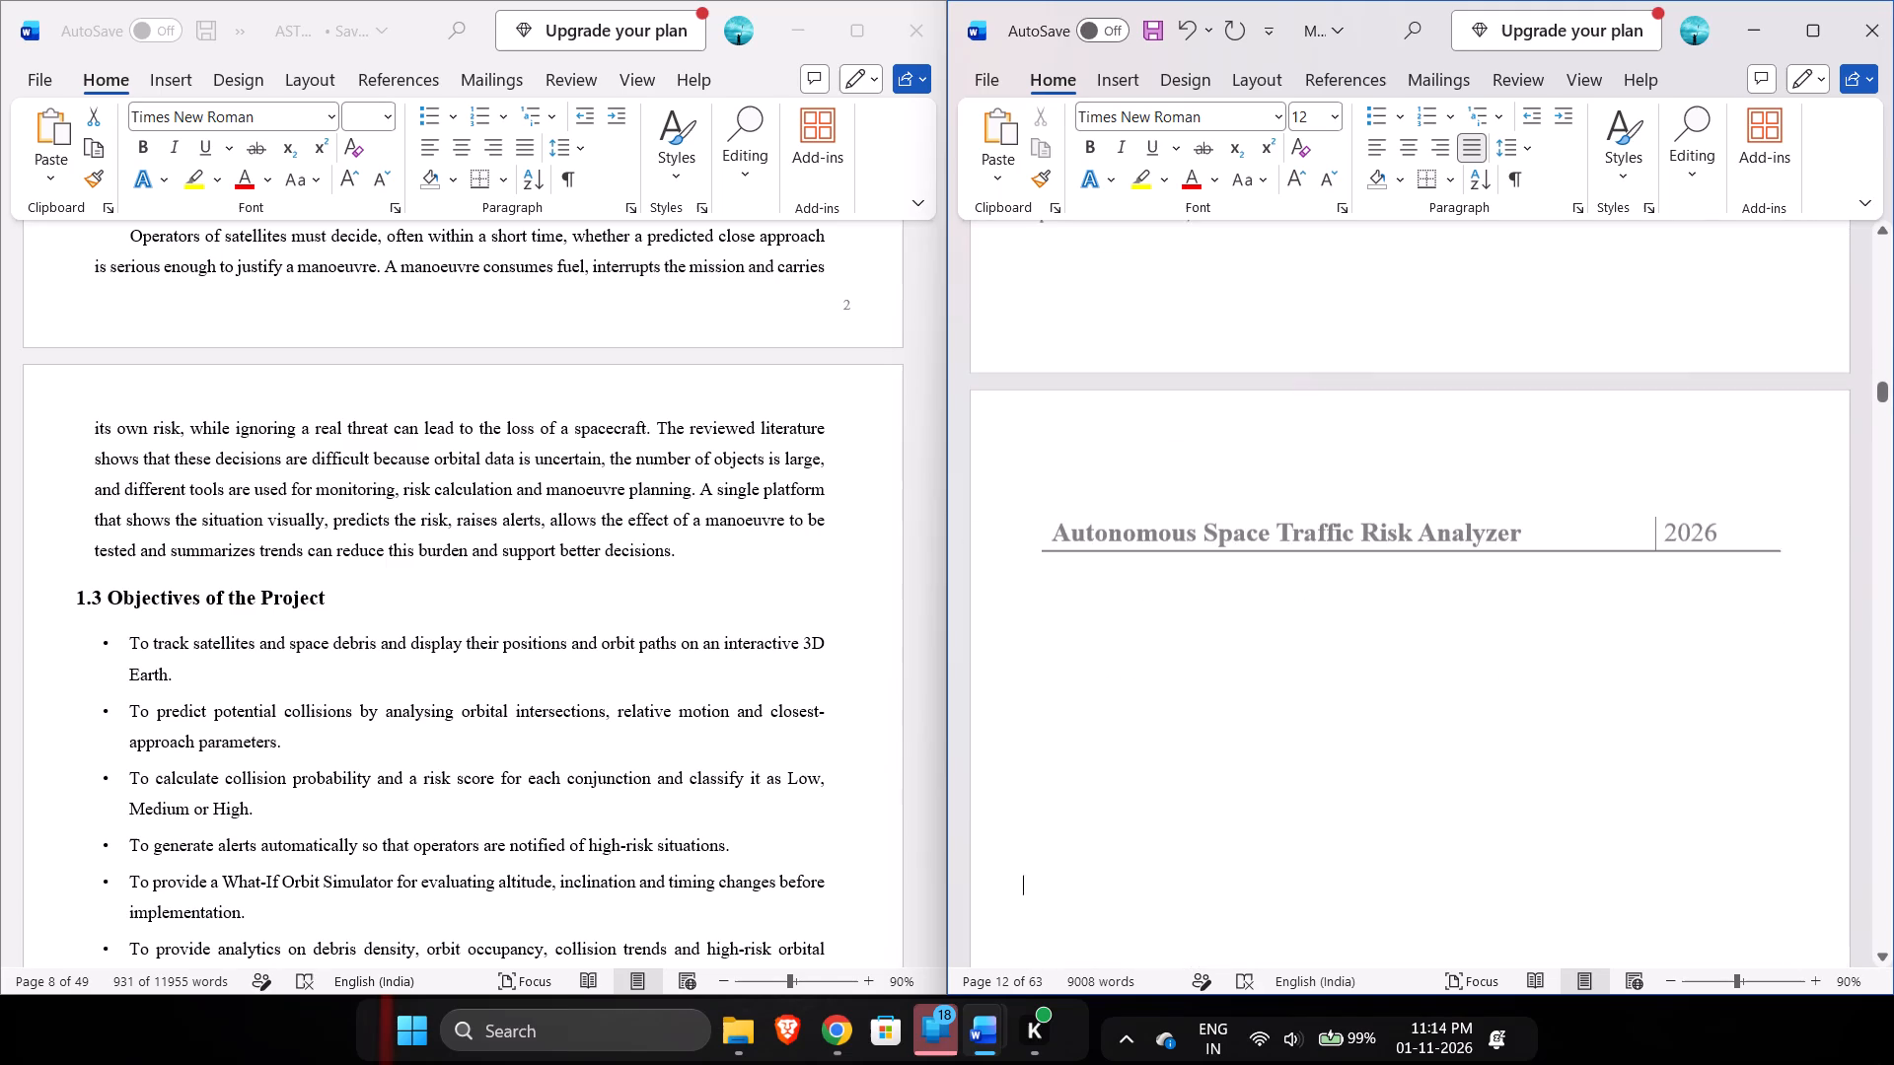
{"action": "key", "text": "Up"}
{"action": "scroll", "coordinate": [1497, 314], "scroll_direction": "up", "scroll_amount": 2}
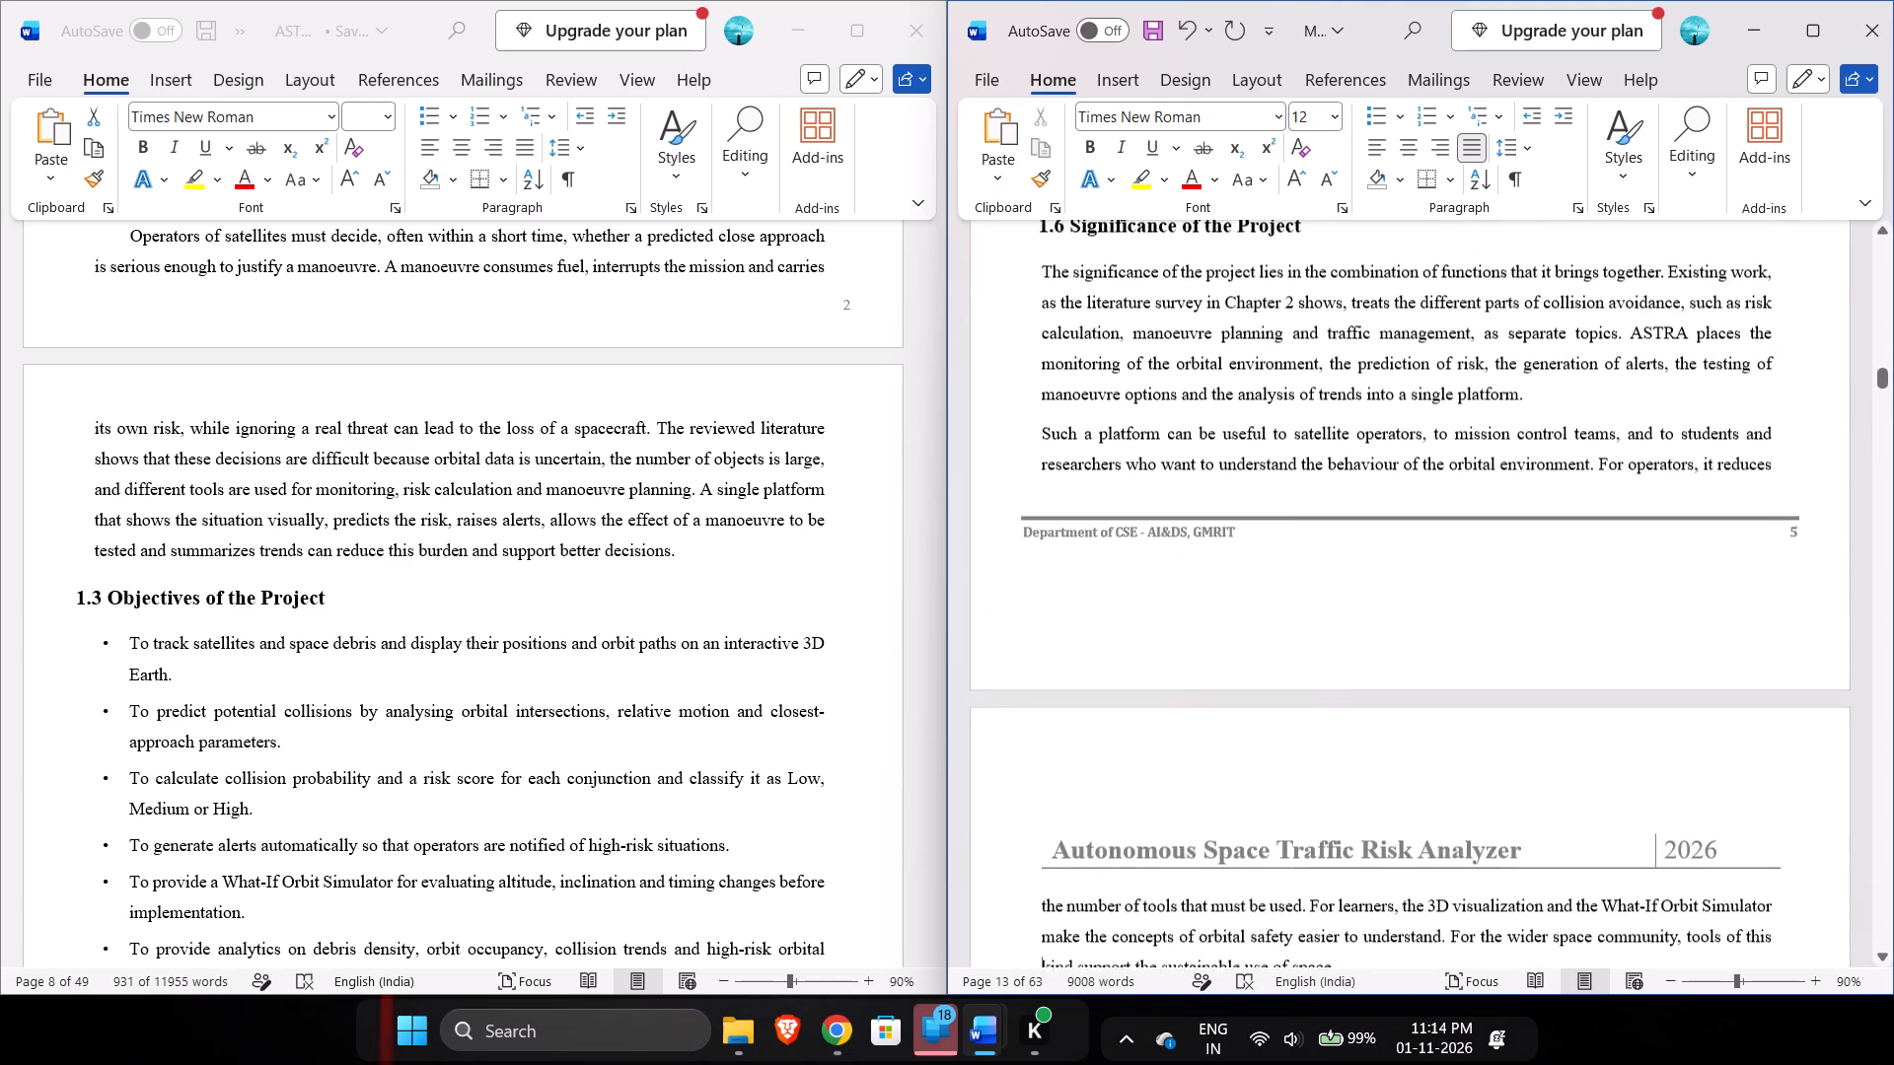
{"action": "scroll", "coordinate": [1497, 314], "scroll_direction": "up", "scroll_amount": 4}
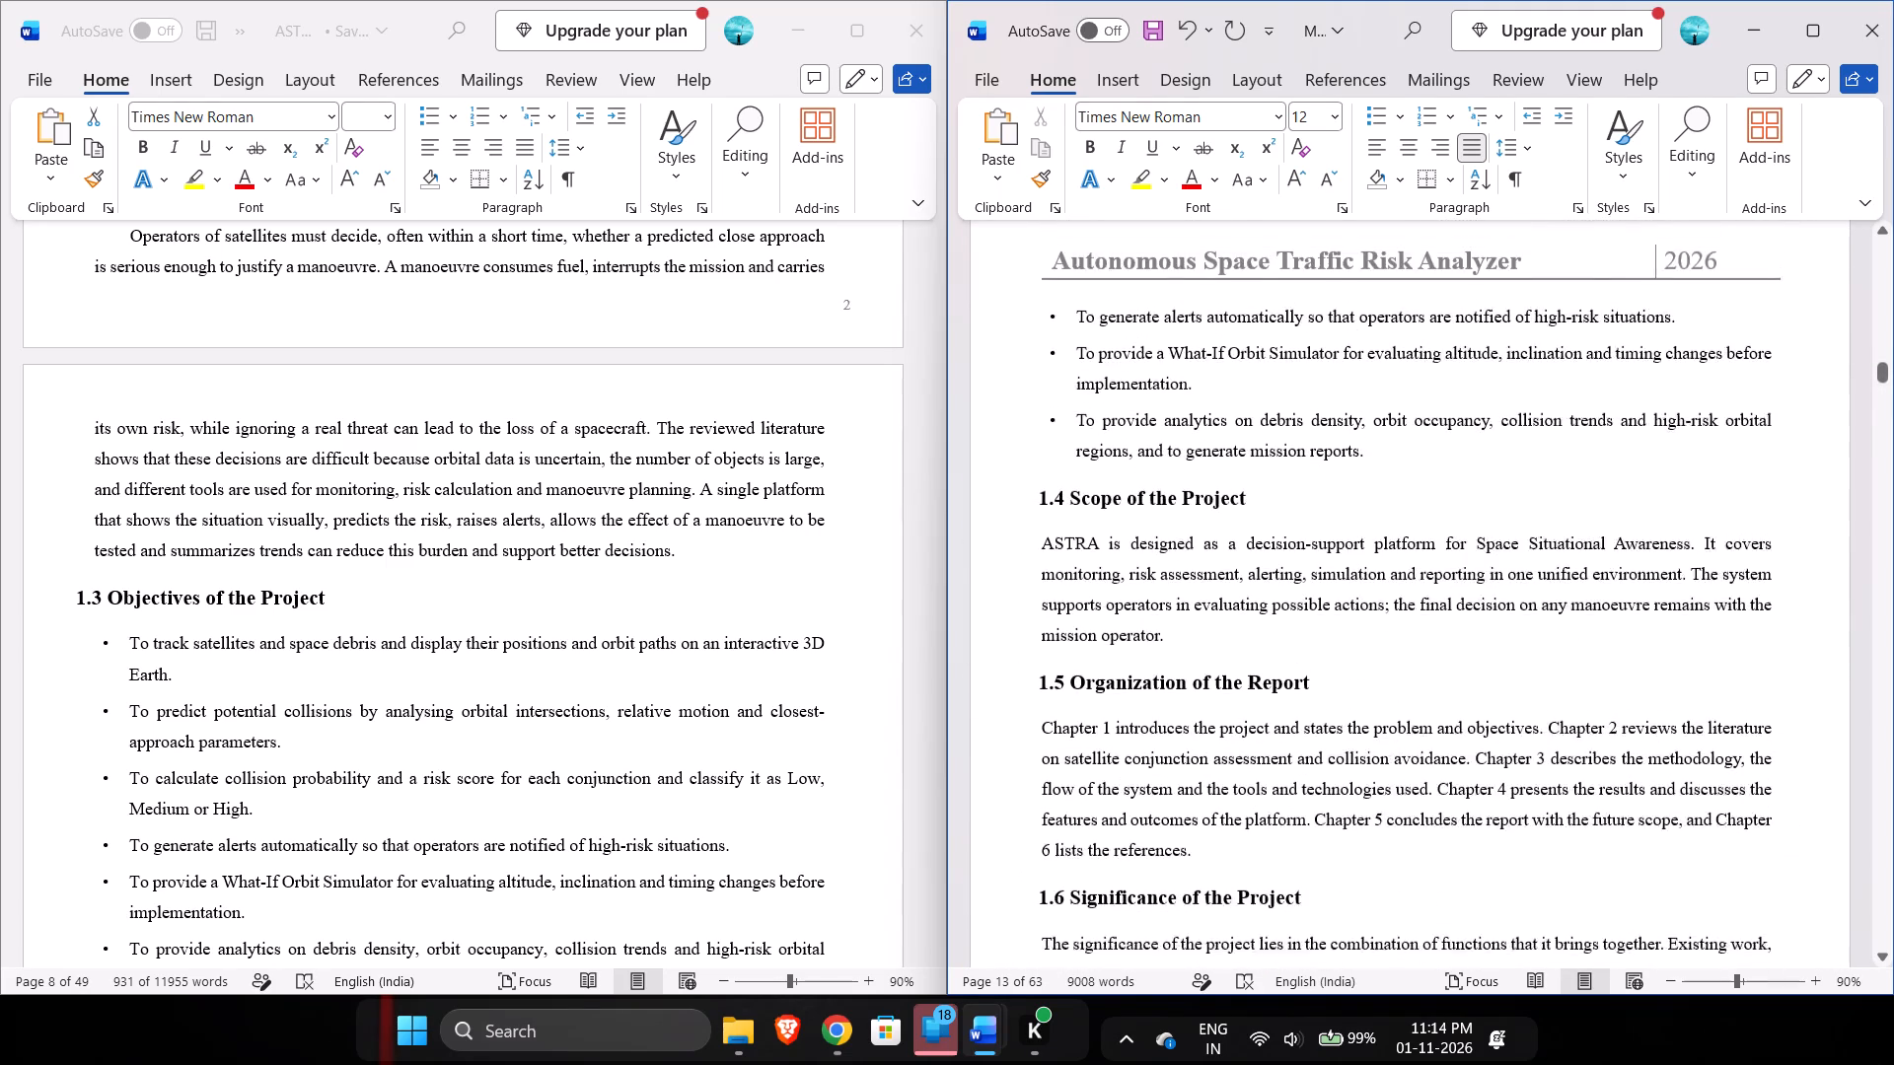
{"action": "scroll", "coordinate": [1497, 314], "scroll_direction": "up", "scroll_amount": 4}
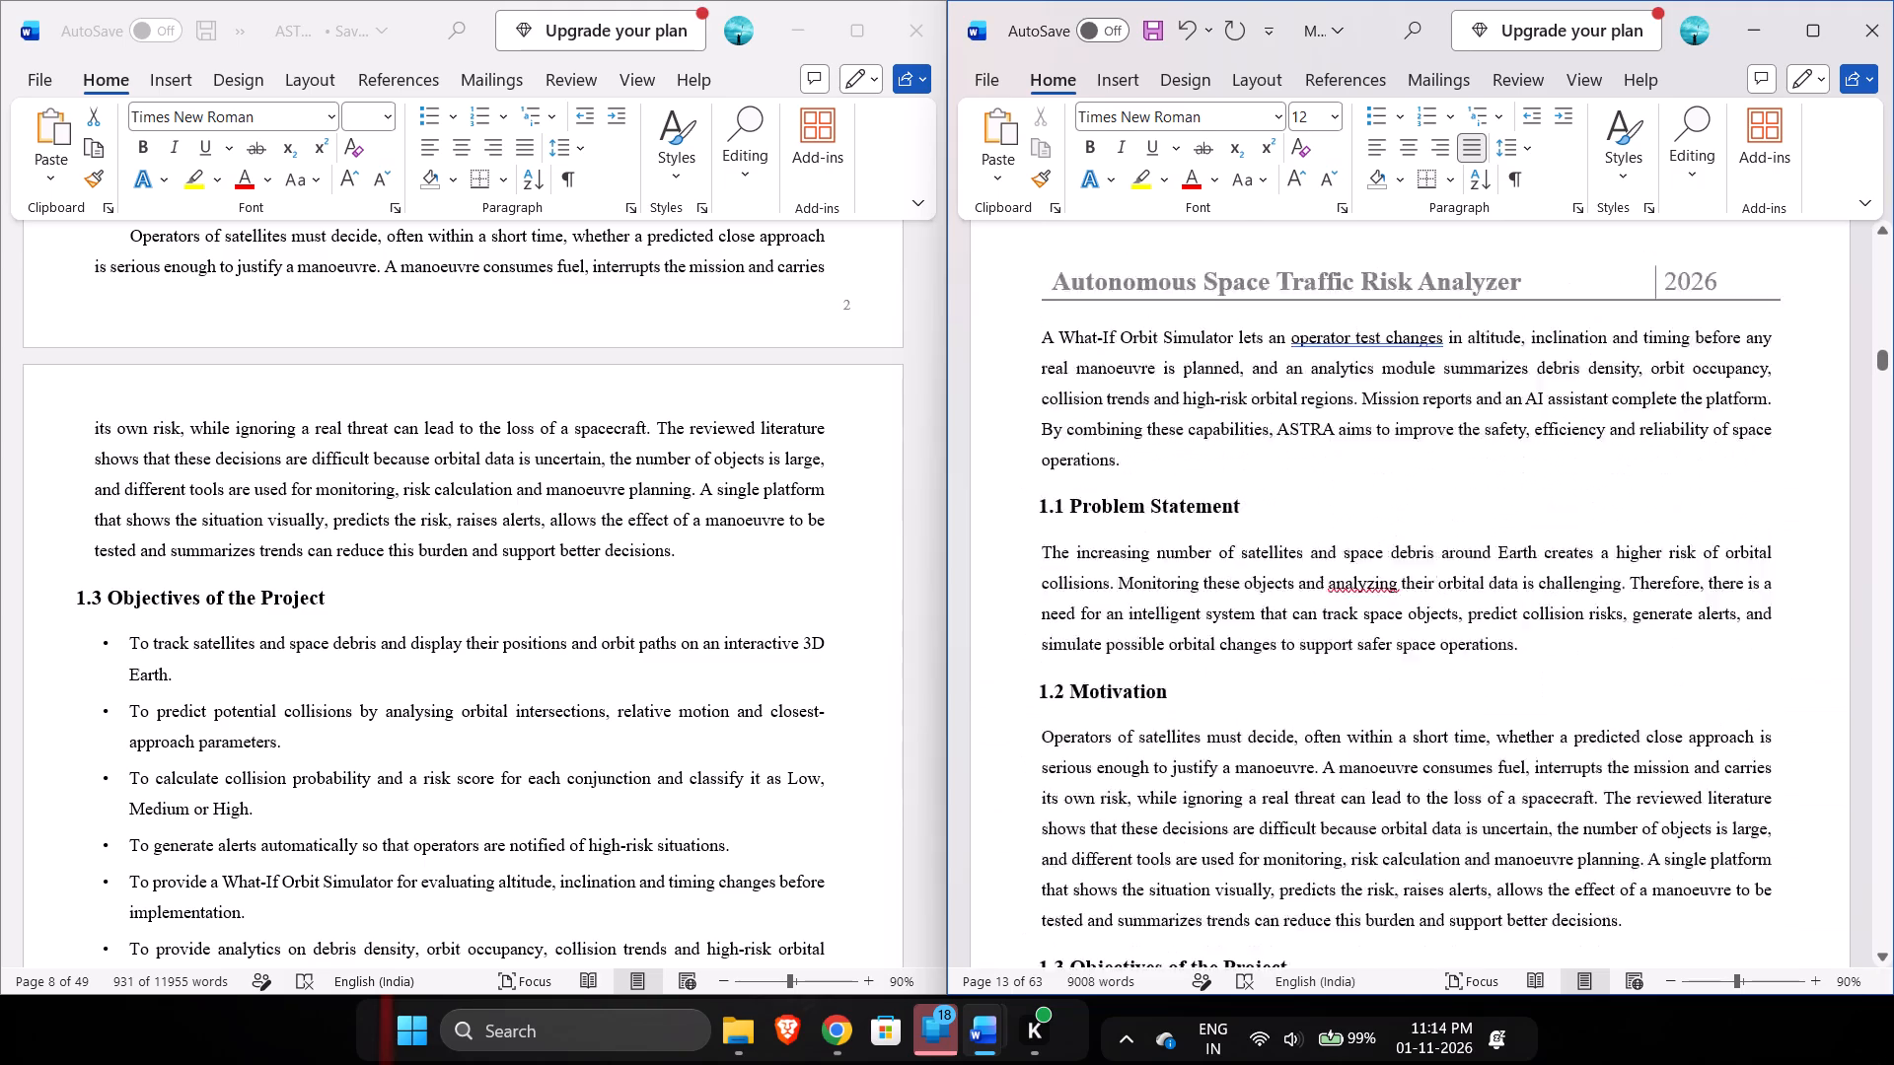
{"action": "scroll", "coordinate": [1497, 314], "scroll_direction": "up", "scroll_amount": 4}
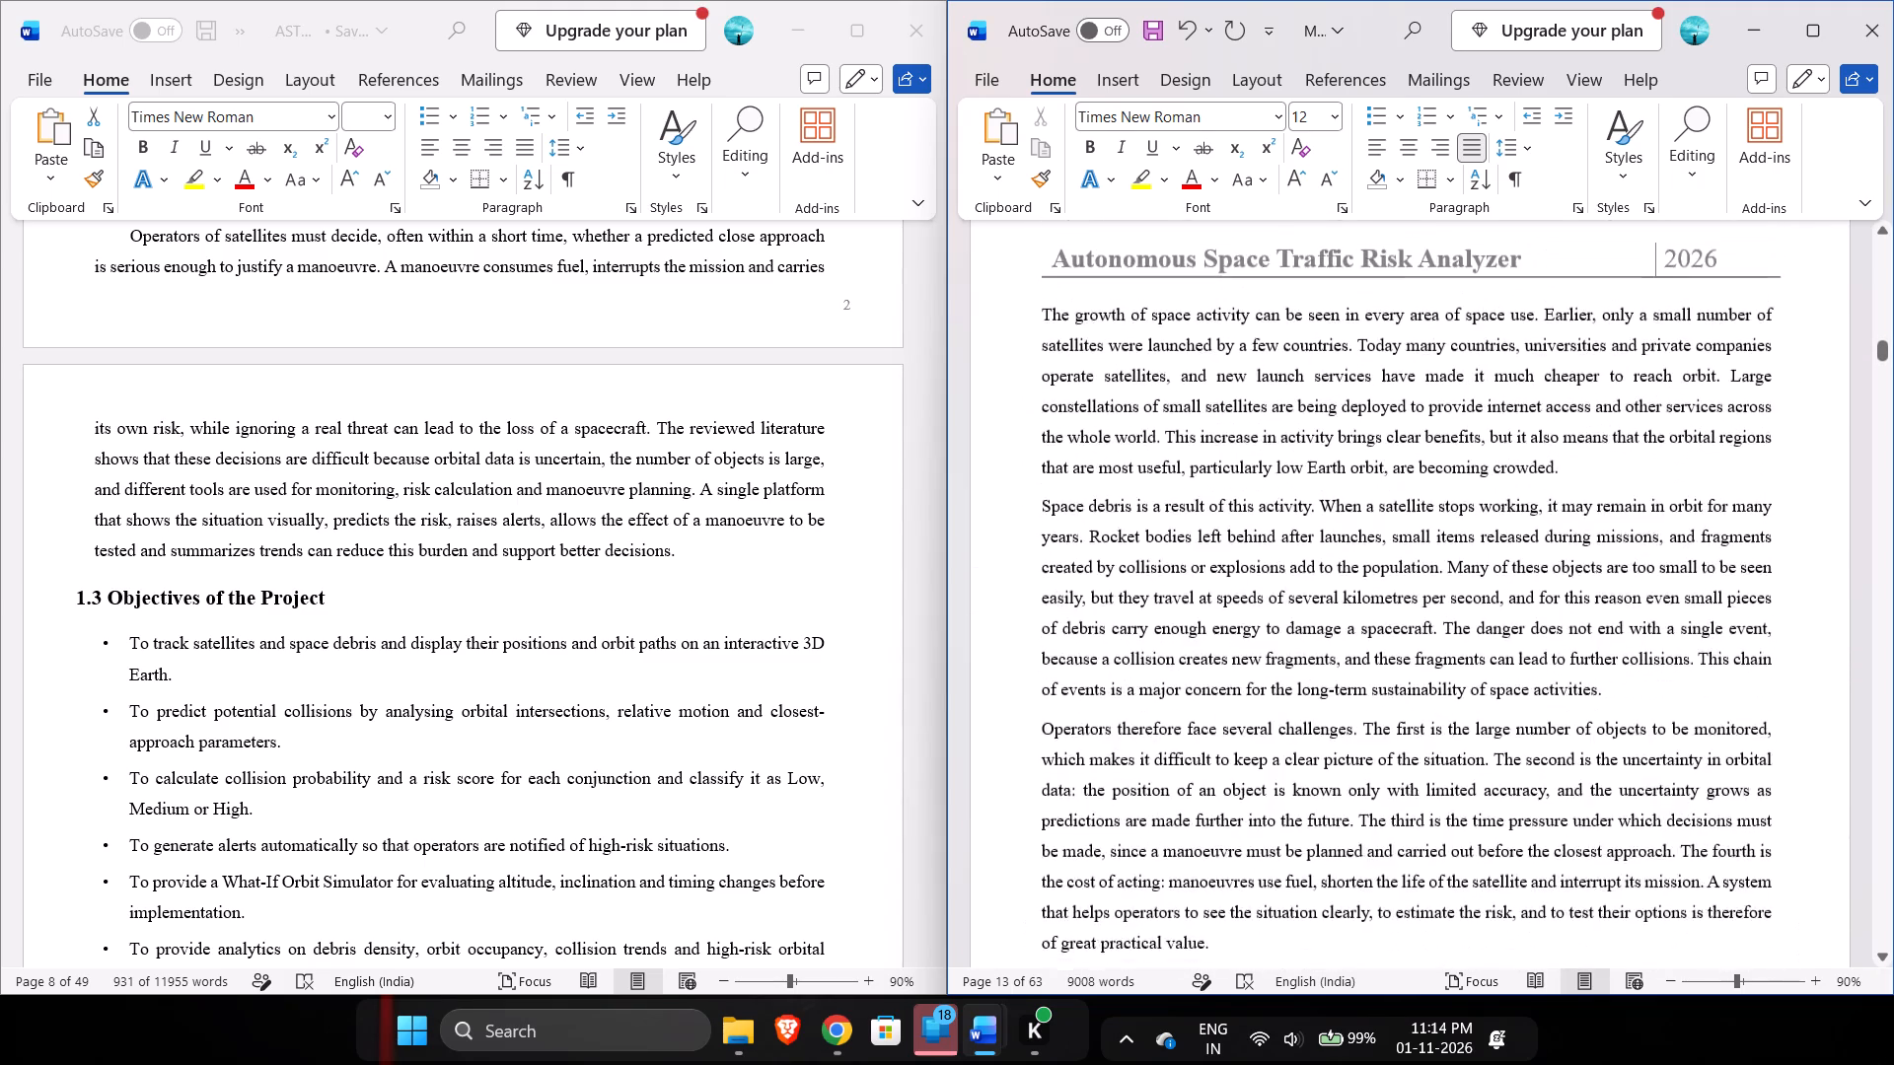
{"action": "scroll", "coordinate": [1497, 314], "scroll_direction": "up", "scroll_amount": 3}
{"action": "scroll", "coordinate": [1497, 314], "scroll_direction": "down", "scroll_amount": 1}
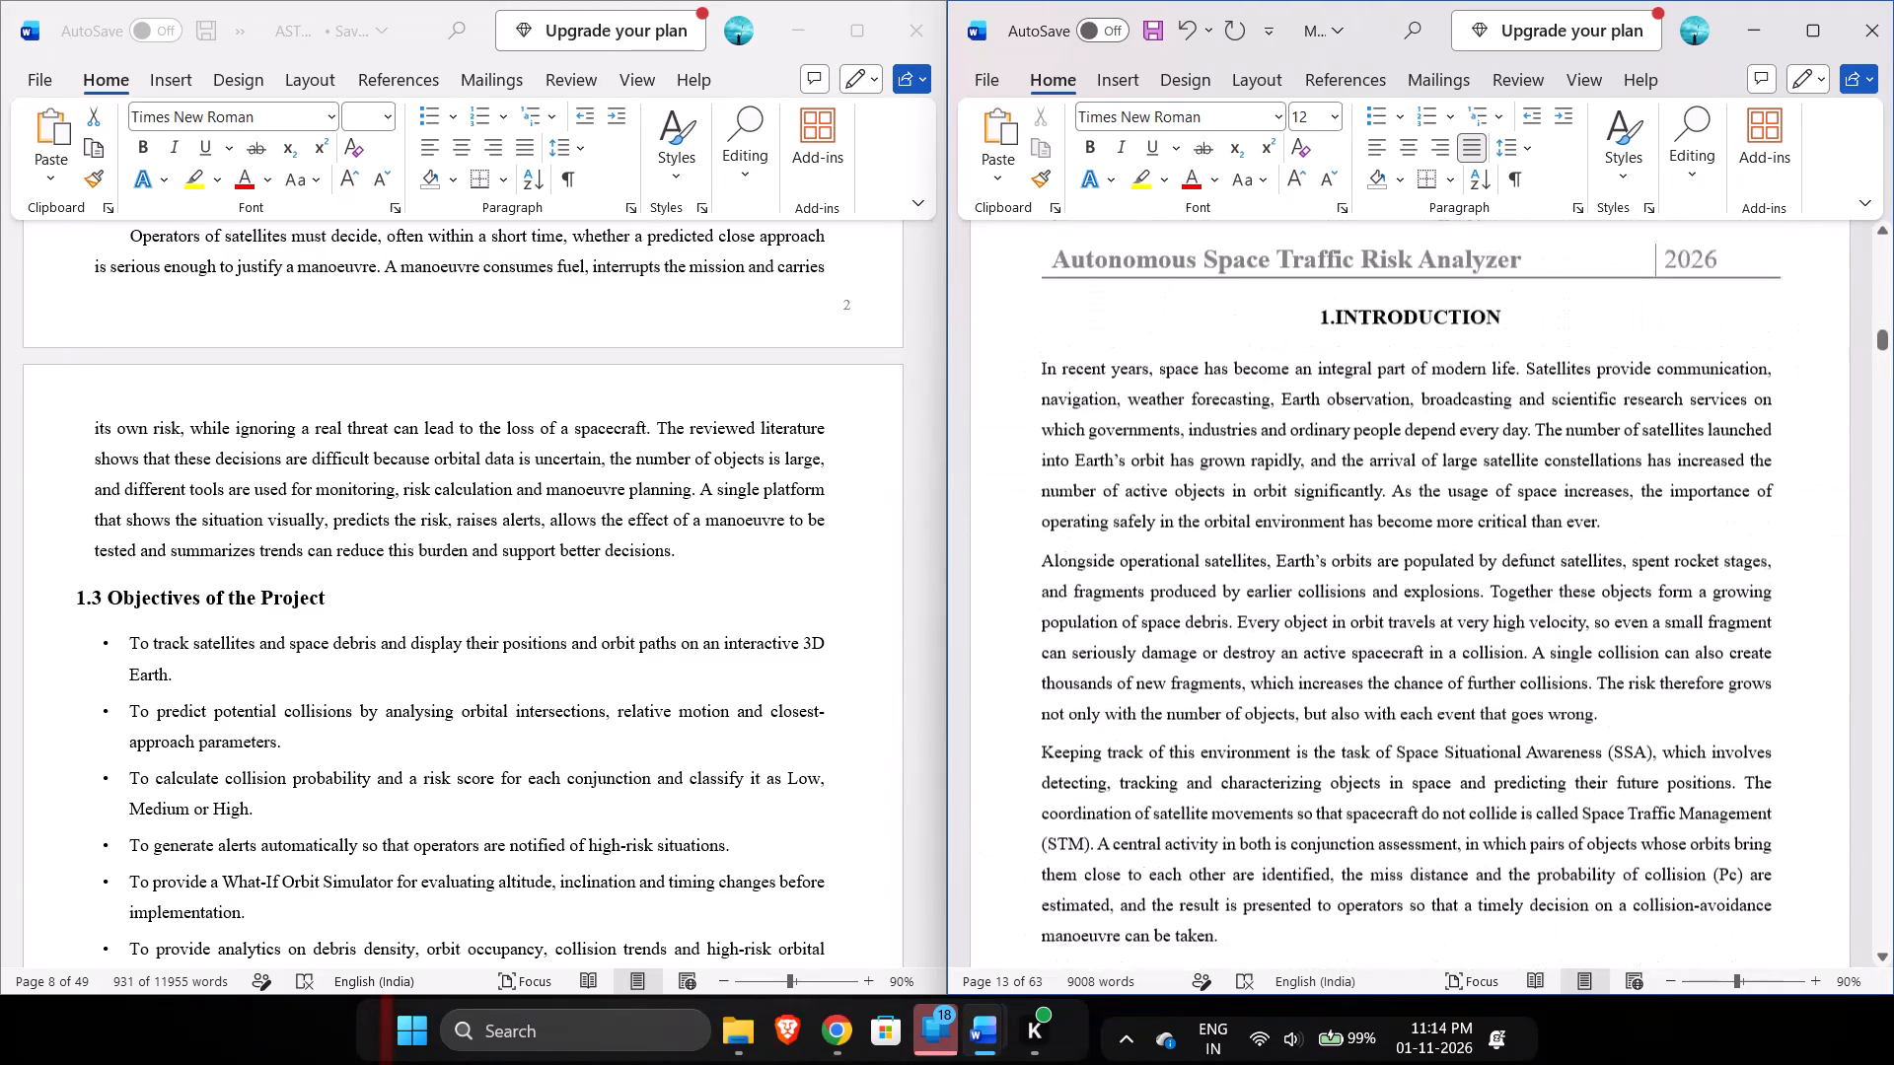
{"action": "scroll", "coordinate": [1497, 314], "scroll_direction": "down", "scroll_amount": 5}
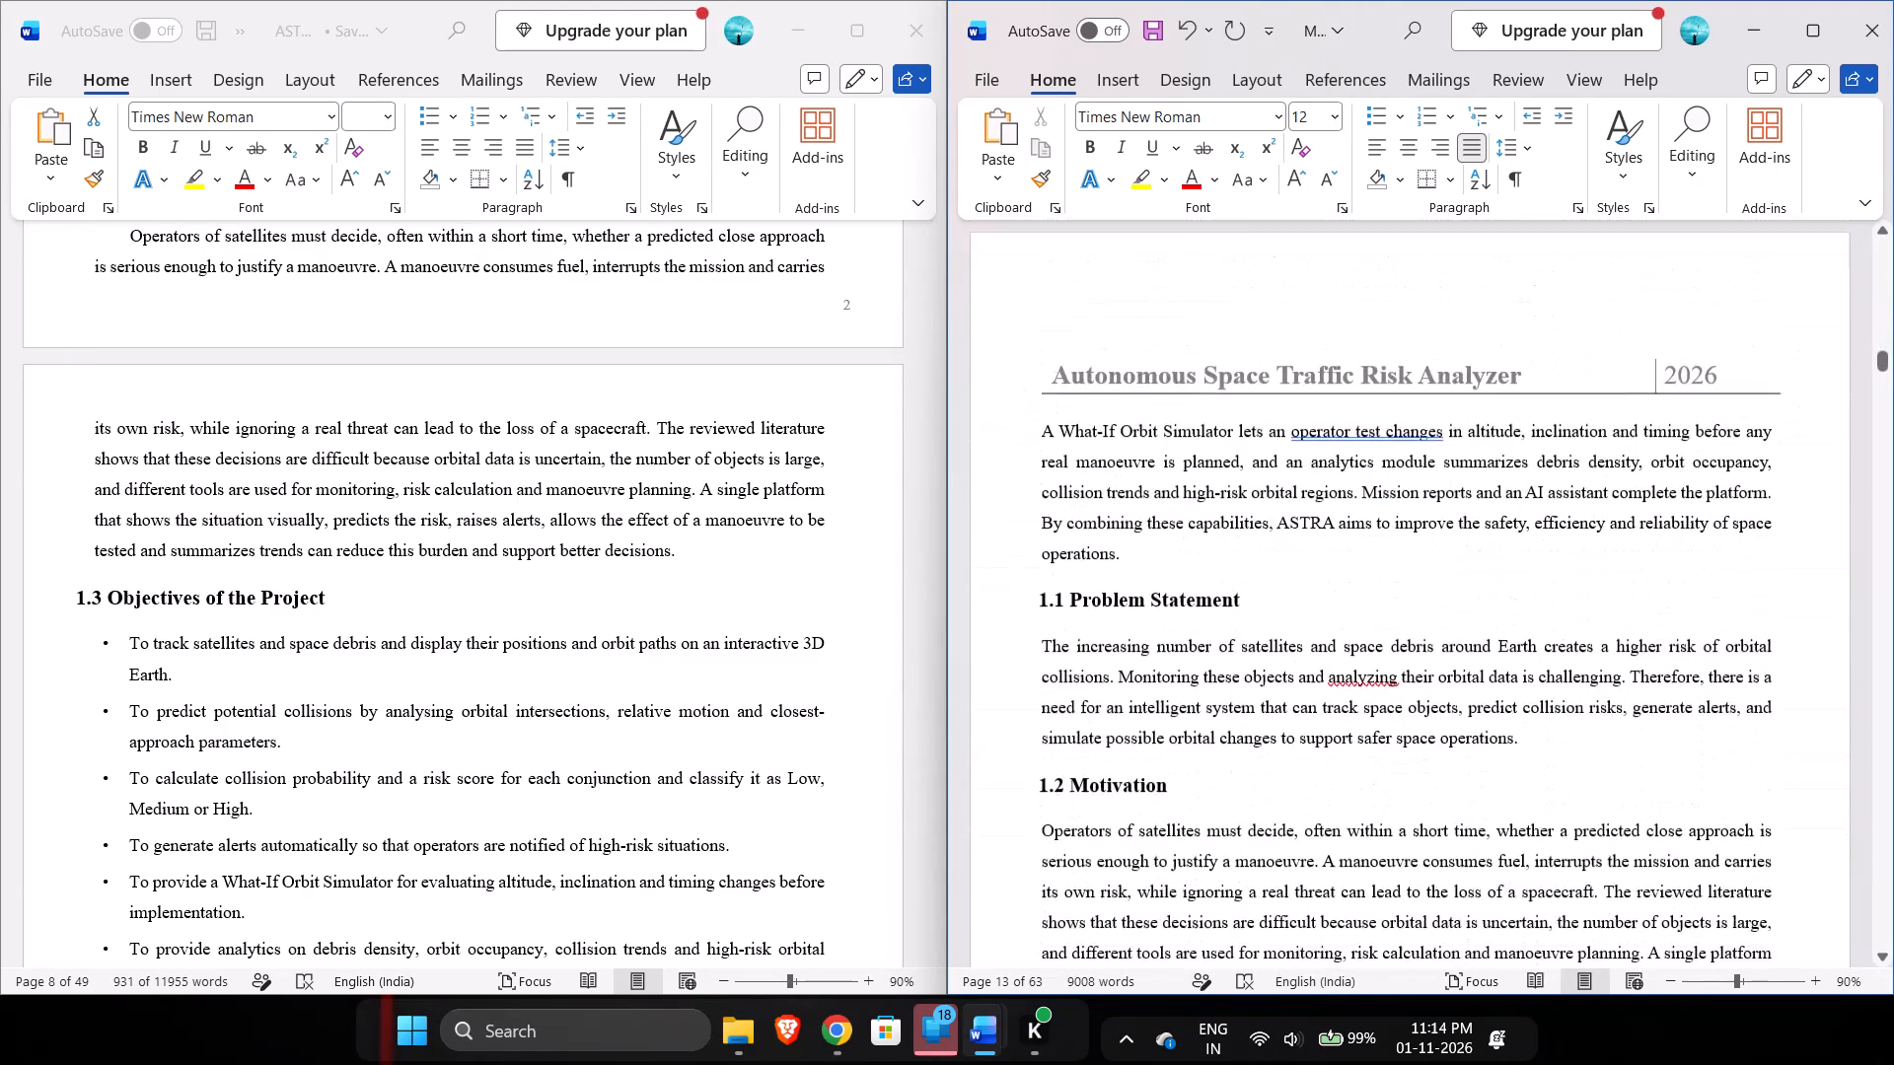
{"action": "scroll", "coordinate": [1497, 314], "scroll_direction": "down", "scroll_amount": 5}
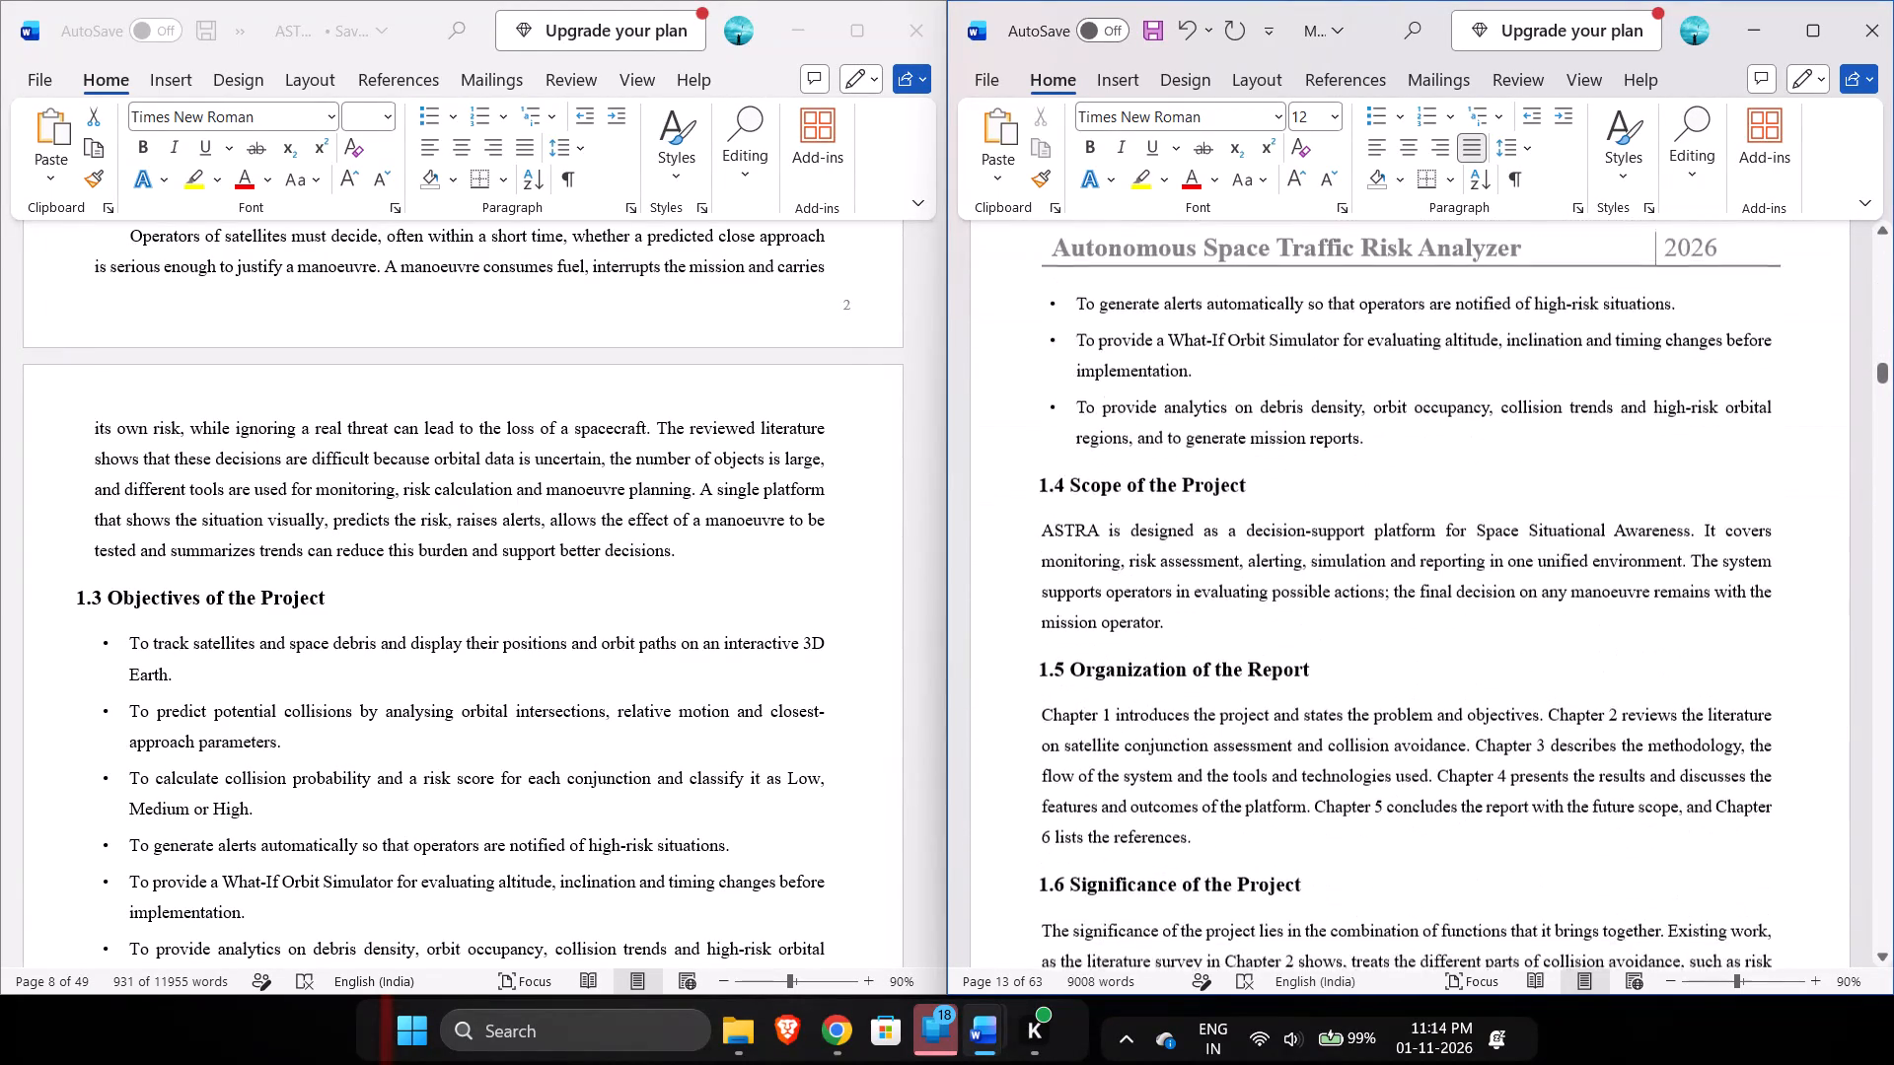
{"action": "scroll", "coordinate": [1497, 314], "scroll_direction": "down", "scroll_amount": 4}
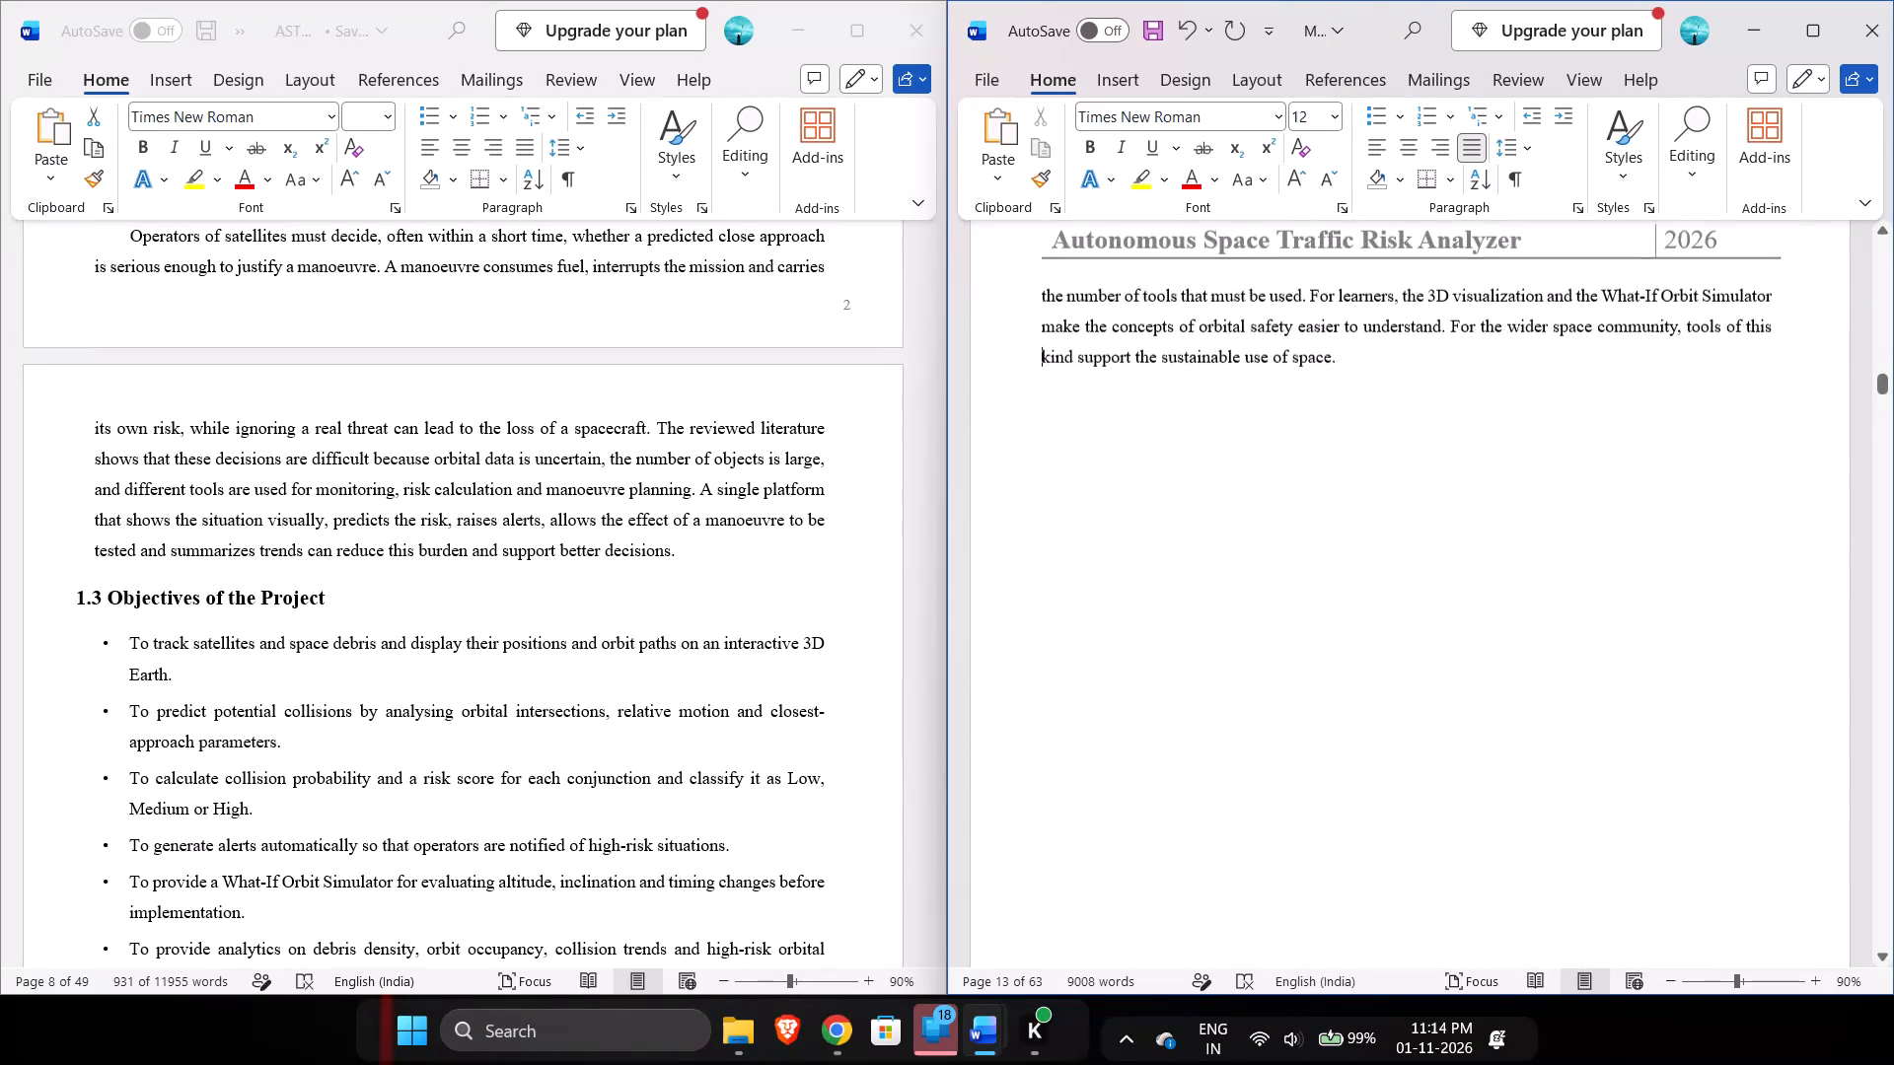
{"action": "scroll", "coordinate": [1497, 314], "scroll_direction": "down", "scroll_amount": 2}
{"action": "scroll", "coordinate": [748, 783], "scroll_direction": "down", "scroll_amount": 3}
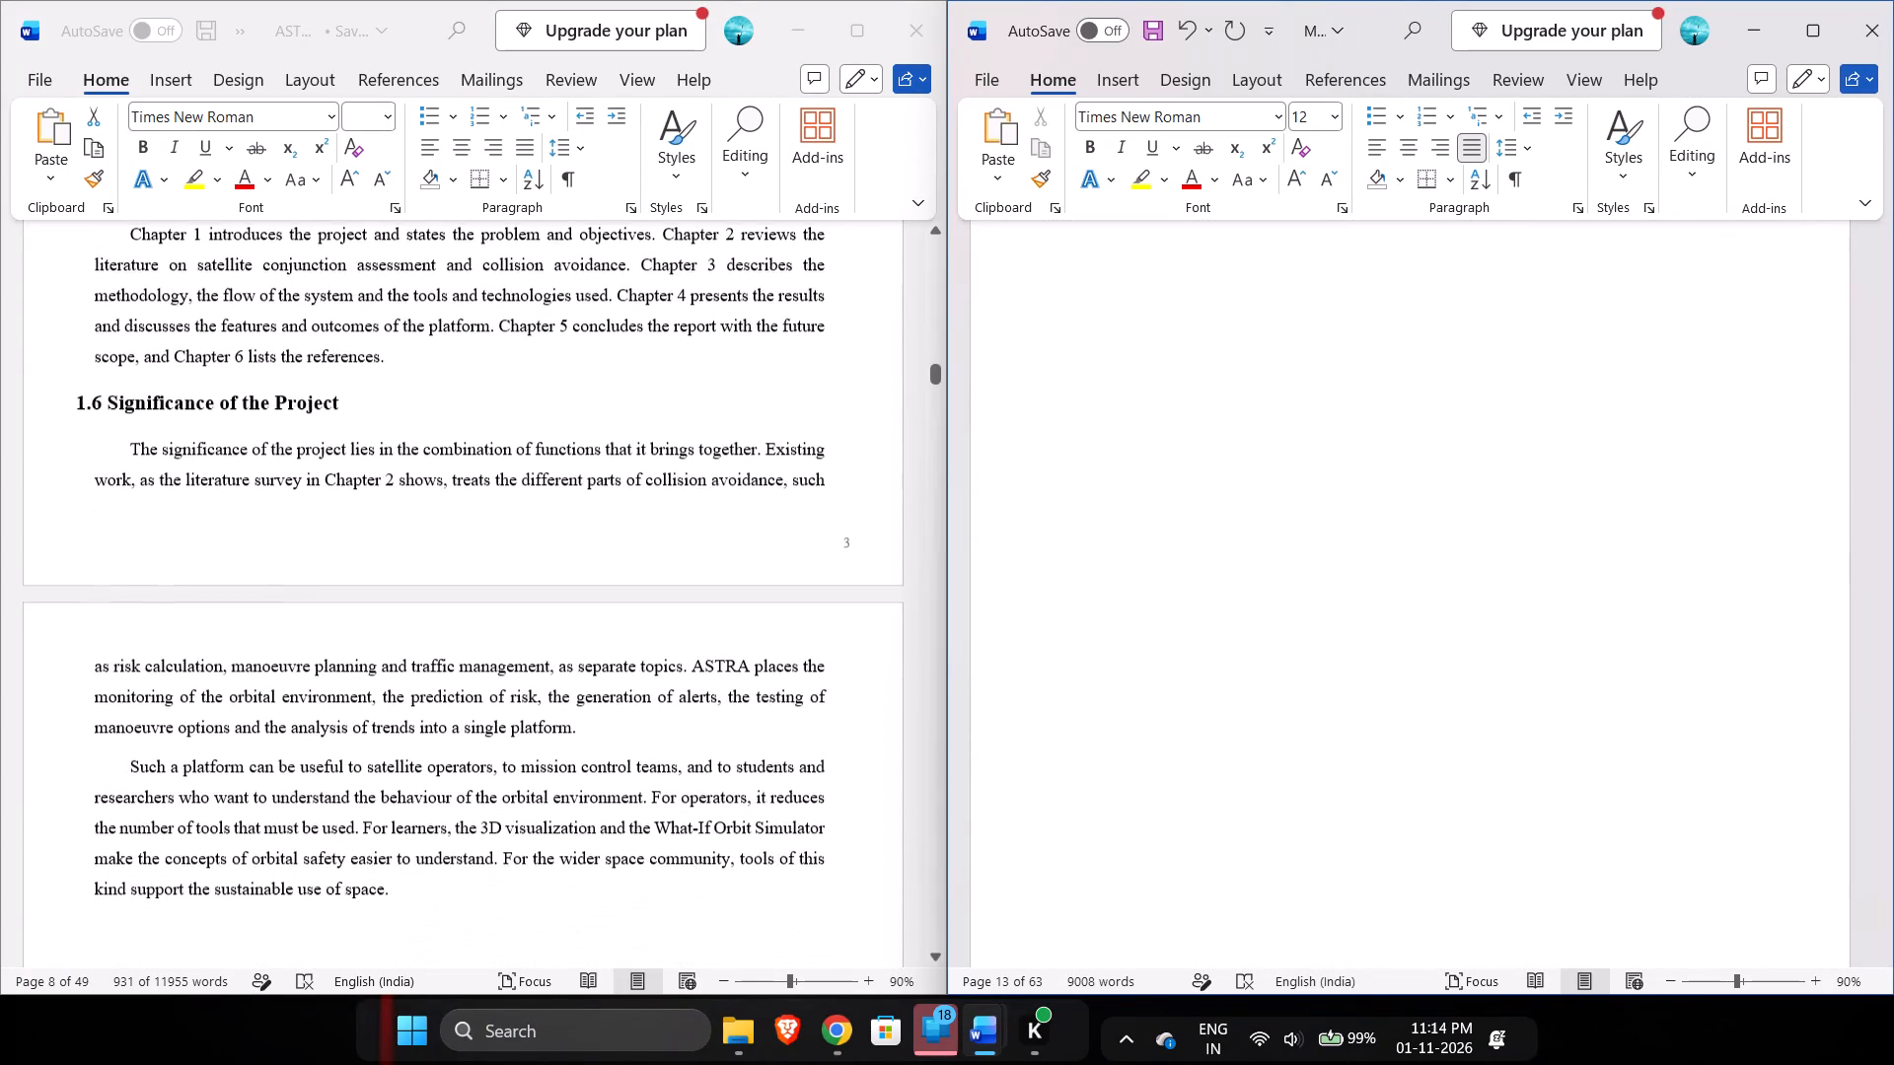
Locate the Literature Survey chapter in both the ASTRA source report and the template document.
{"action": "scroll", "coordinate": [748, 783], "scroll_direction": "down", "scroll_amount": 3}
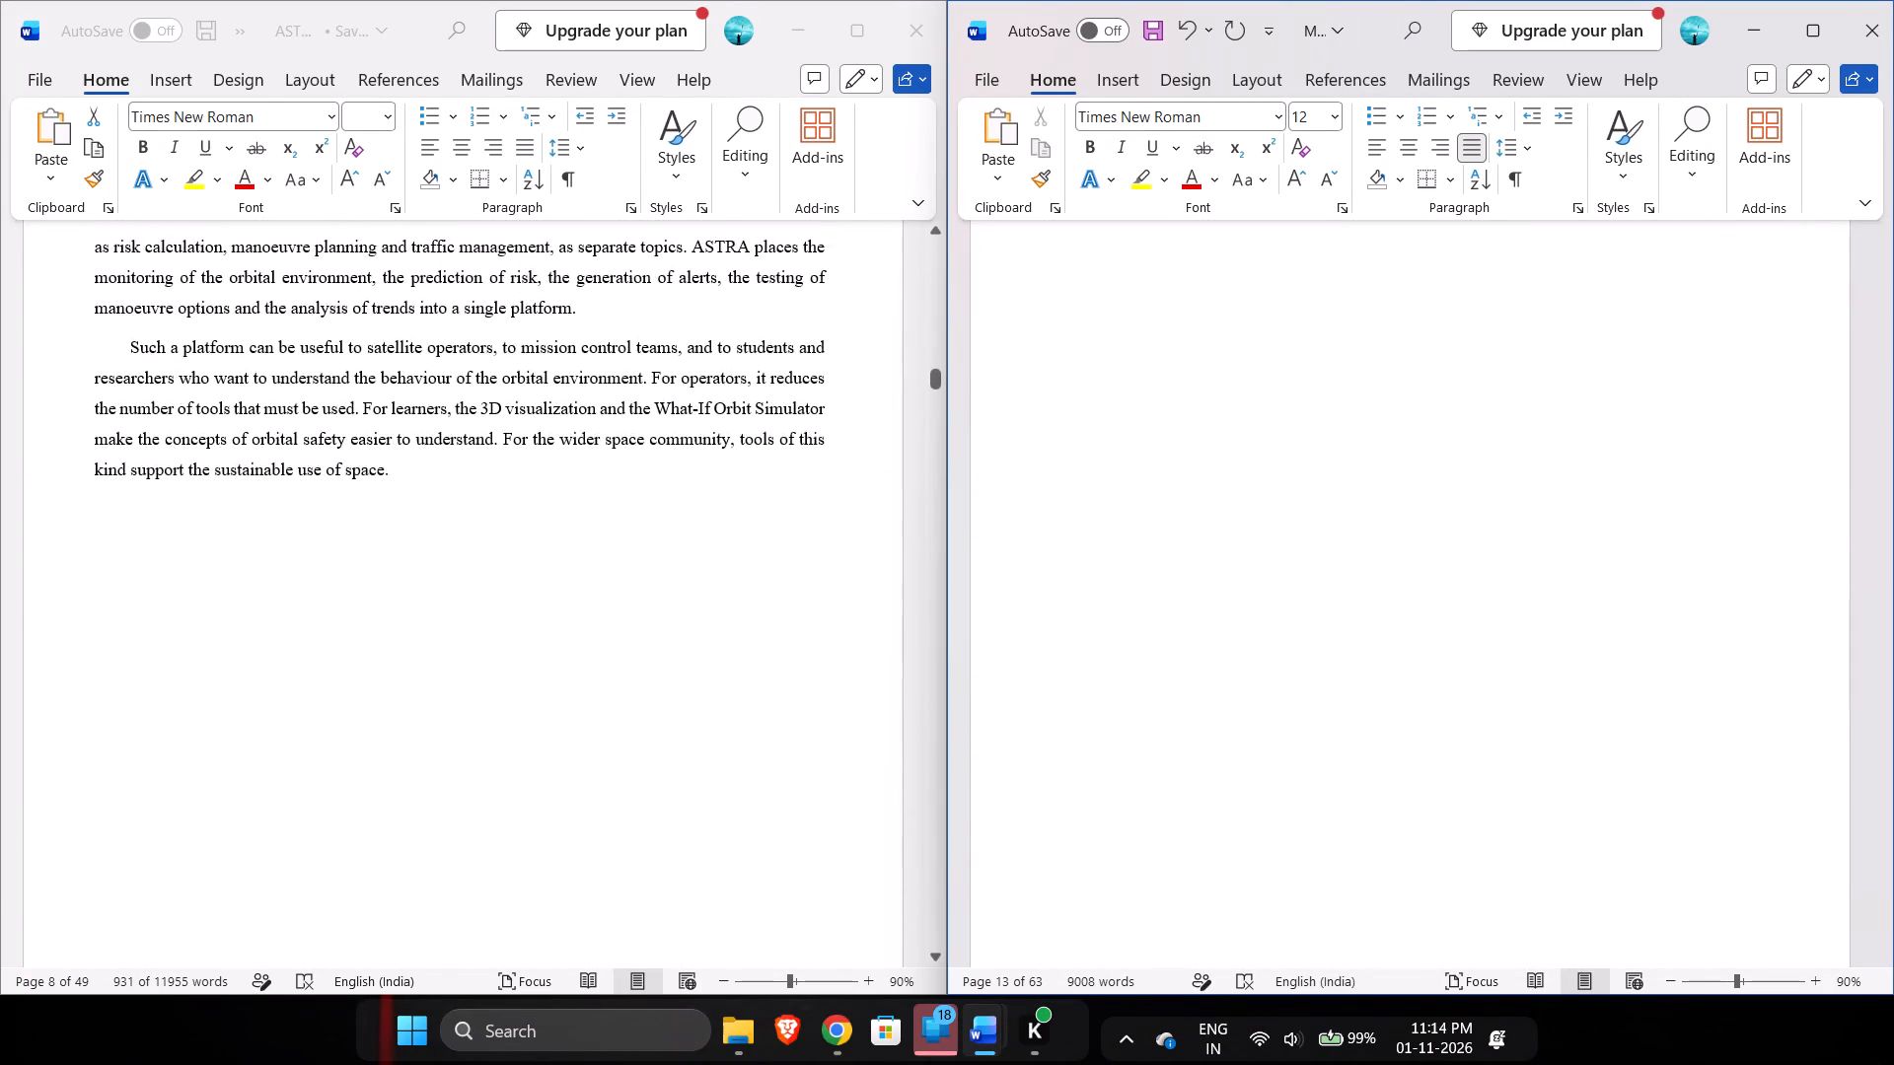
{"action": "scroll", "coordinate": [748, 783], "scroll_direction": "down", "scroll_amount": 3}
{"action": "scroll", "coordinate": [1300, 716], "scroll_direction": "down", "scroll_amount": 1}
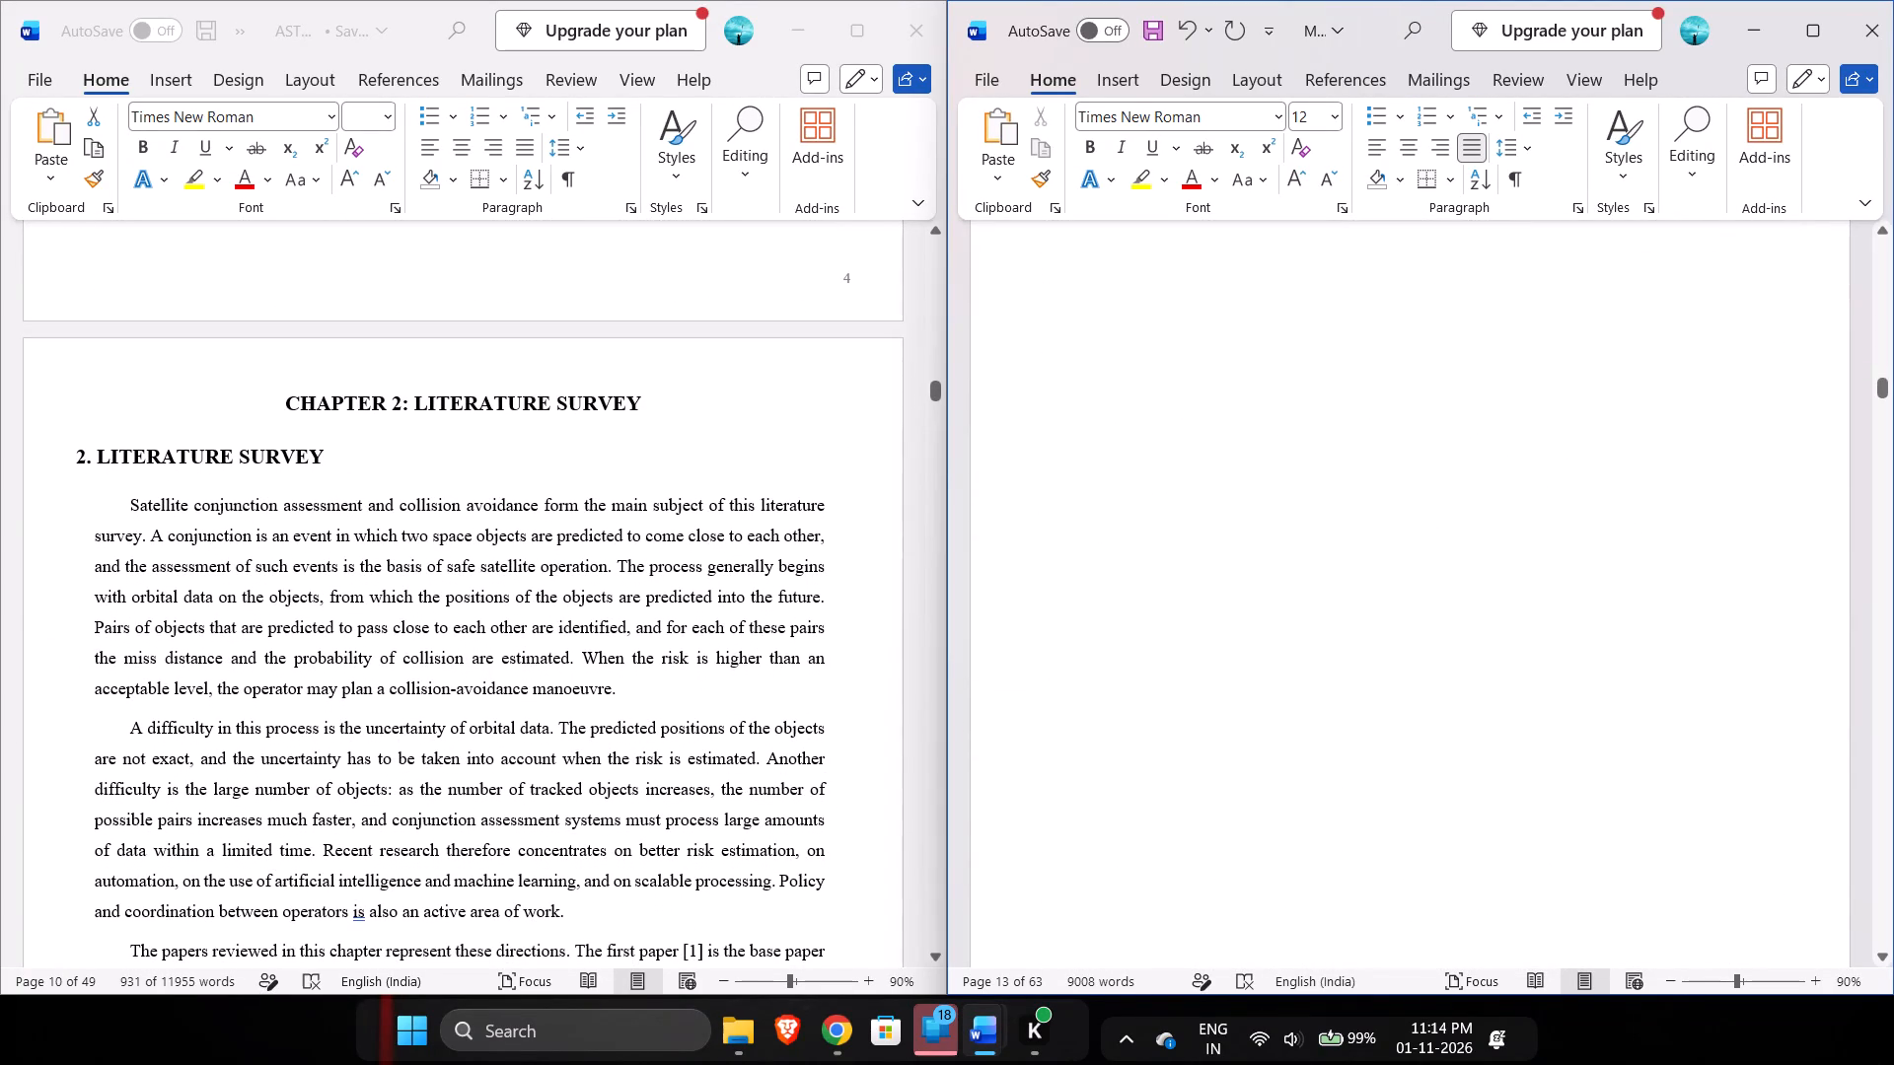
{"action": "scroll", "coordinate": [1300, 716], "scroll_direction": "down", "scroll_amount": 5}
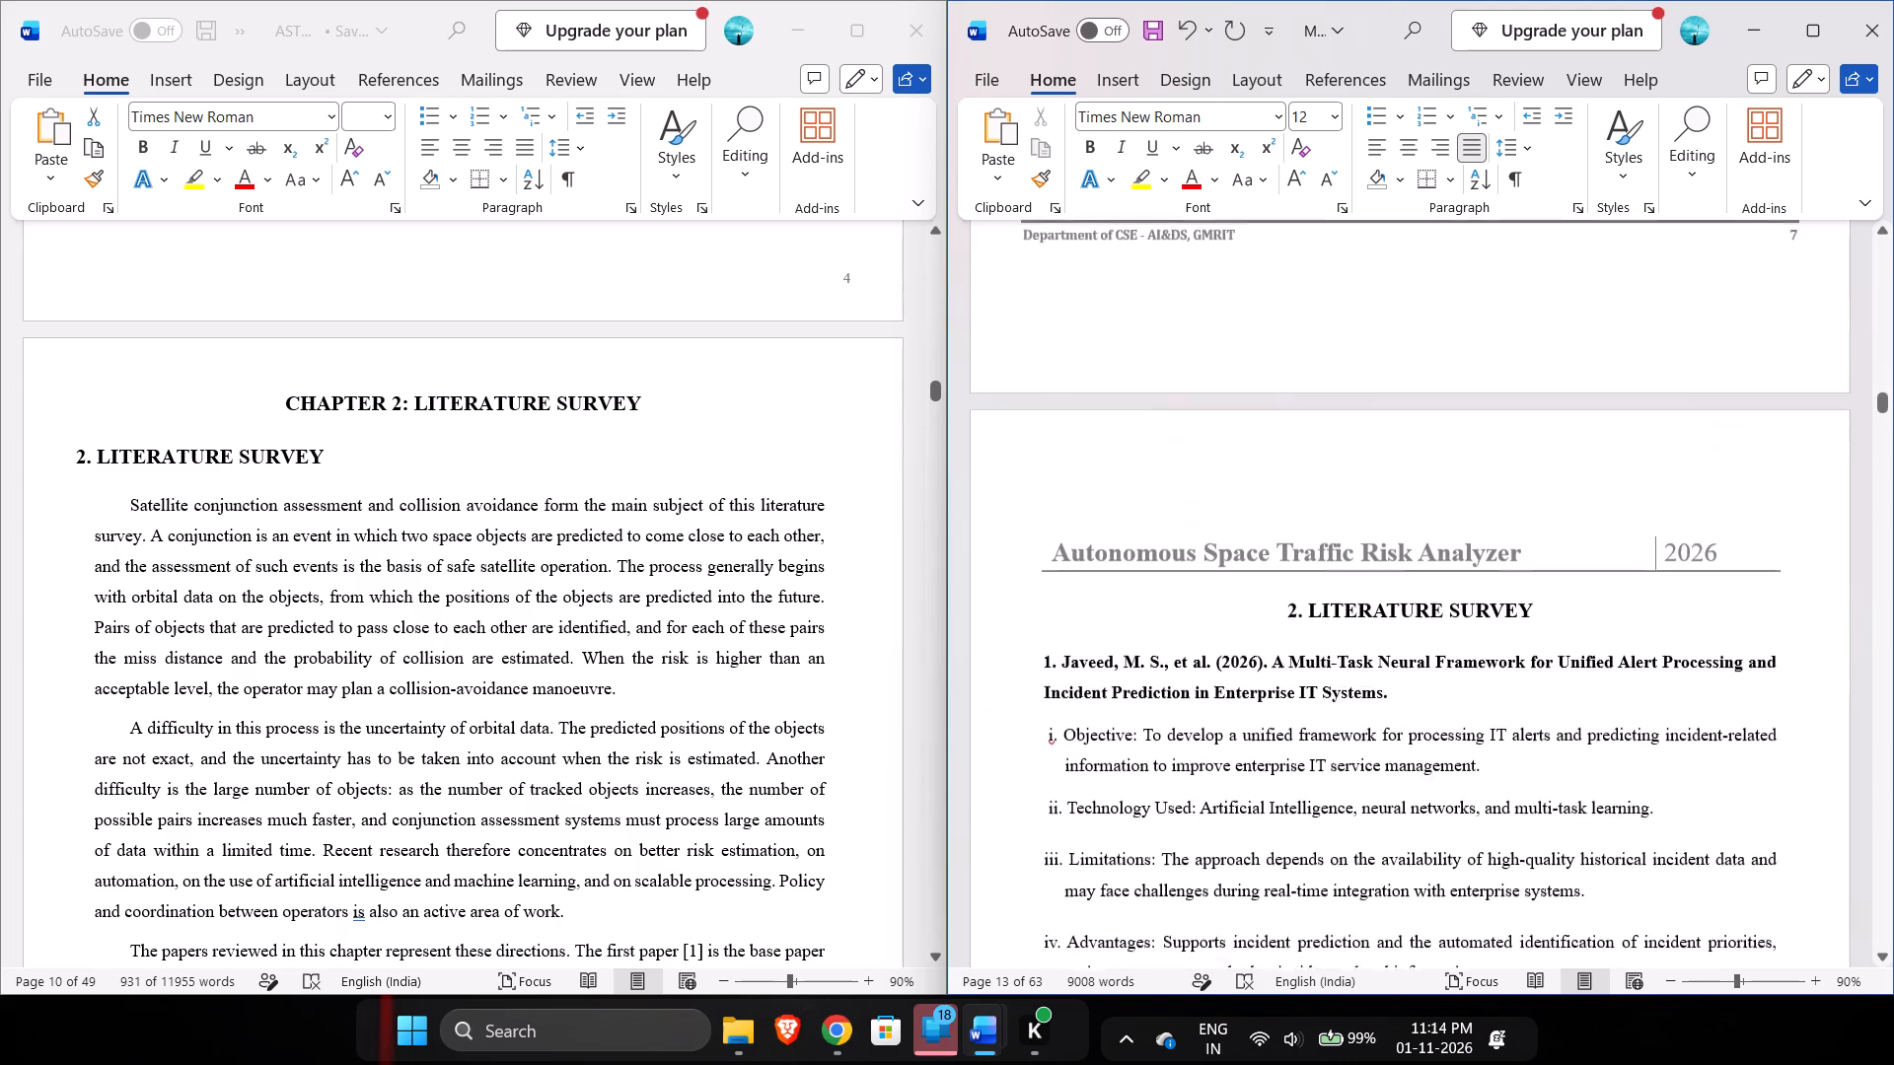
{"action": "scroll", "coordinate": [1300, 716], "scroll_direction": "down", "scroll_amount": 1}
{"action": "scroll", "coordinate": [734, 768], "scroll_direction": "down", "scroll_amount": 1}
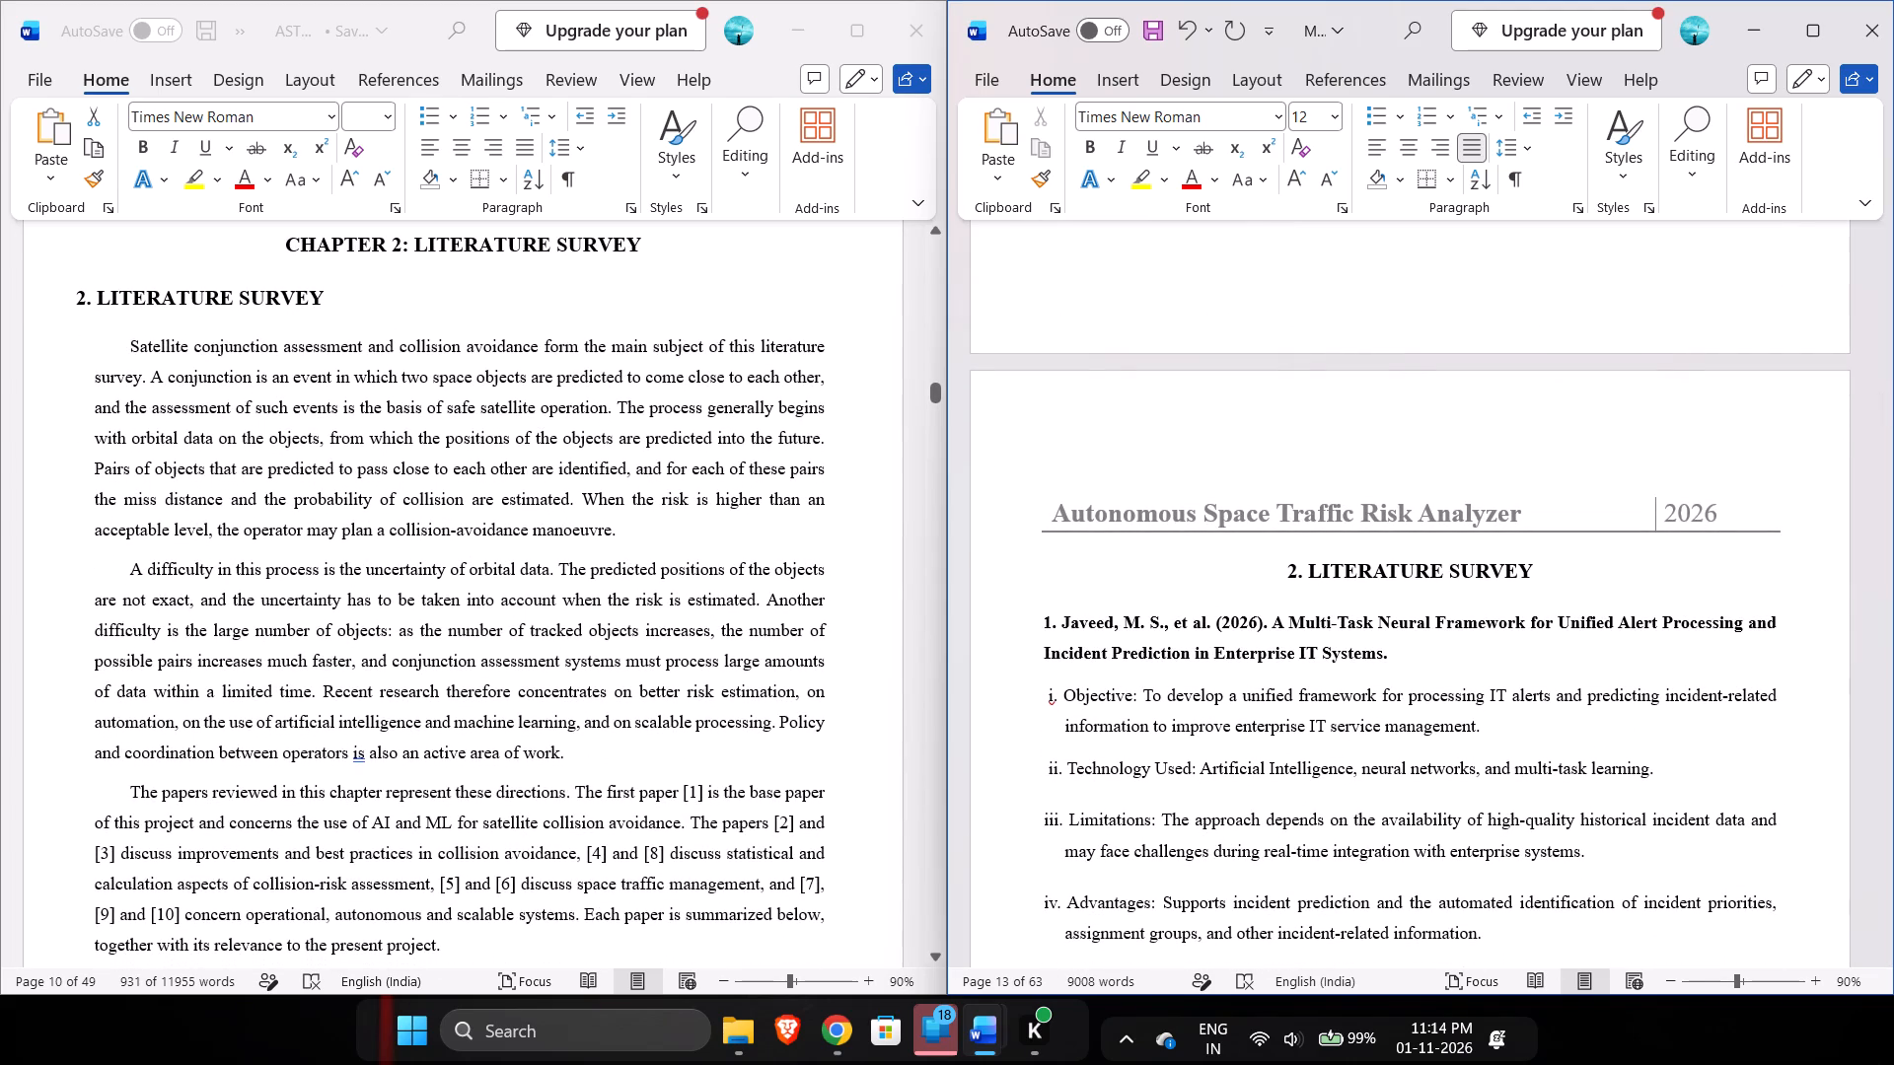
Compare how the Literature Survey paper entries are laid out in the source report and in the template's numbered references with roman-numeral points.
{"action": "scroll", "coordinate": [734, 768], "scroll_direction": "down", "scroll_amount": 1}
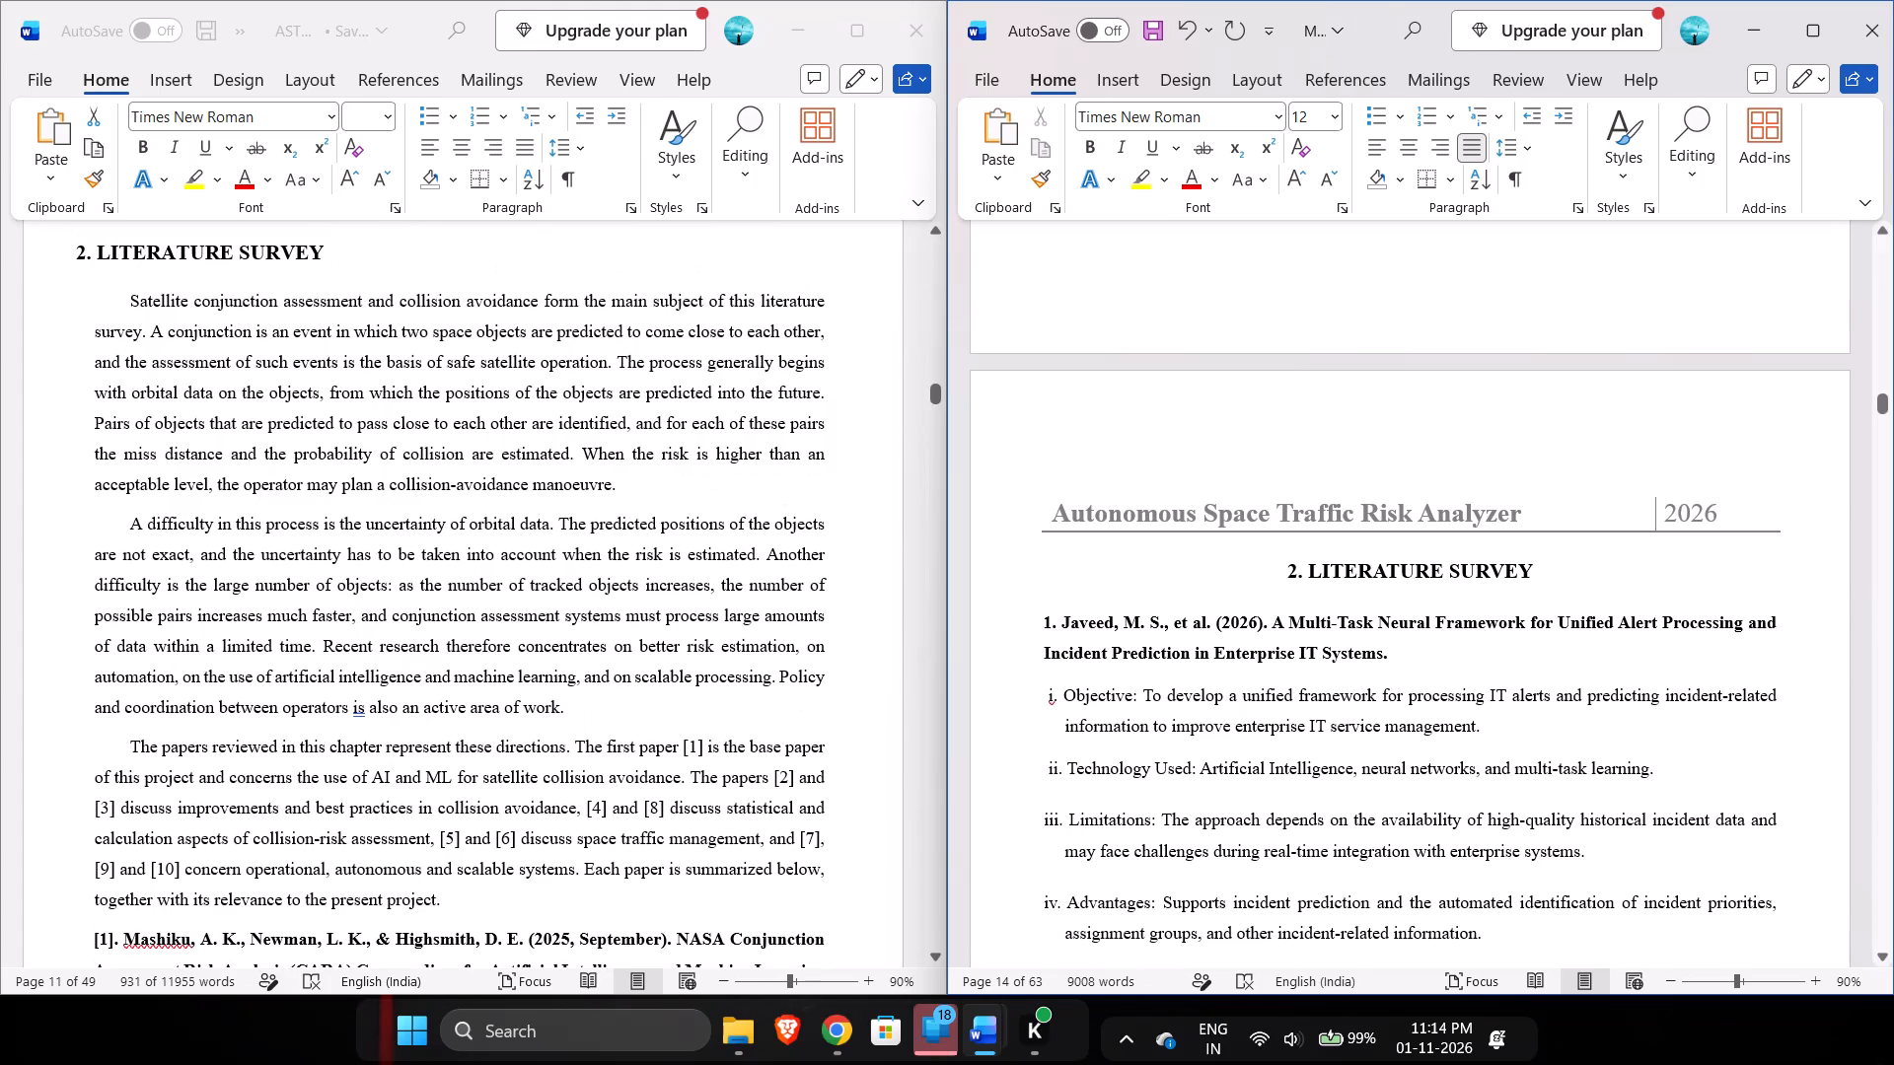
{"action": "scroll", "coordinate": [1341, 799], "scroll_direction": "down", "scroll_amount": 3}
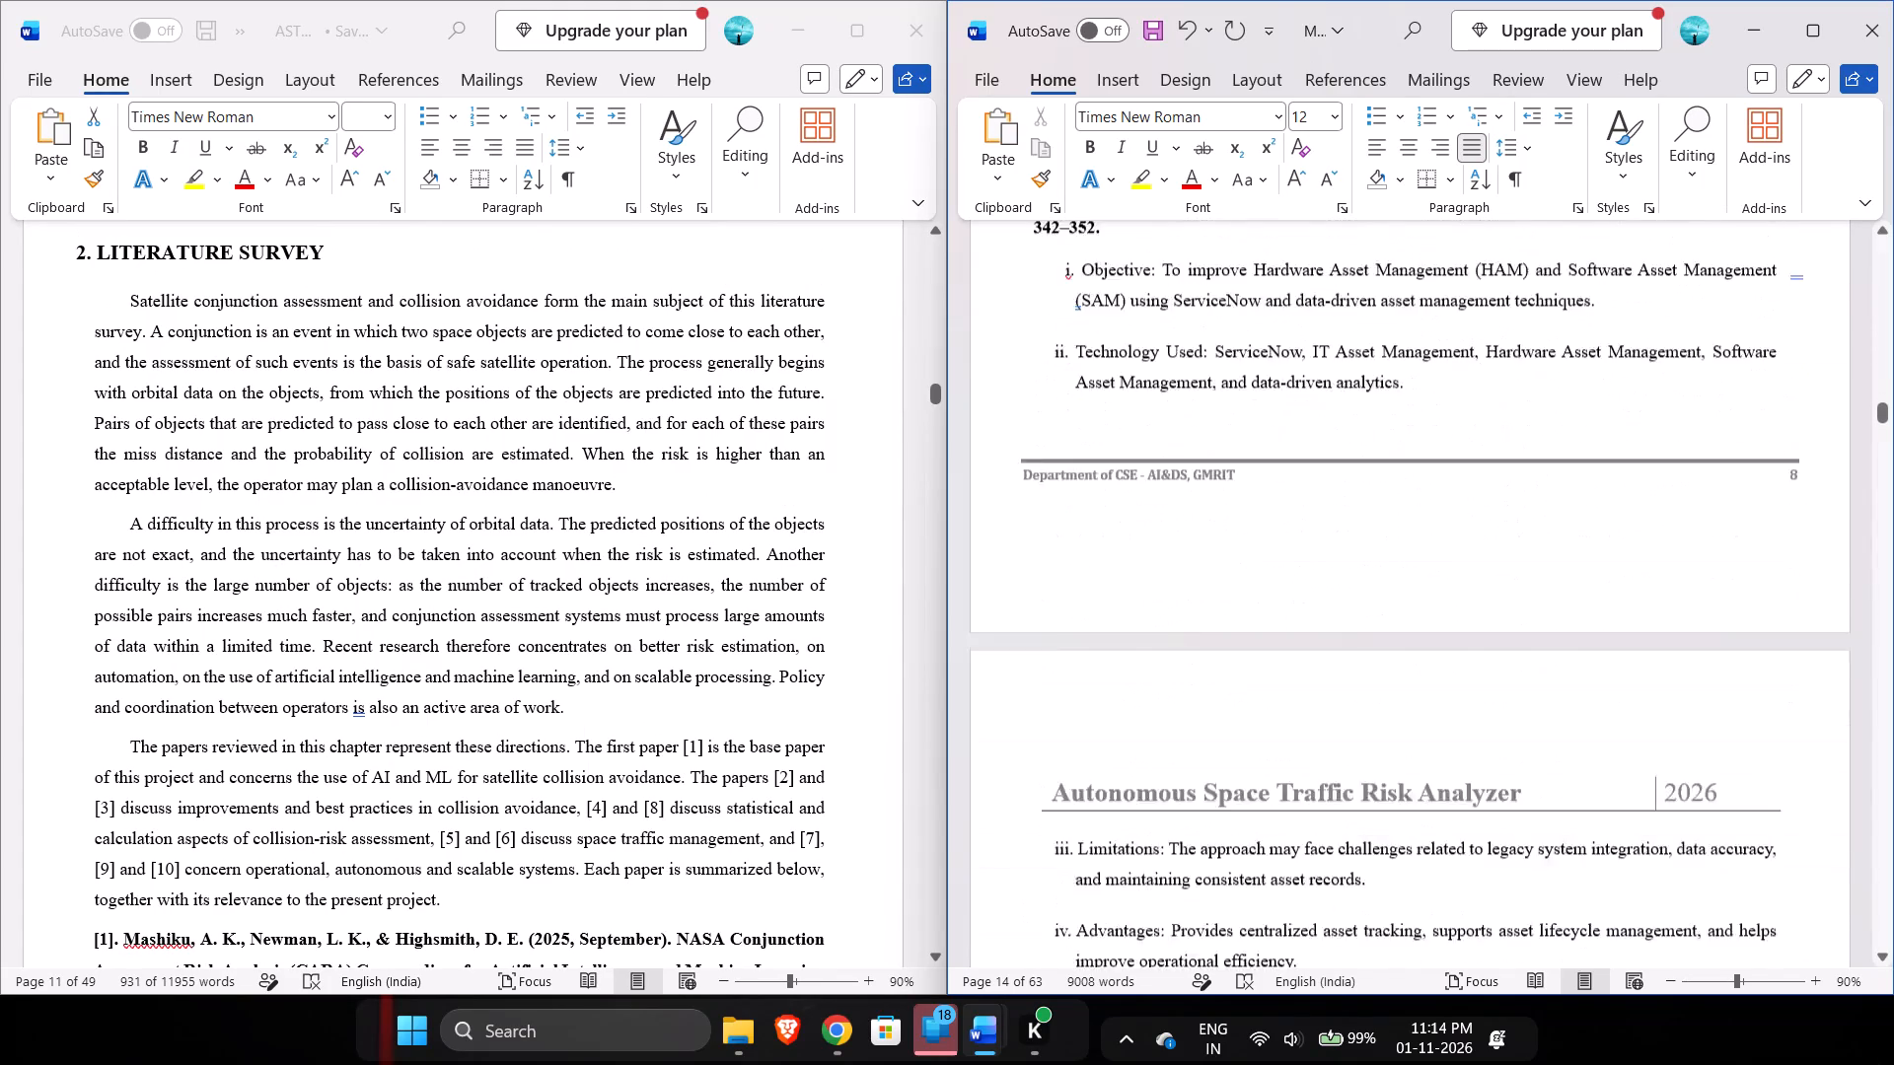
{"action": "scroll", "coordinate": [1341, 799], "scroll_direction": "down", "scroll_amount": 1}
{"action": "scroll", "coordinate": [717, 918], "scroll_direction": "down", "scroll_amount": 1}
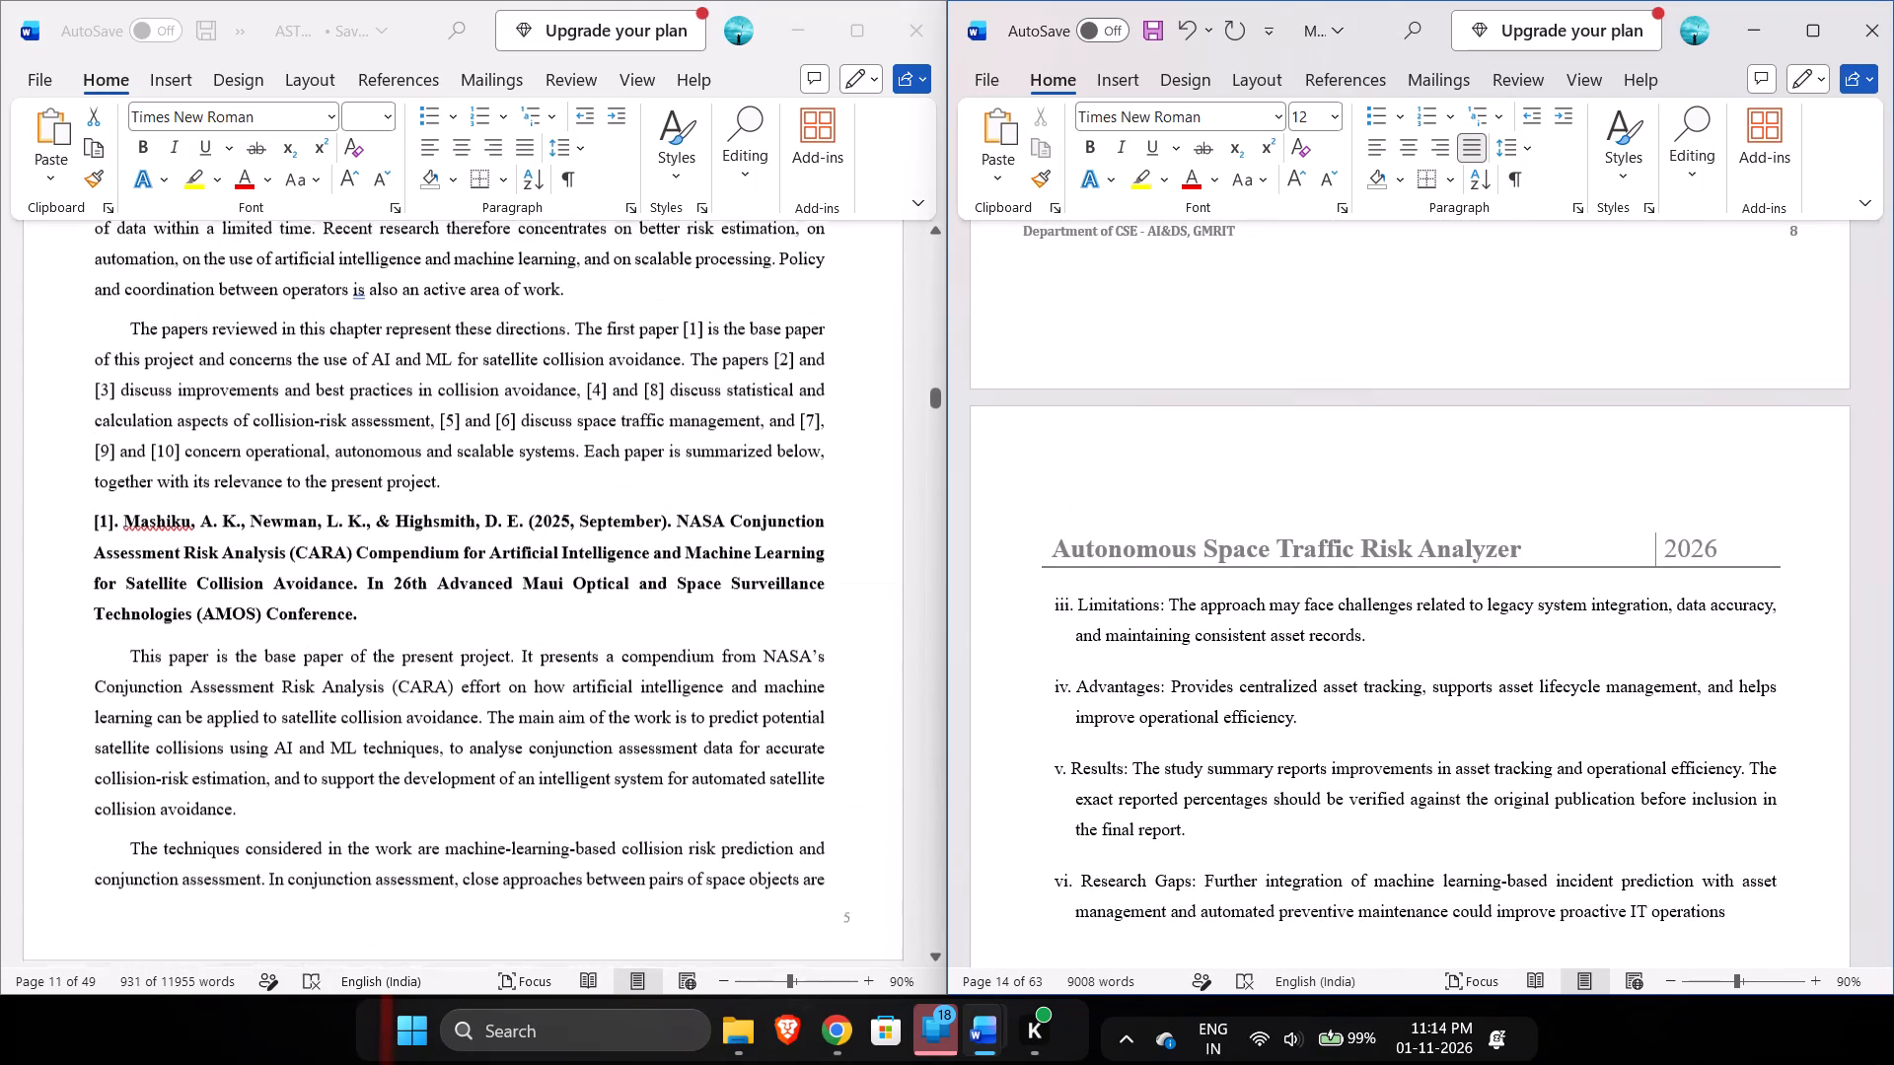
{"action": "scroll", "coordinate": [717, 918], "scroll_direction": "down", "scroll_amount": 4}
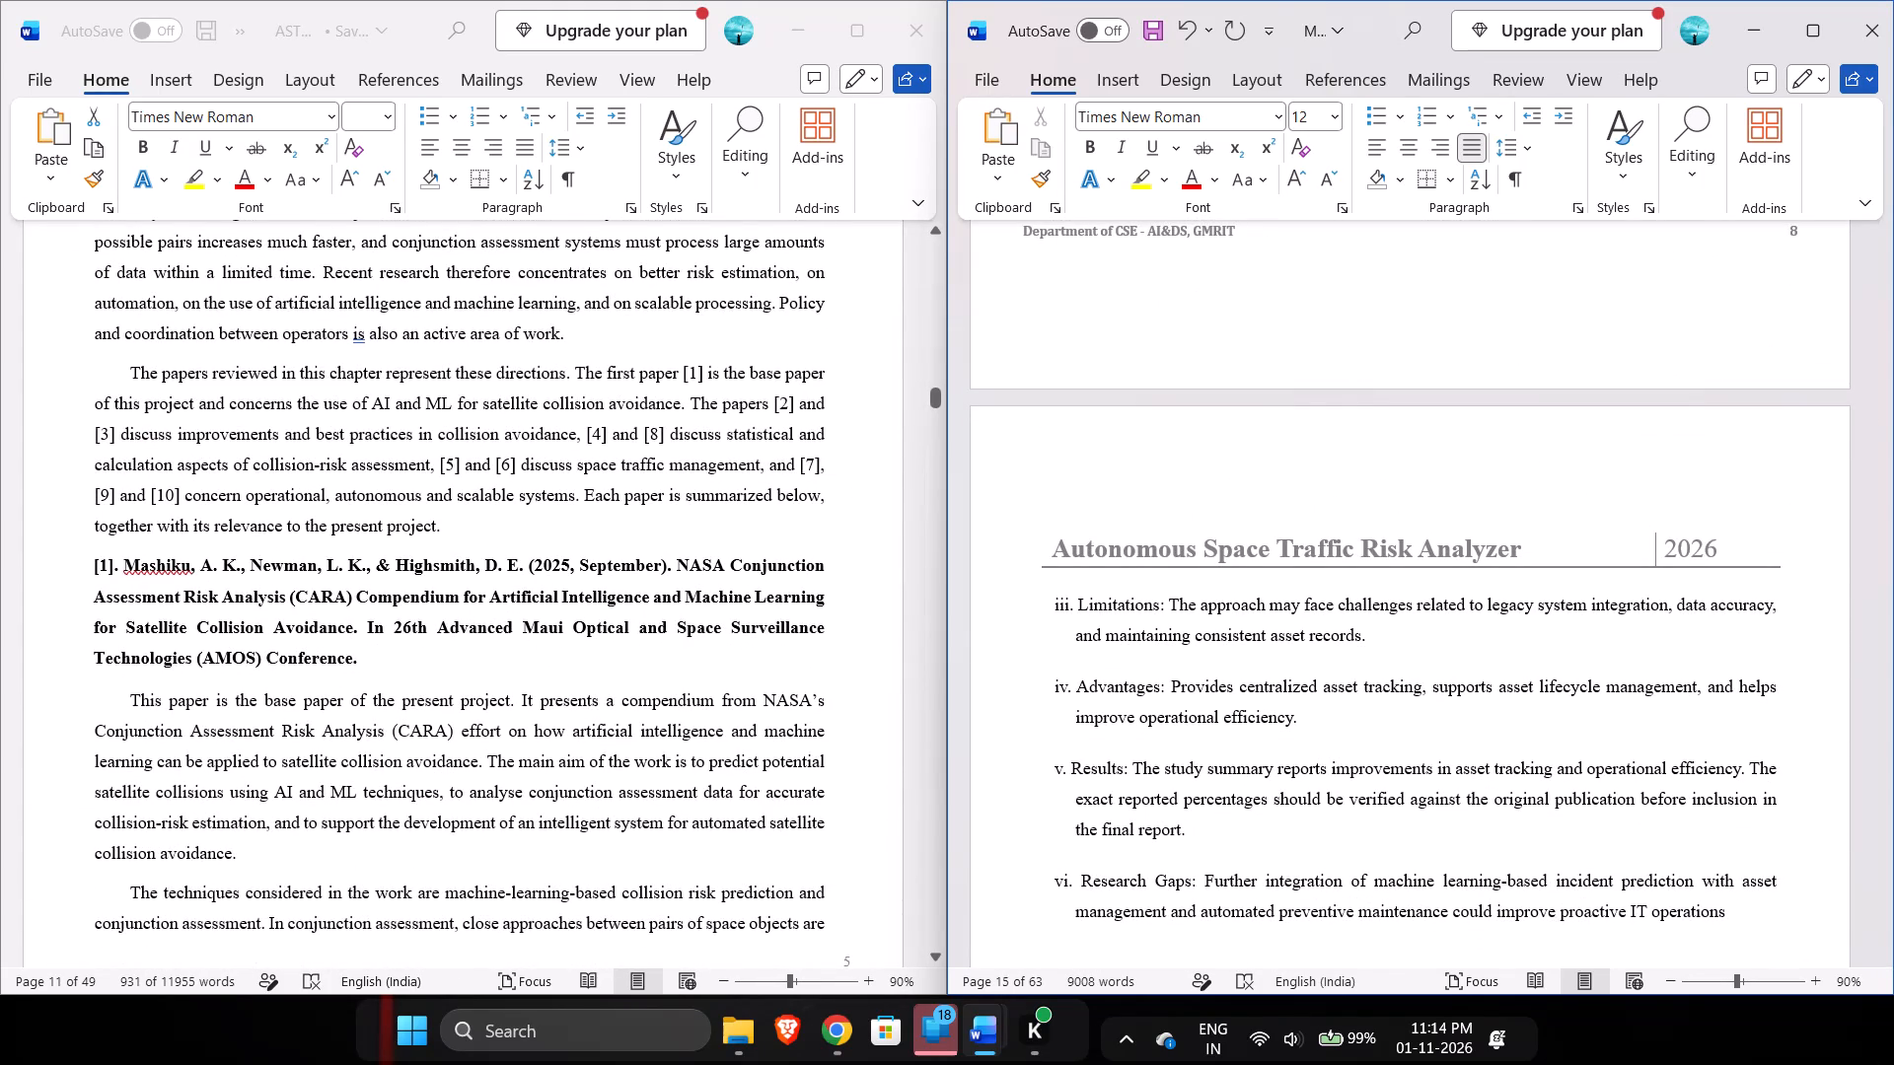
{"action": "scroll", "coordinate": [717, 918], "scroll_direction": "down", "scroll_amount": 1}
{"action": "scroll", "coordinate": [1244, 816], "scroll_direction": "up", "scroll_amount": 2}
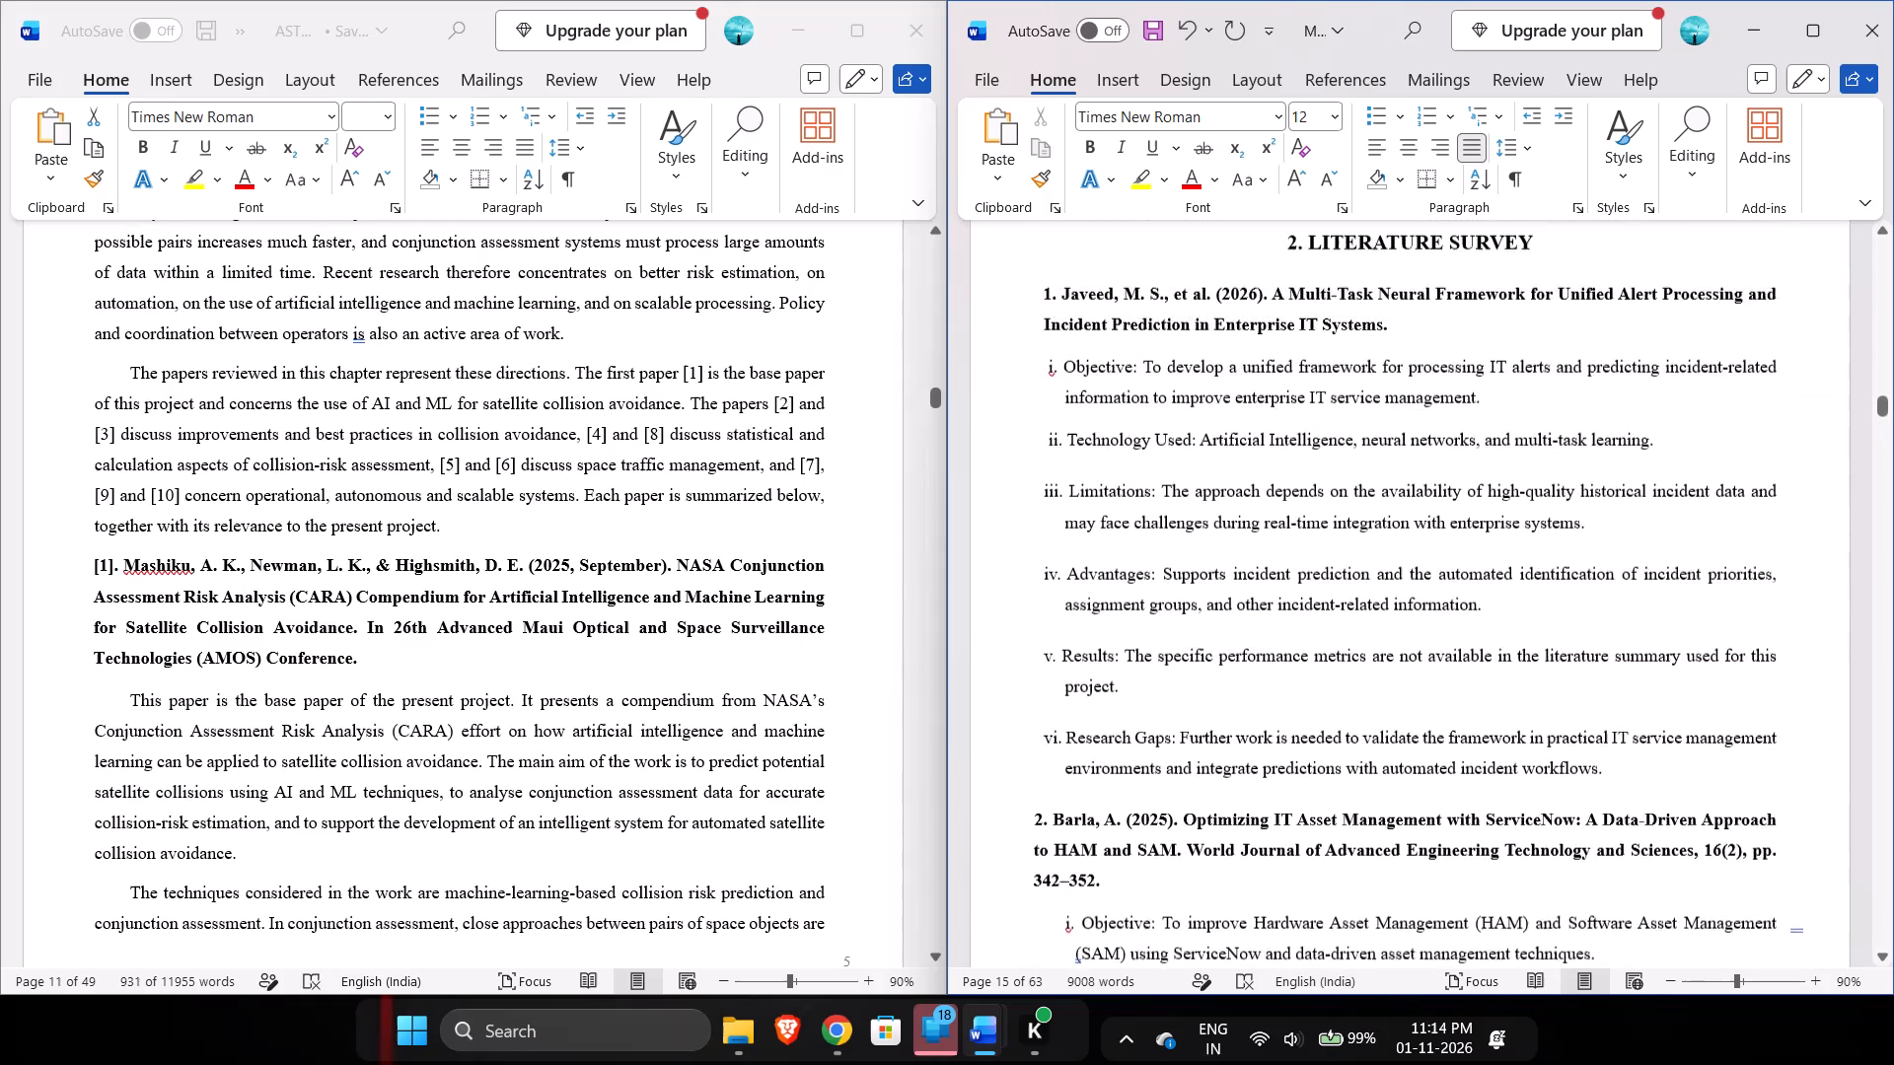
{"action": "scroll", "coordinate": [1244, 816], "scroll_direction": "up", "scroll_amount": 2}
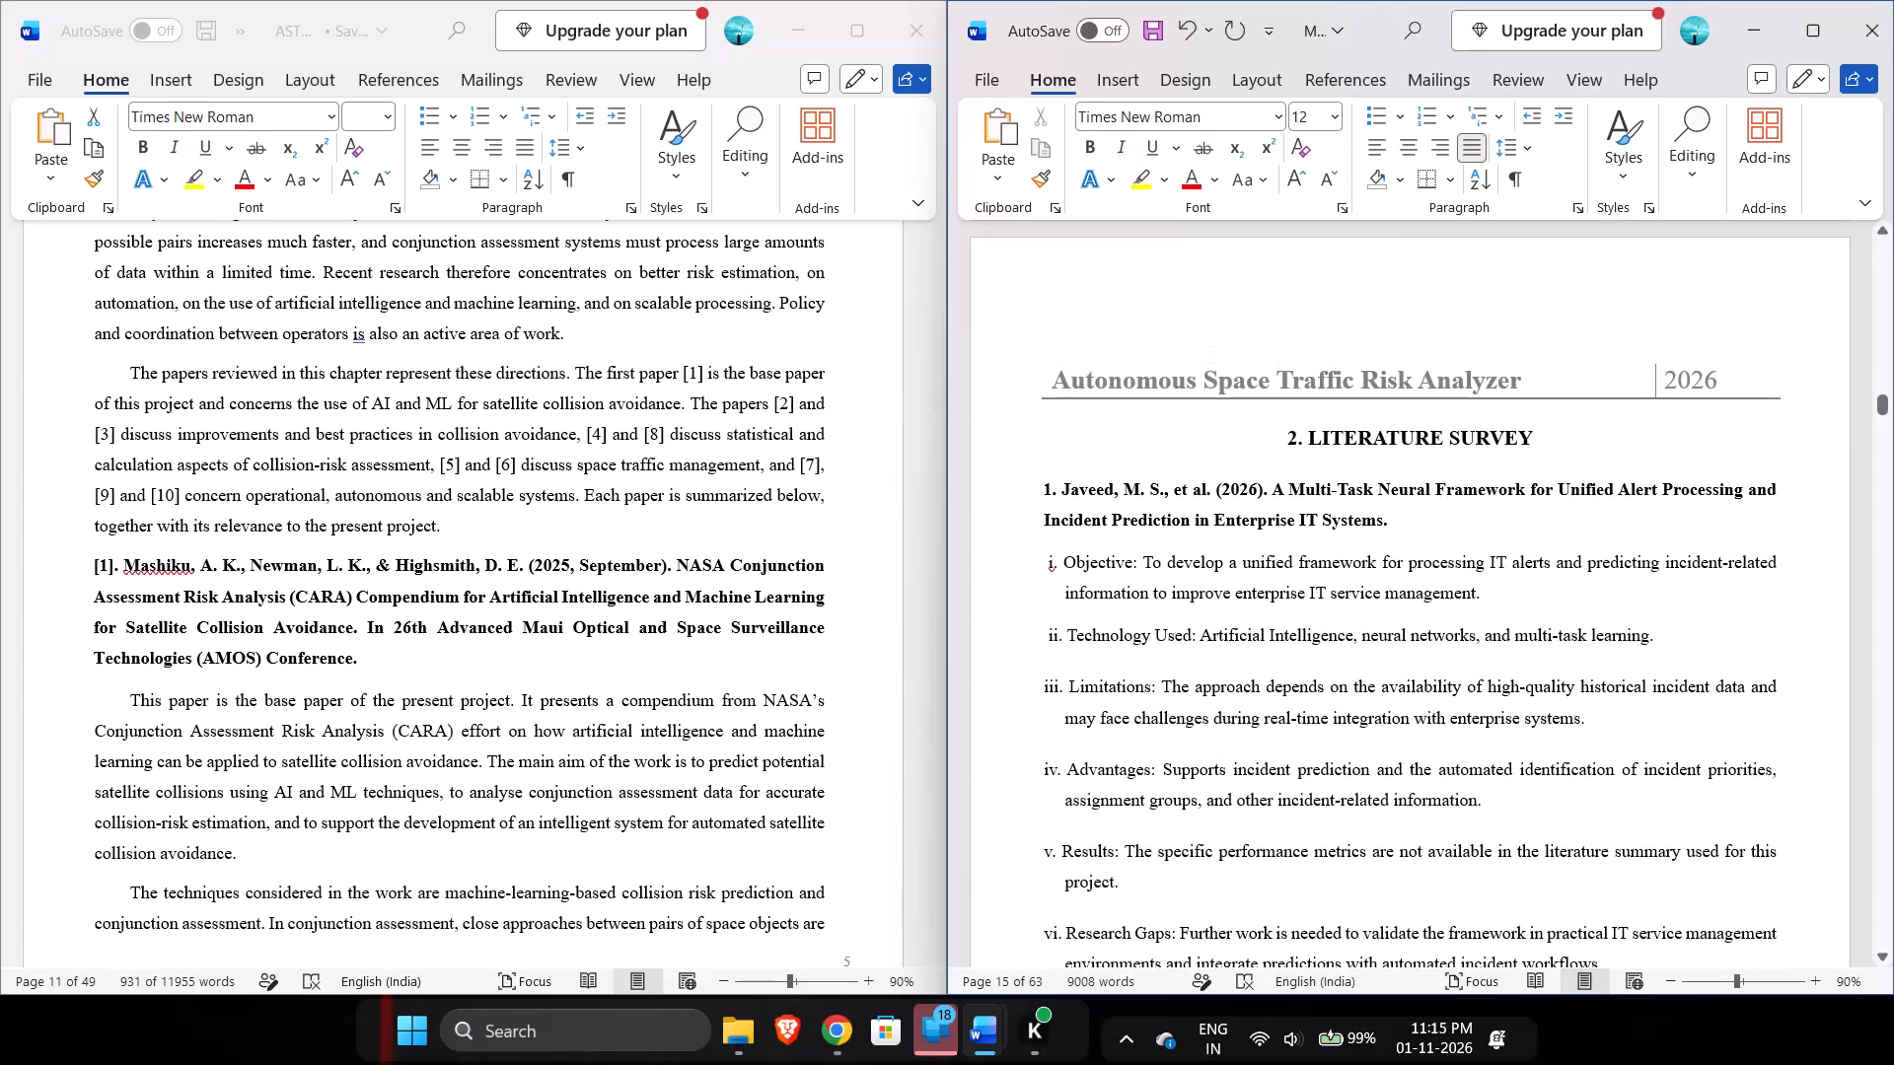
{"action": "scroll", "coordinate": [1244, 816], "scroll_direction": "down", "scroll_amount": 1}
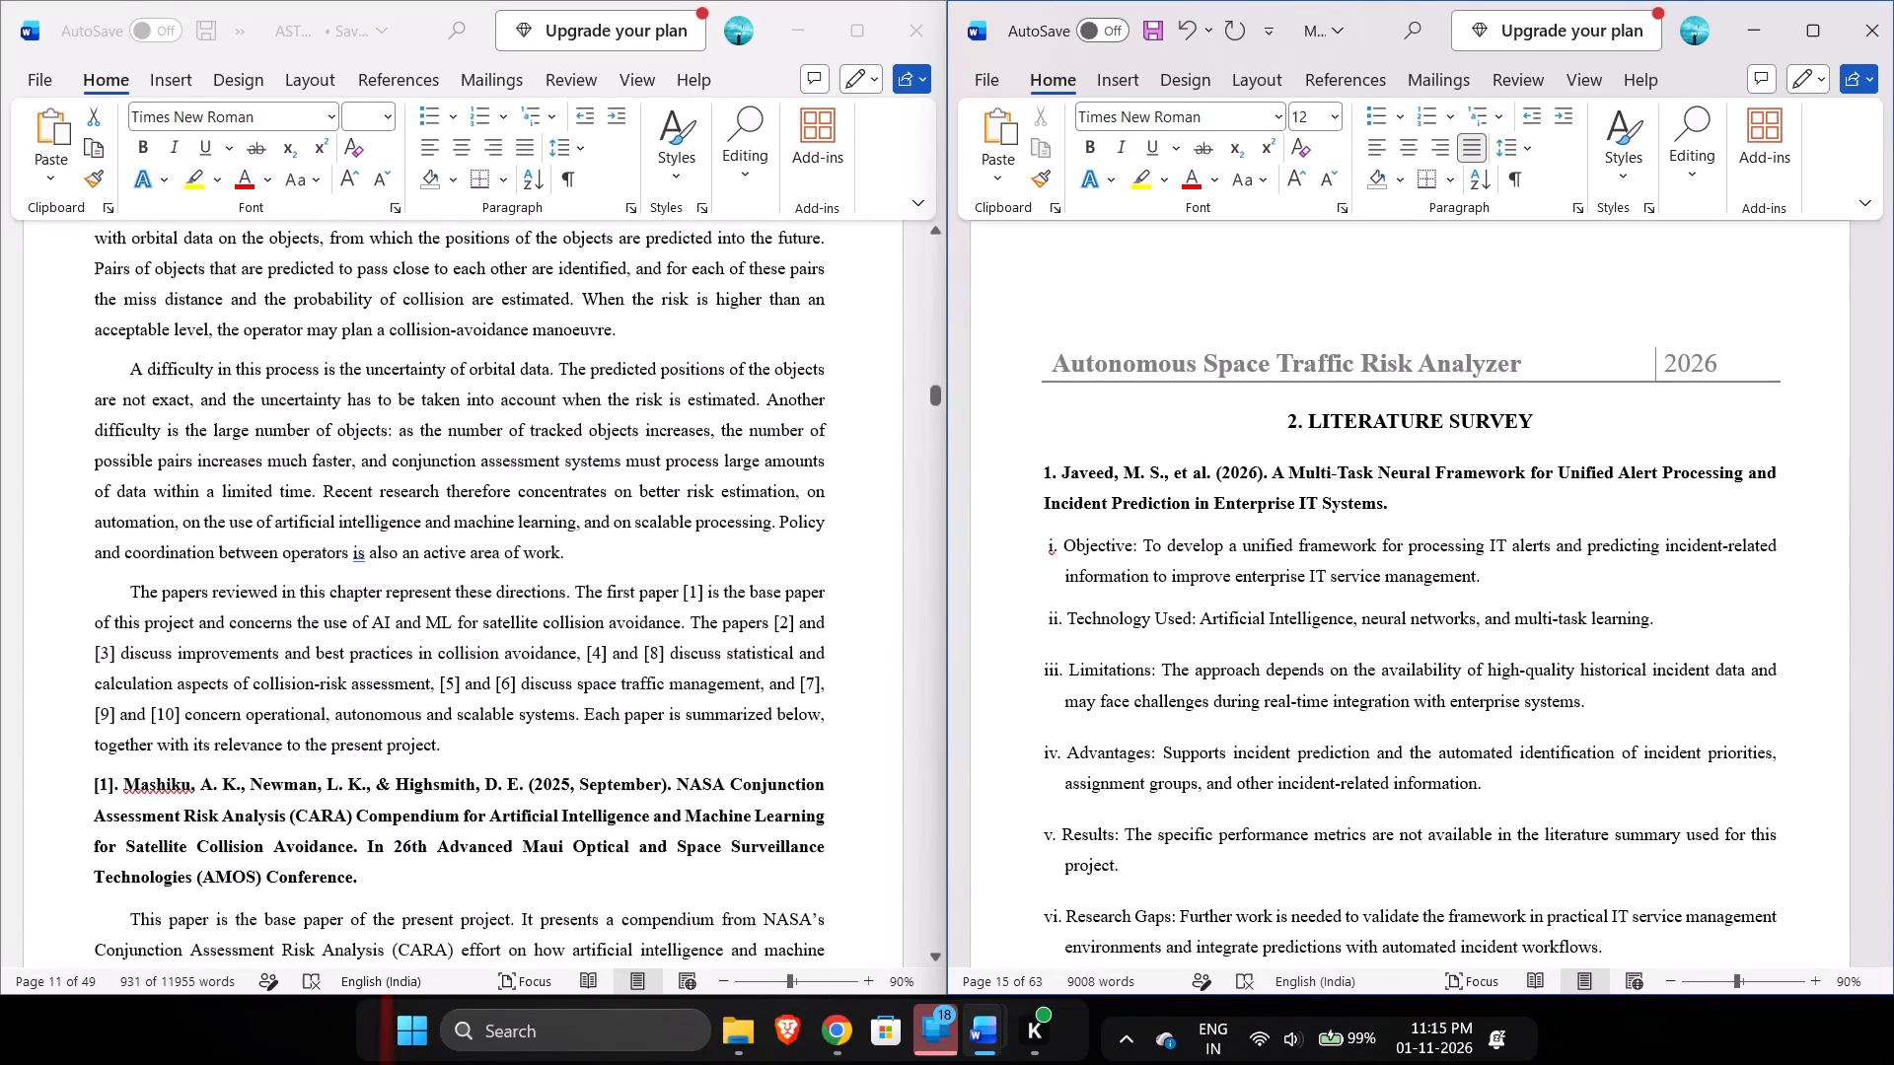
{"action": "scroll", "coordinate": [1290, 745], "scroll_direction": "down", "scroll_amount": 1}
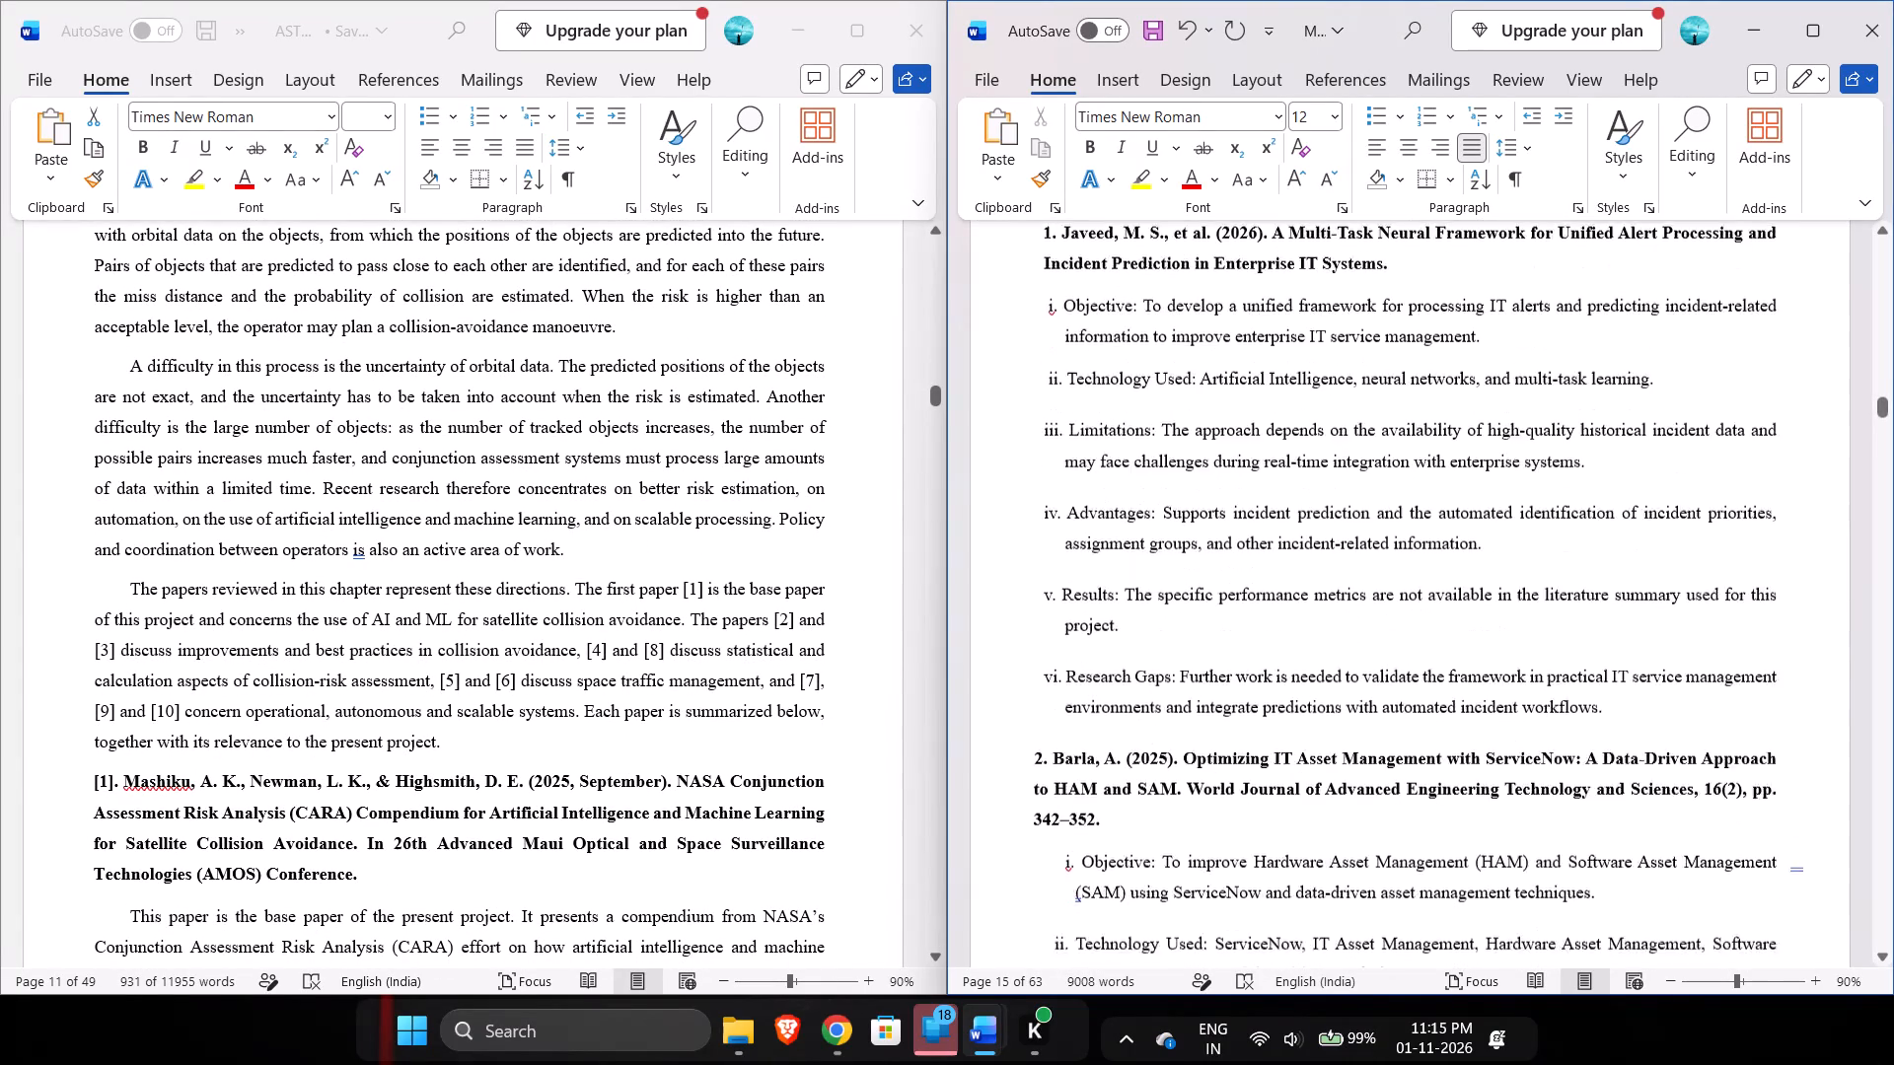
{"action": "scroll", "coordinate": [1290, 745], "scroll_direction": "down", "scroll_amount": 1}
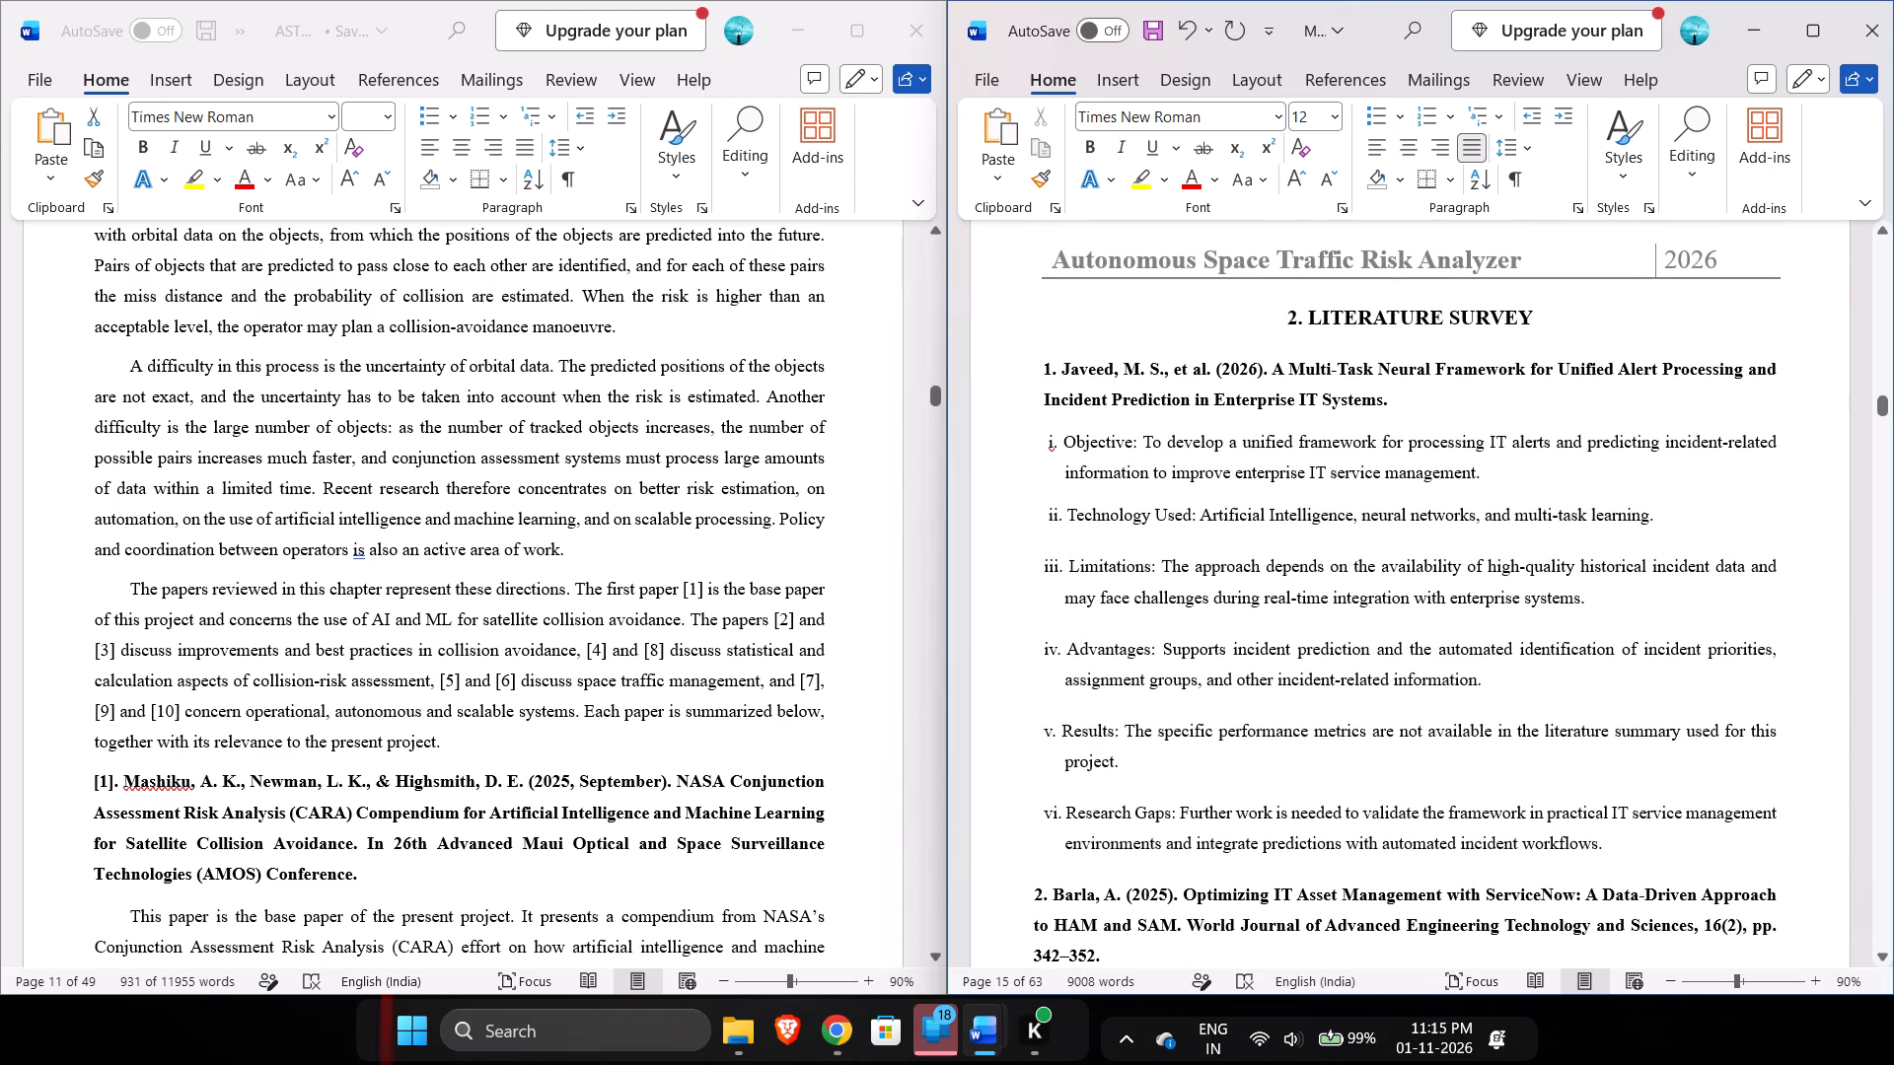
{"action": "scroll", "coordinate": [739, 700], "scroll_direction": "down", "scroll_amount": 1}
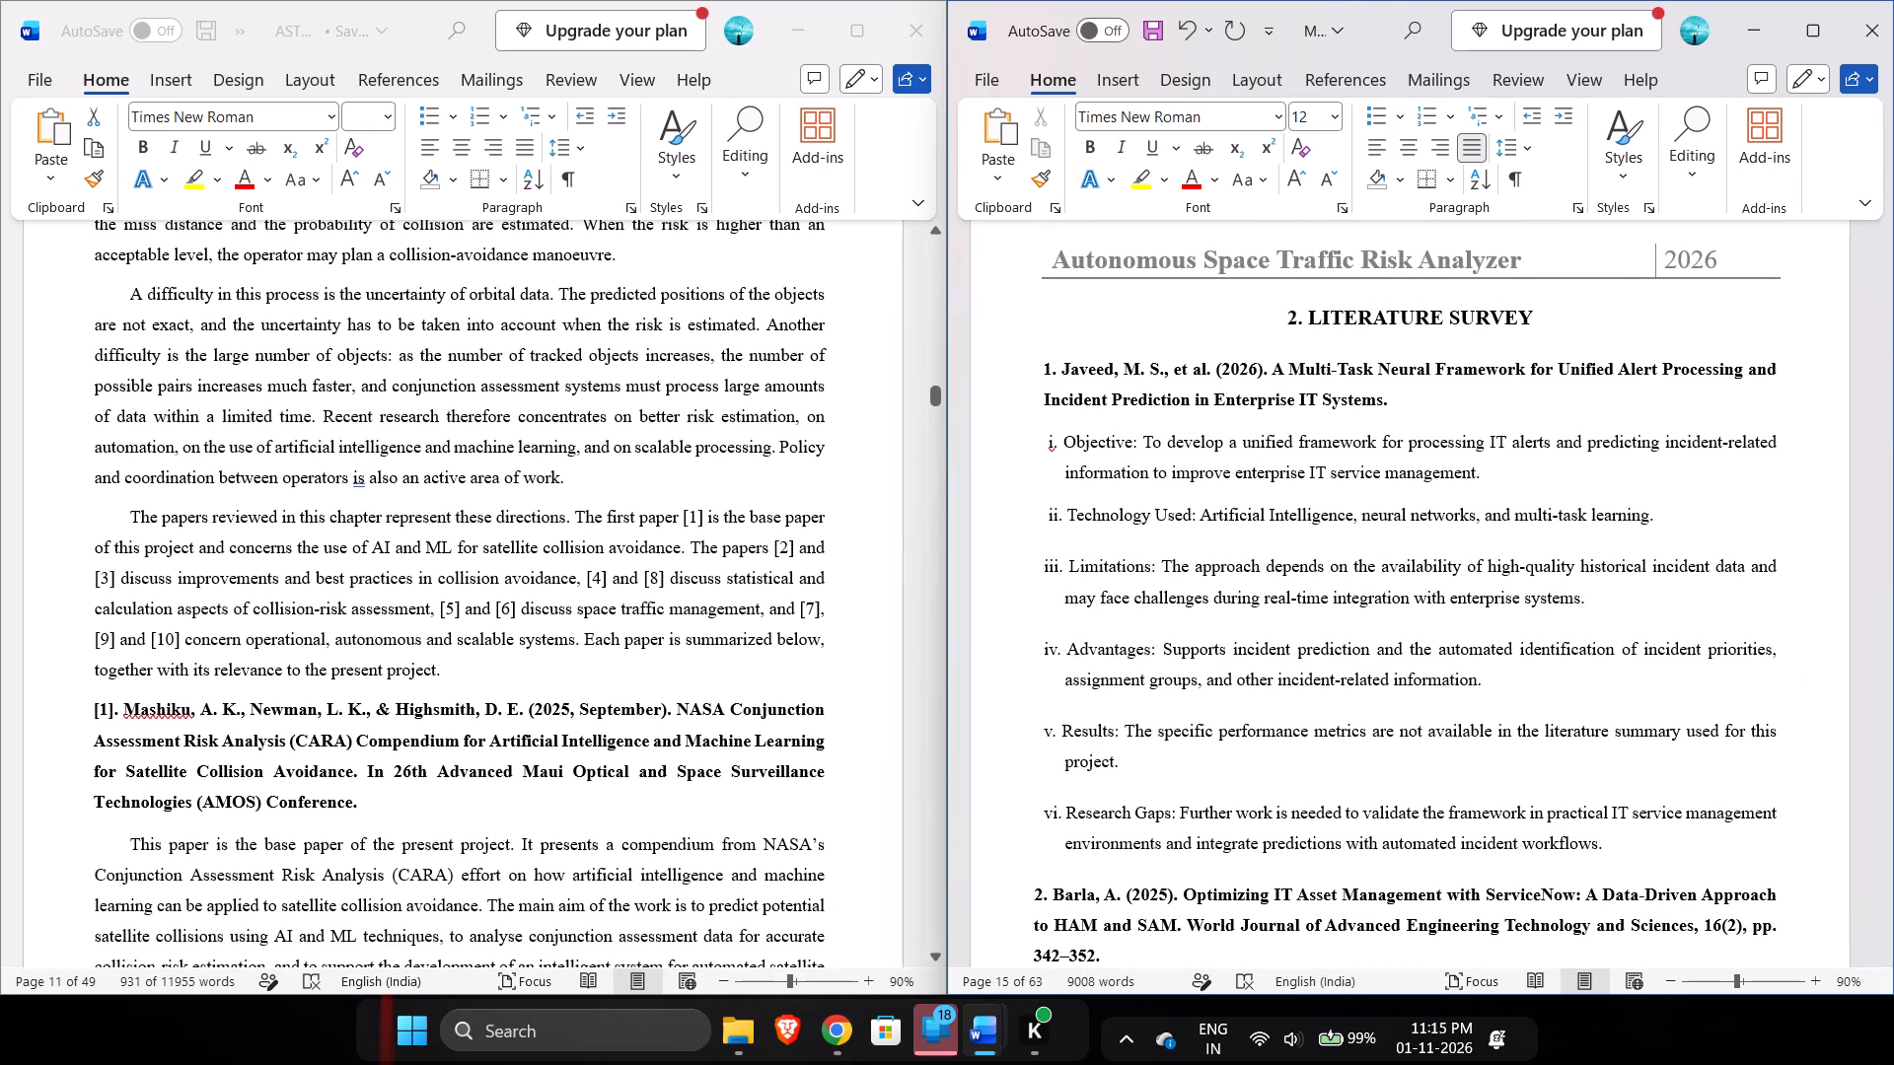
{"action": "scroll", "coordinate": [739, 700], "scroll_direction": "down", "scroll_amount": 1}
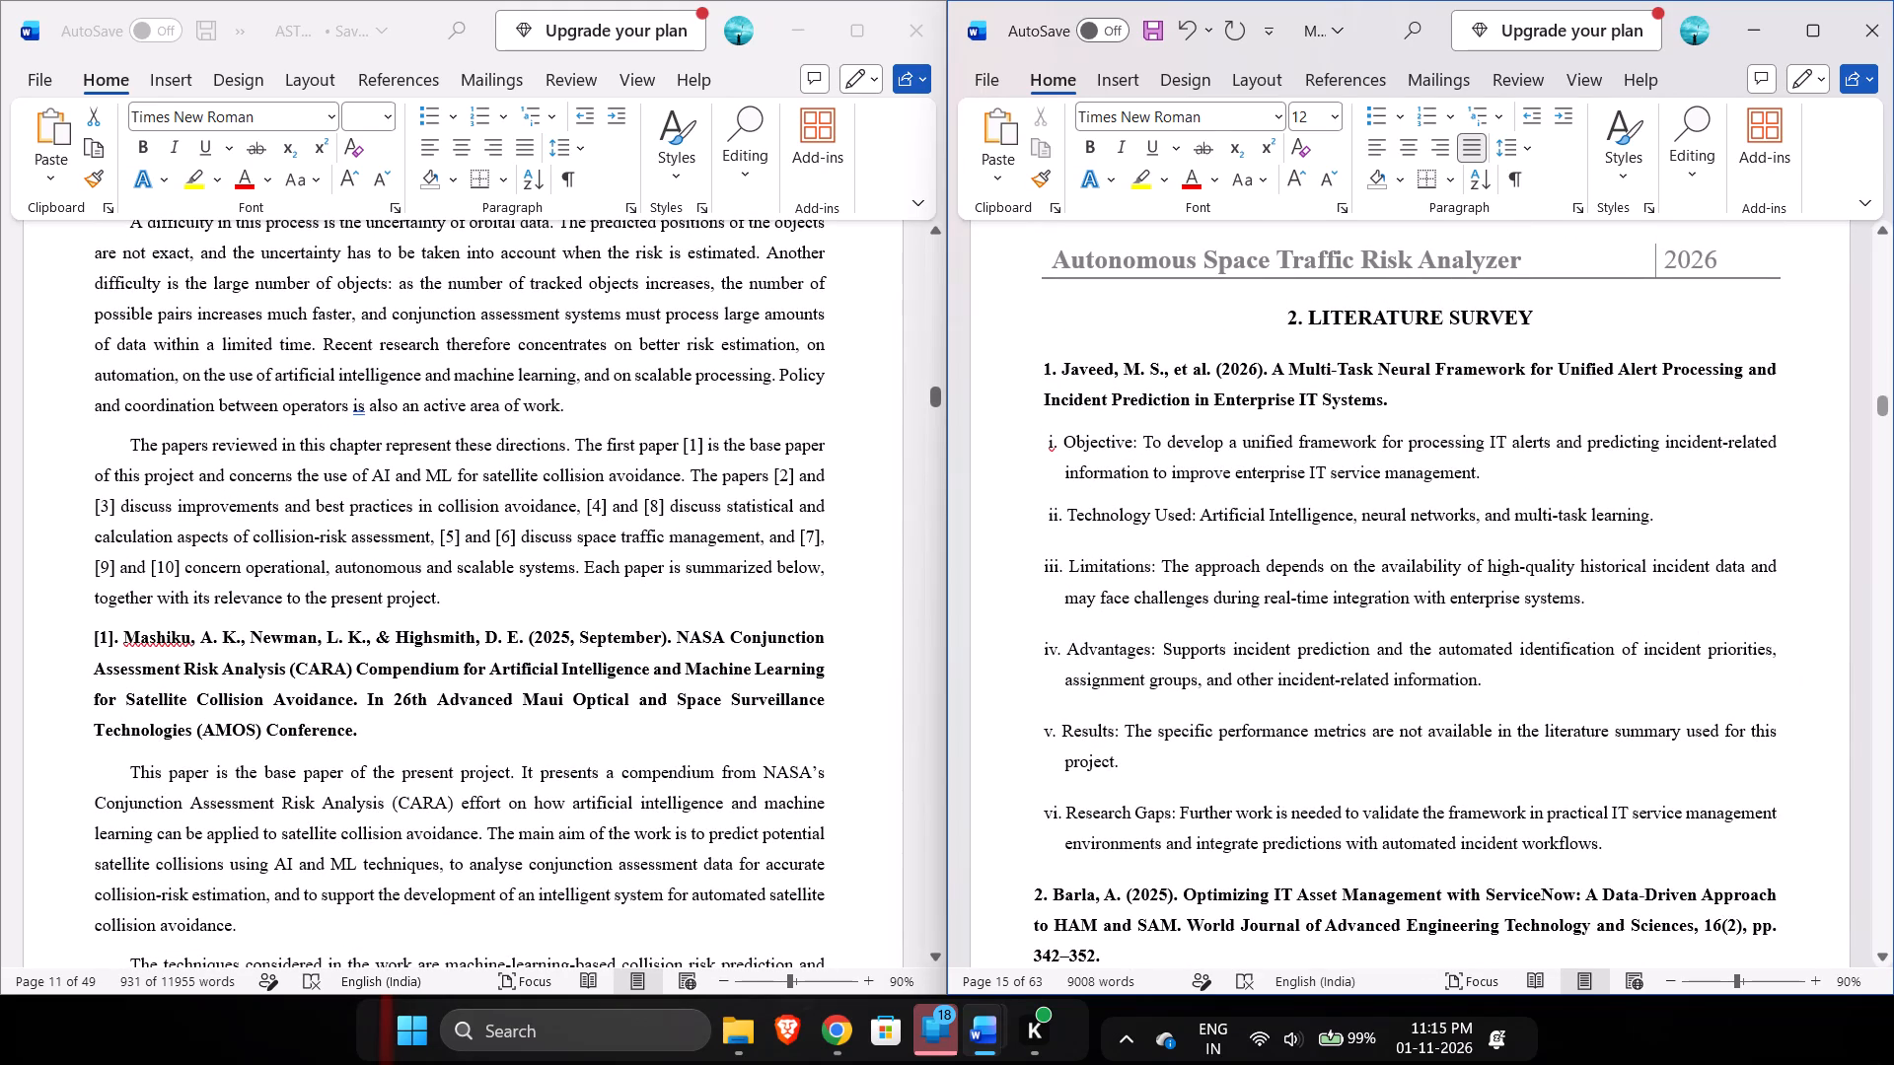
{"action": "scroll", "coordinate": [1423, 674], "scroll_direction": "down", "scroll_amount": 1}
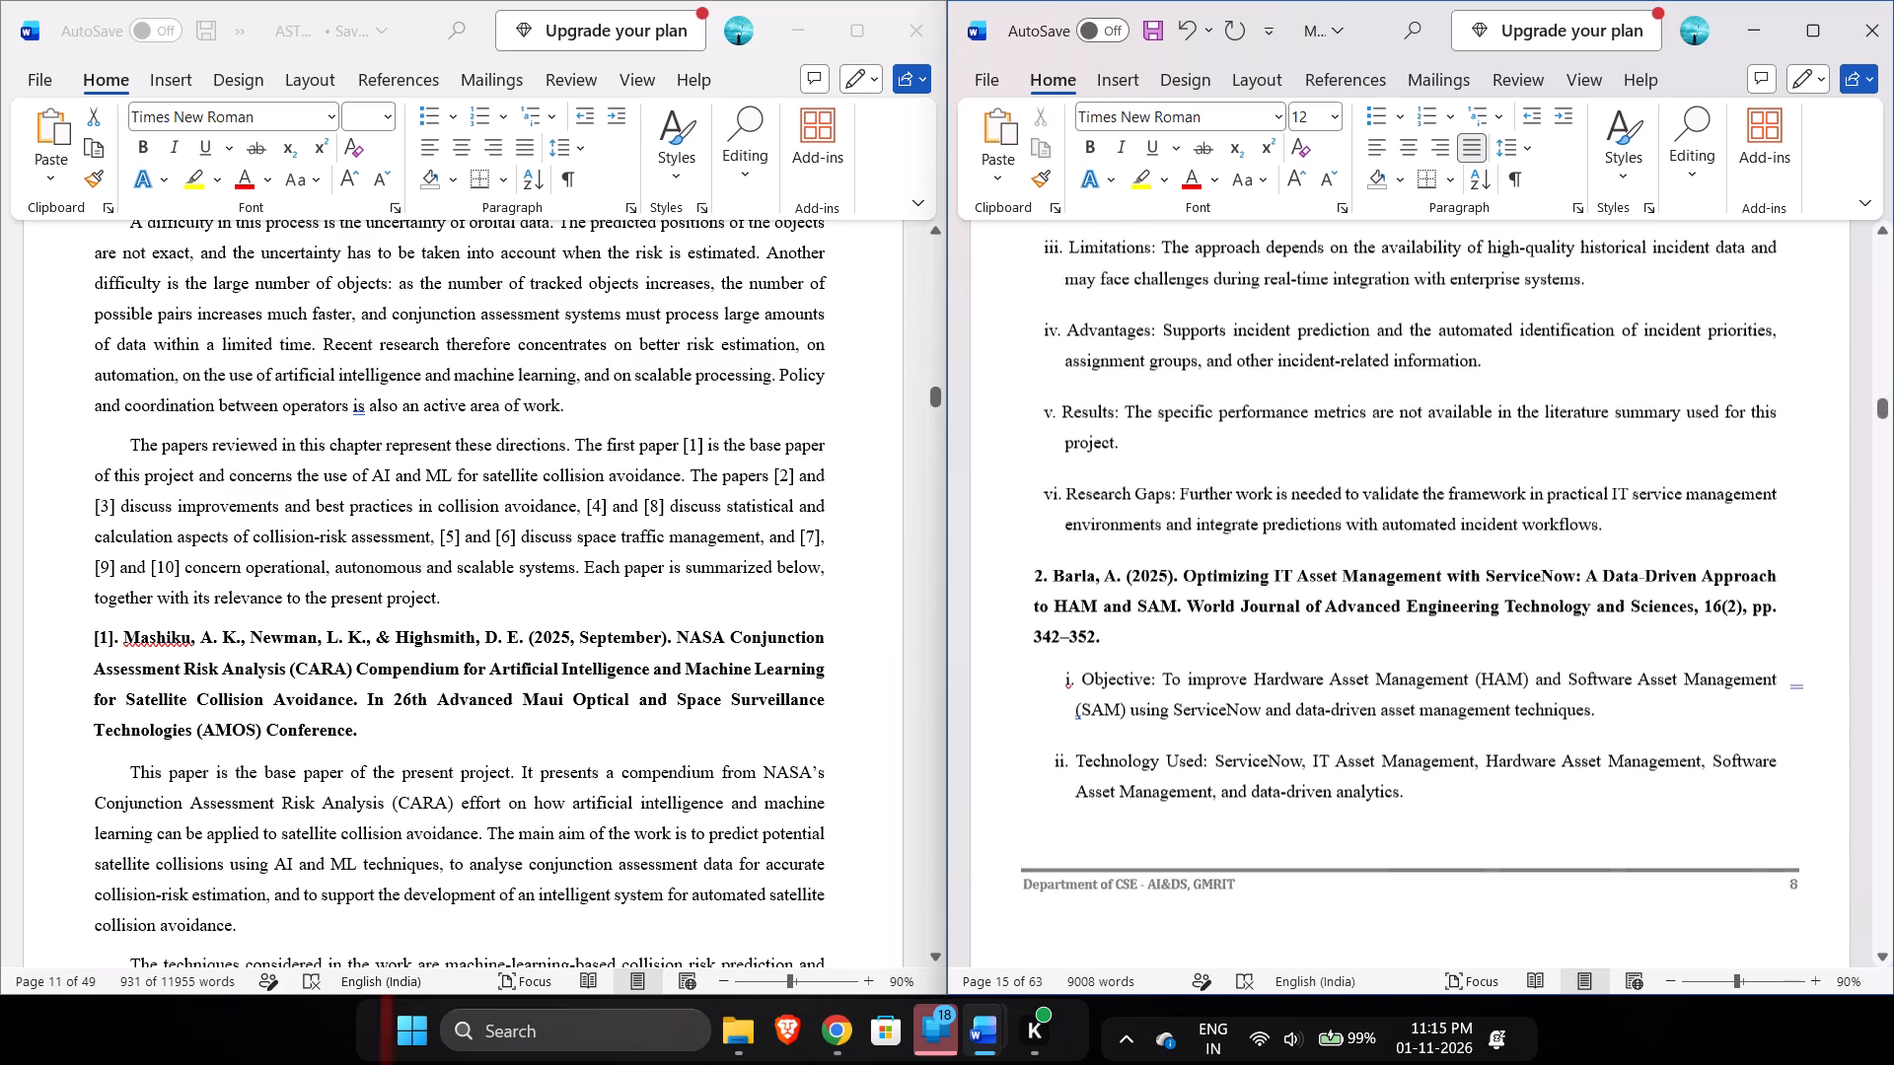
{"action": "scroll", "coordinate": [1423, 674], "scroll_direction": "down", "scroll_amount": 1}
{"action": "scroll", "coordinate": [776, 647], "scroll_direction": "down", "scroll_amount": 1}
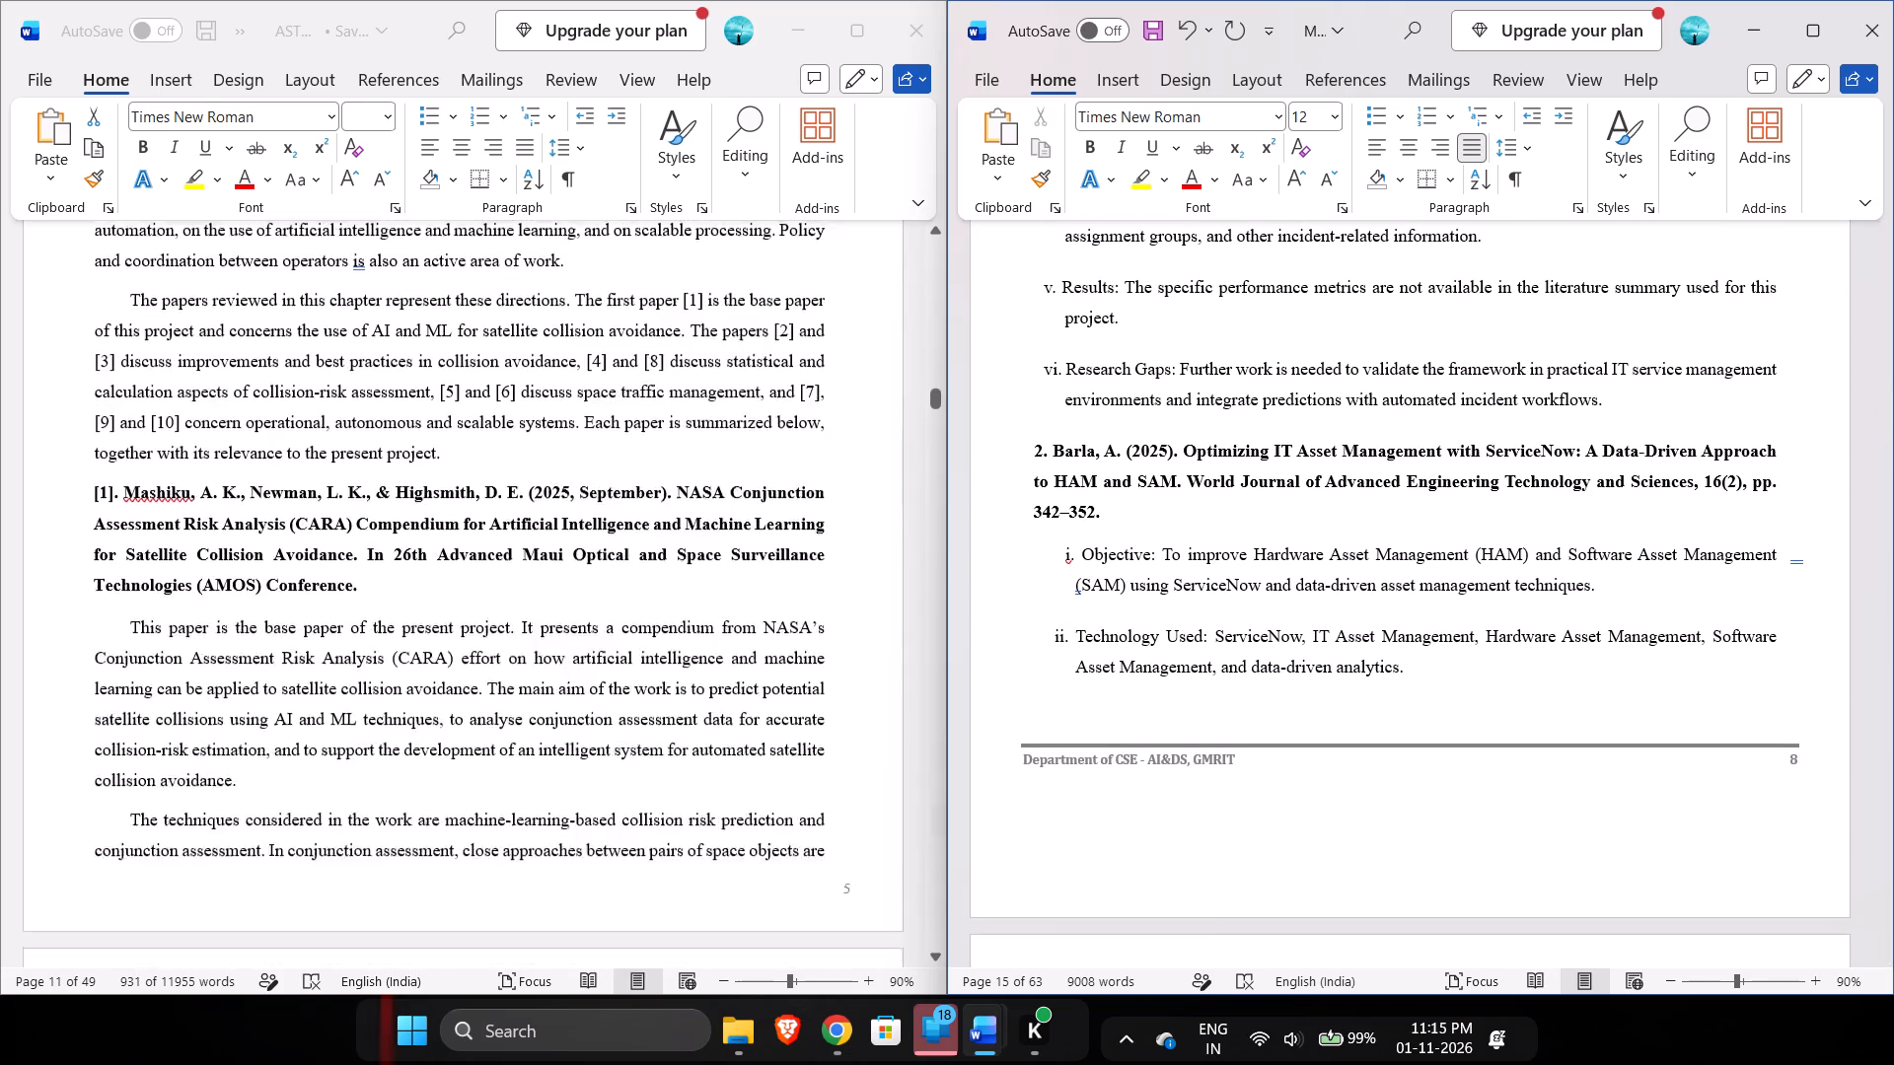
{"action": "scroll", "coordinate": [776, 647], "scroll_direction": "down", "scroll_amount": 1}
{"action": "scroll", "coordinate": [776, 647], "scroll_direction": "up", "scroll_amount": 1}
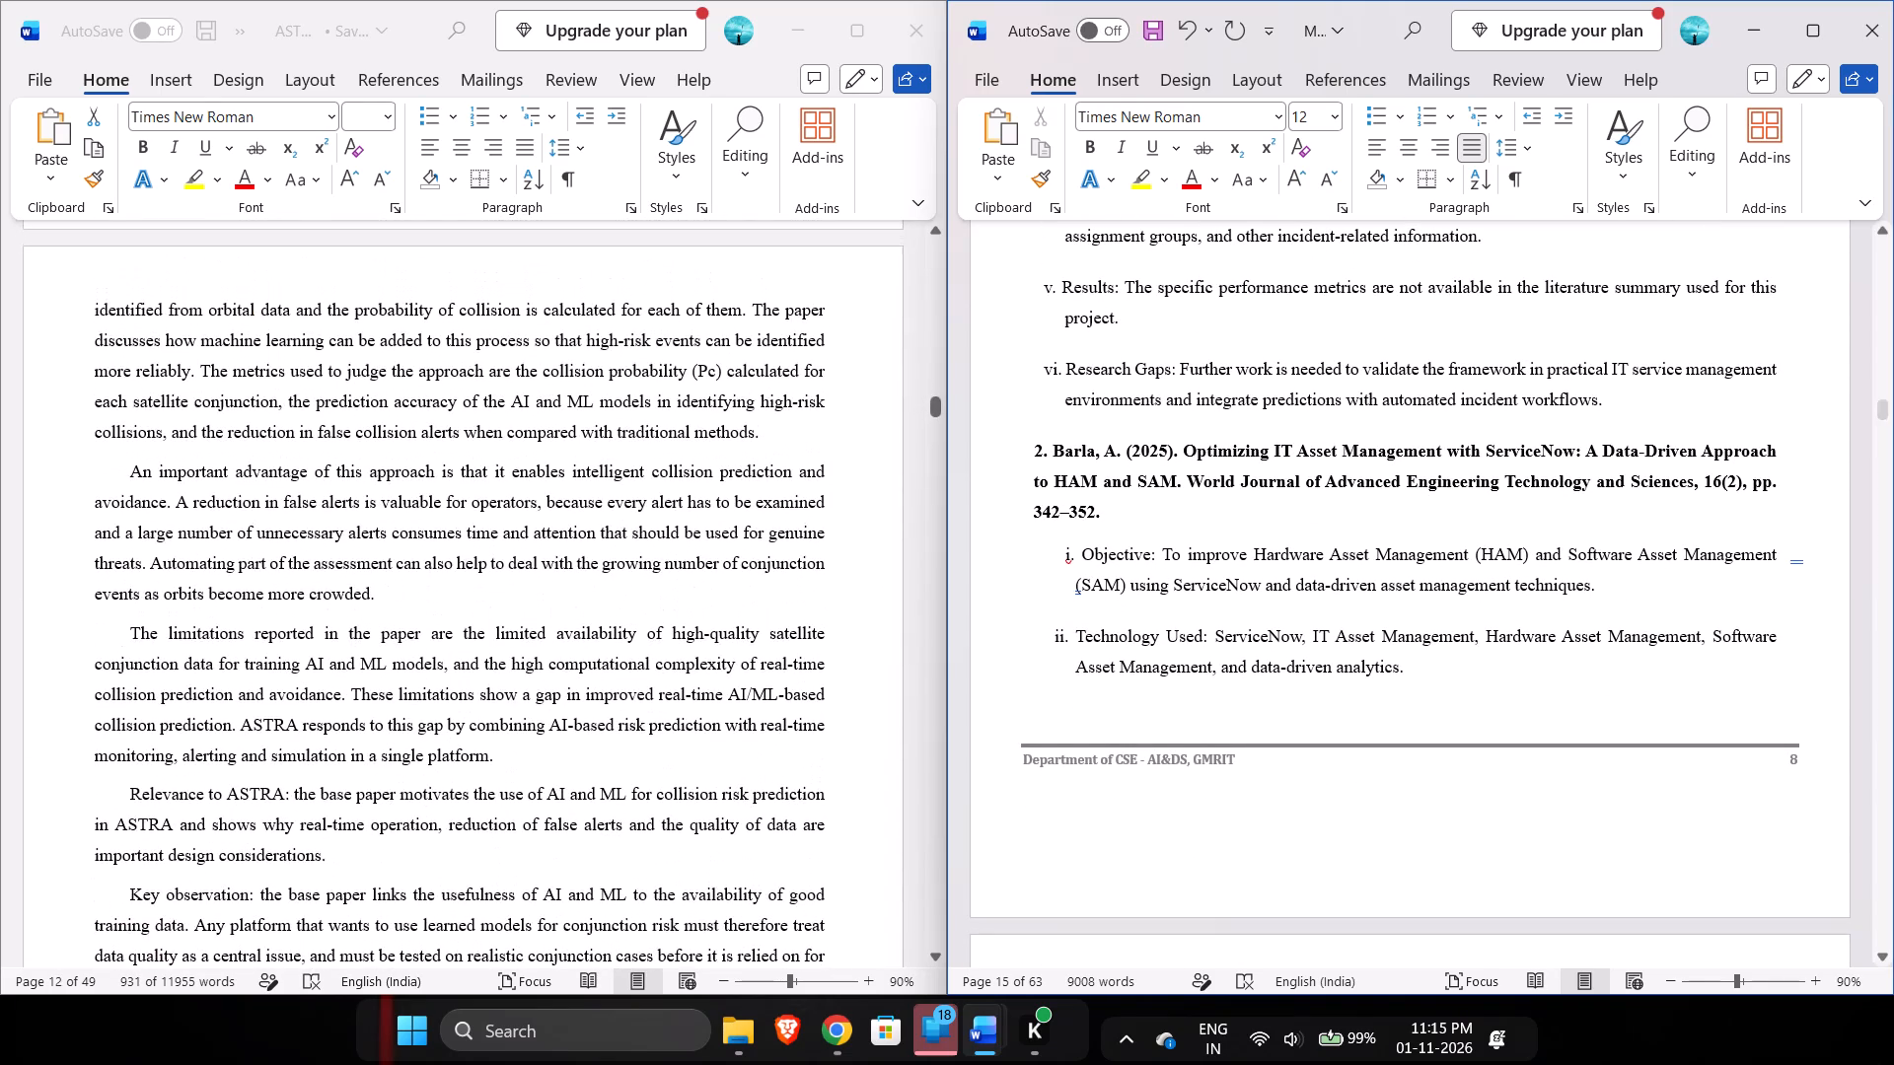
{"action": "scroll", "coordinate": [1264, 576], "scroll_direction": "right", "scroll_amount": 1}
{"action": "scroll", "coordinate": [1264, 576], "scroll_direction": "down", "scroll_amount": 1}
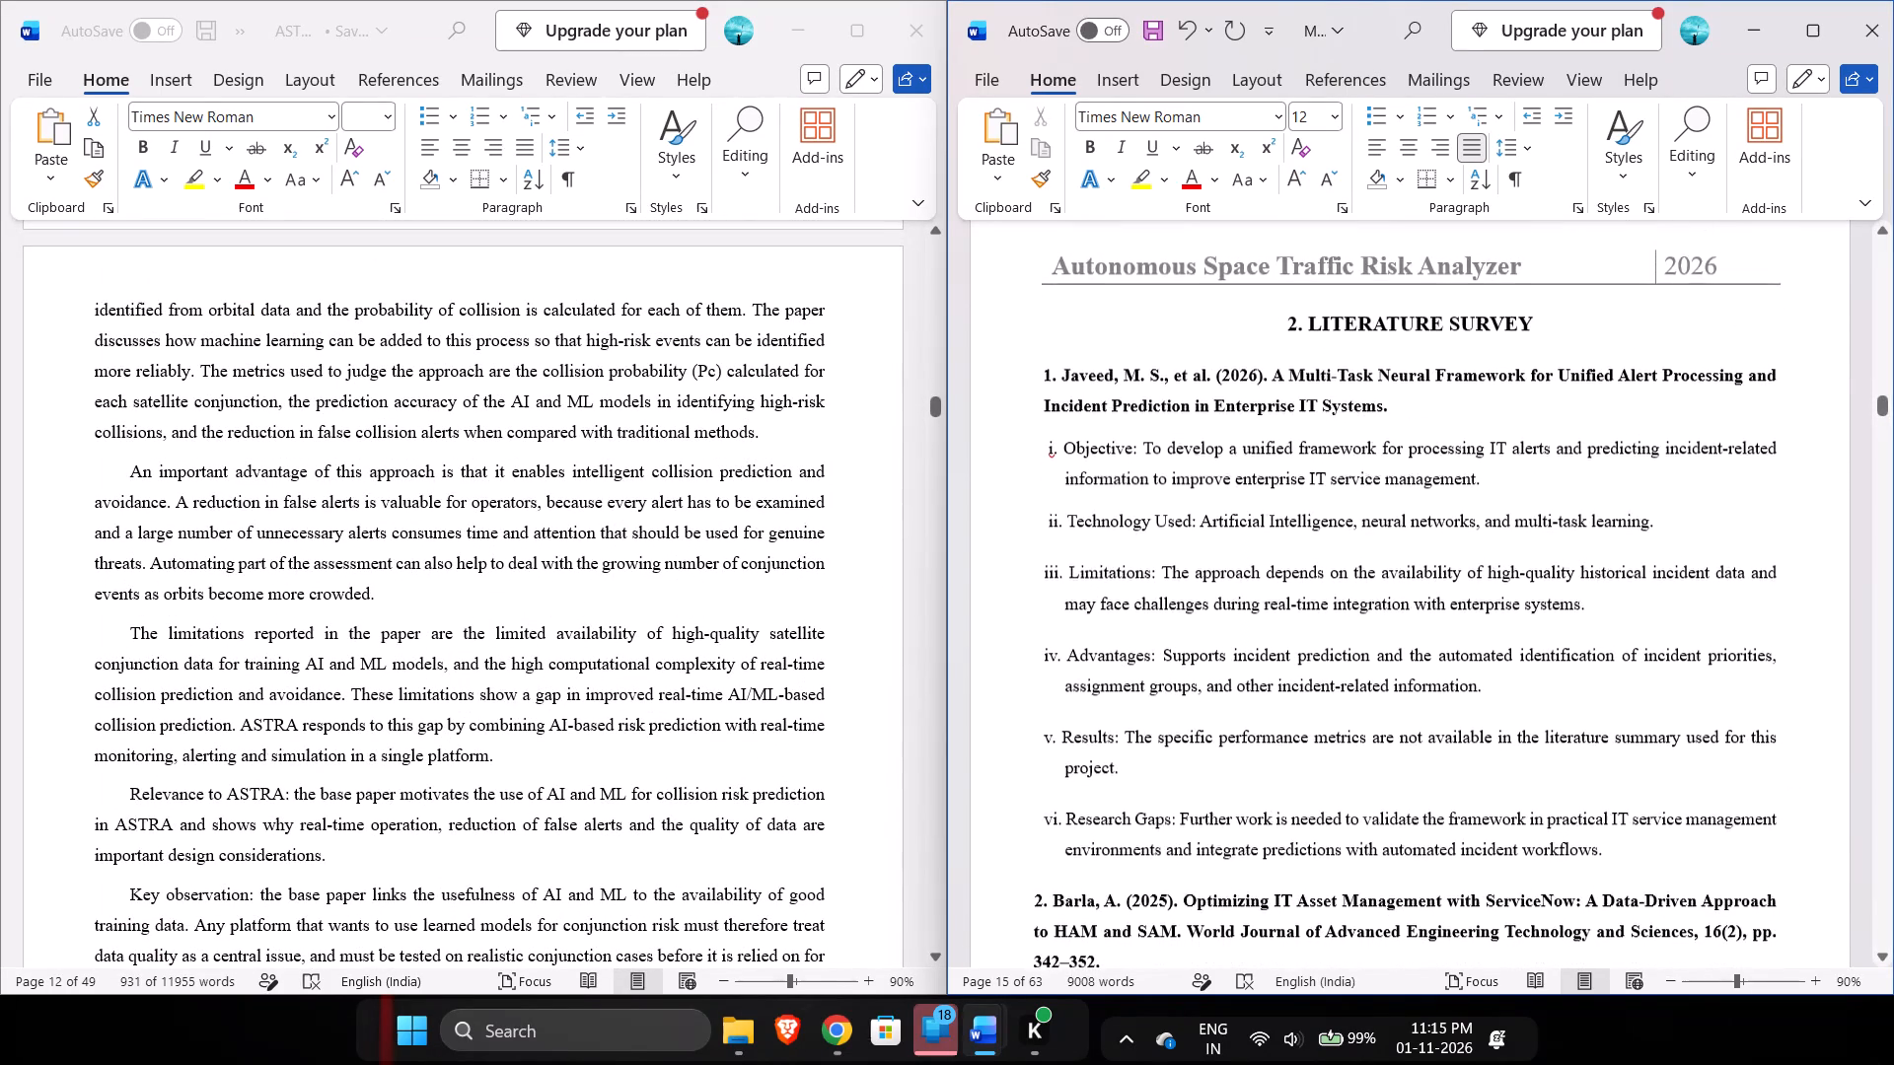
{"action": "scroll", "coordinate": [1264, 576], "scroll_direction": "down", "scroll_amount": 2}
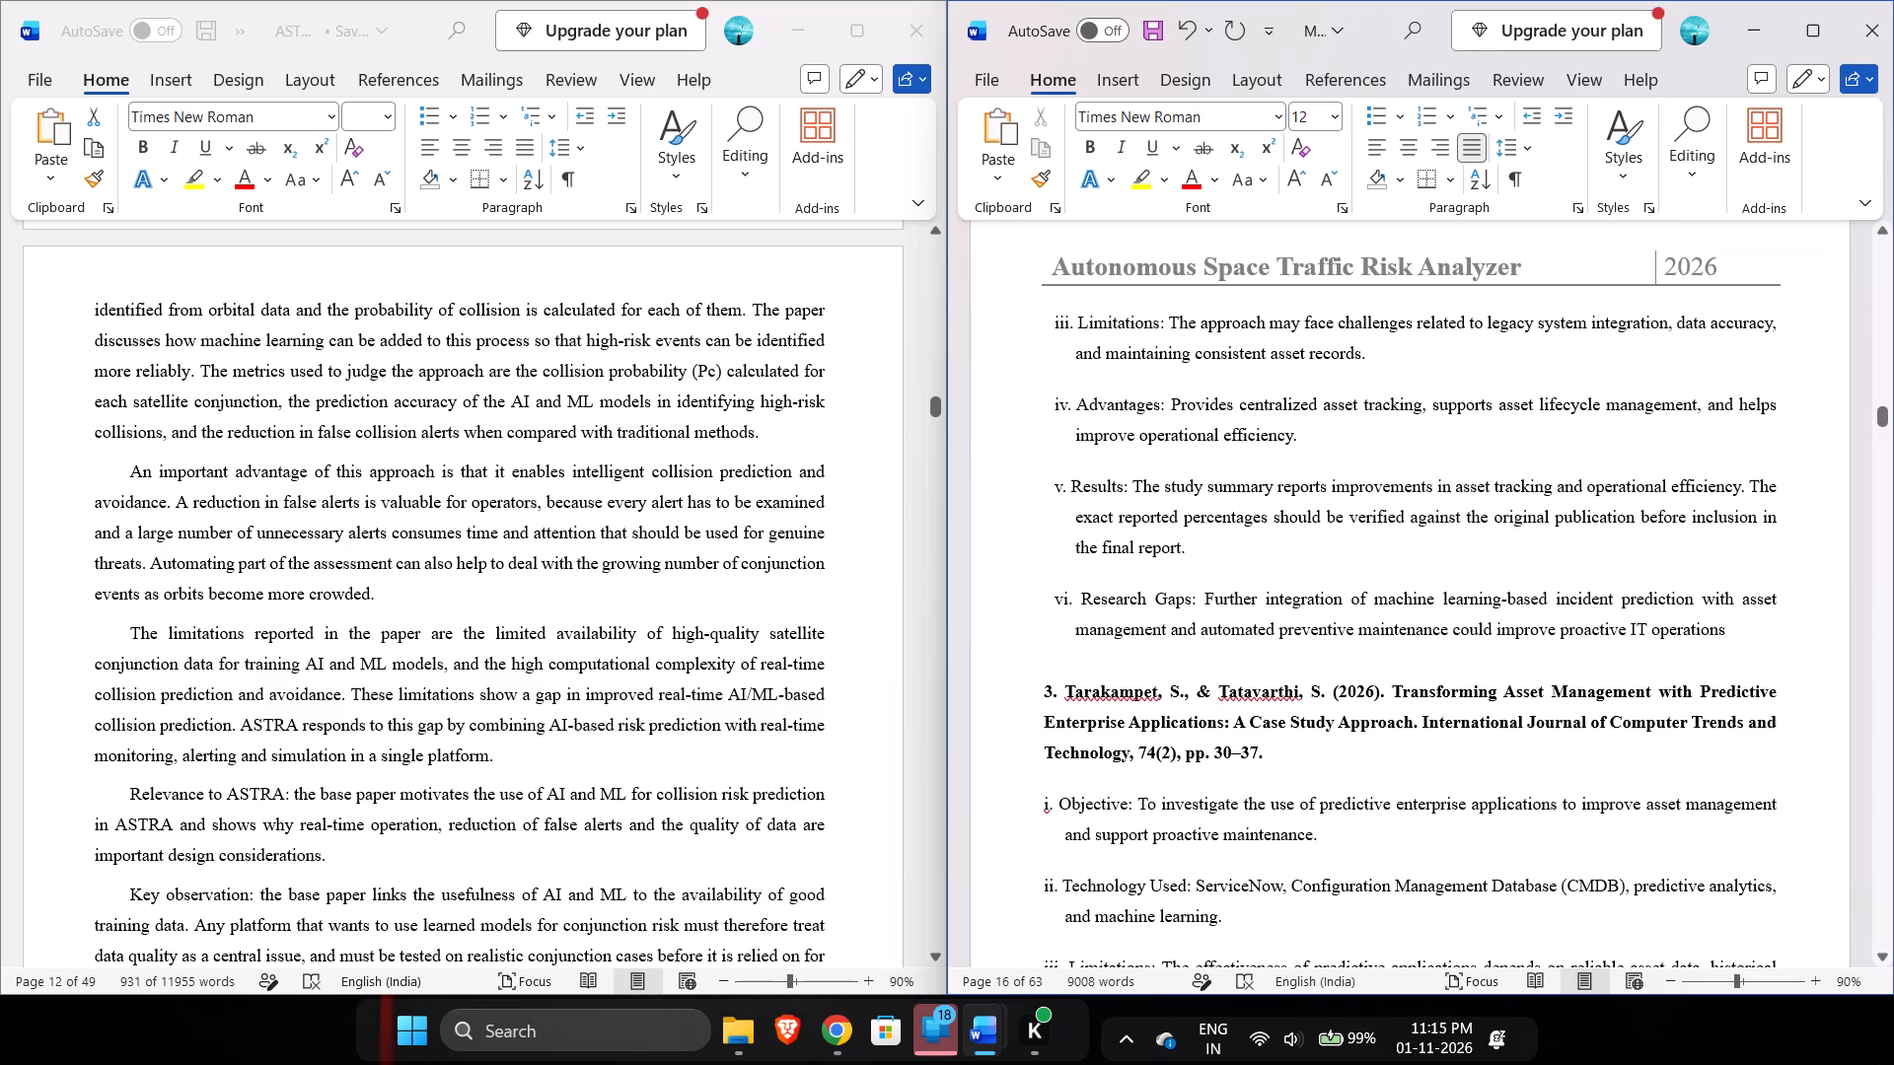